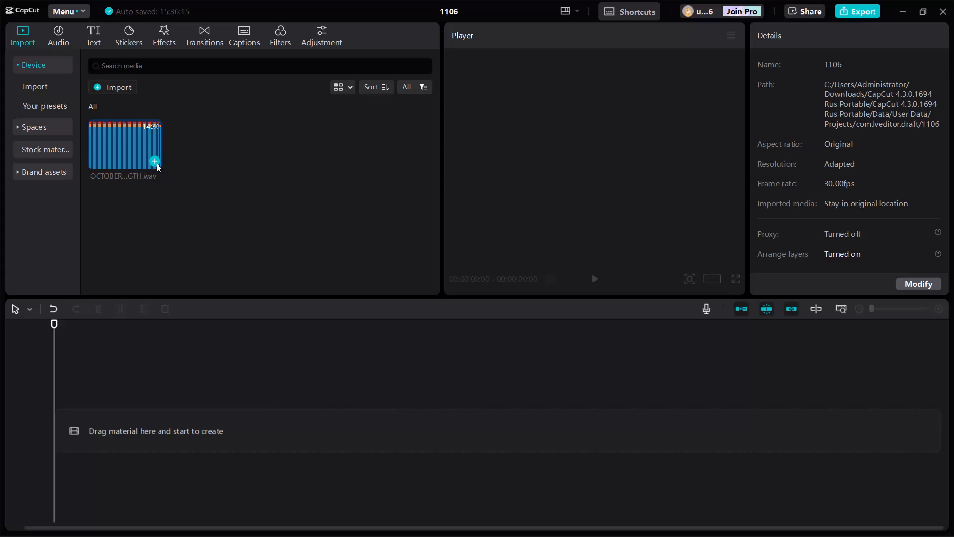
Add the imported October 6th morning prayer WAV file to the timeline.
click(155, 159)
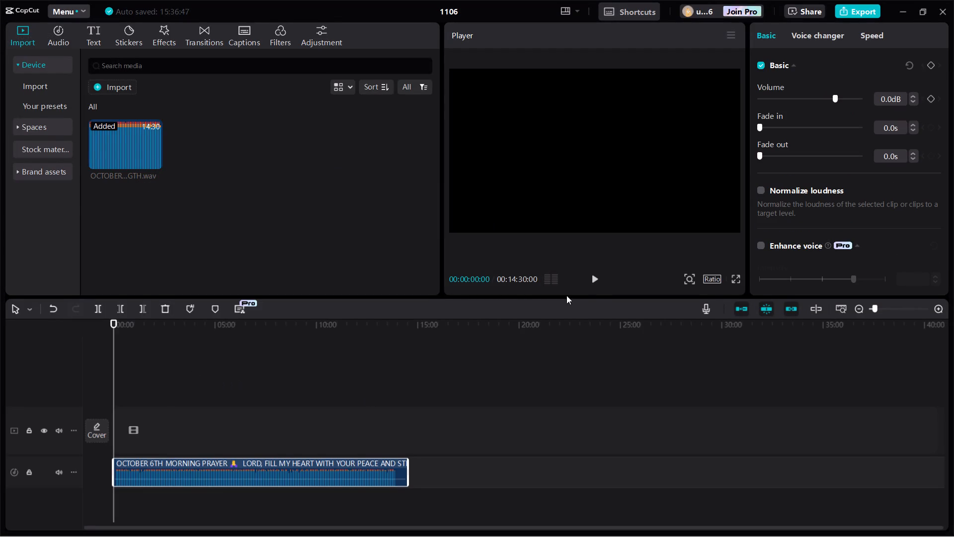
Play the prayer audio and raise the muted system volume to maximum.
click(594, 277)
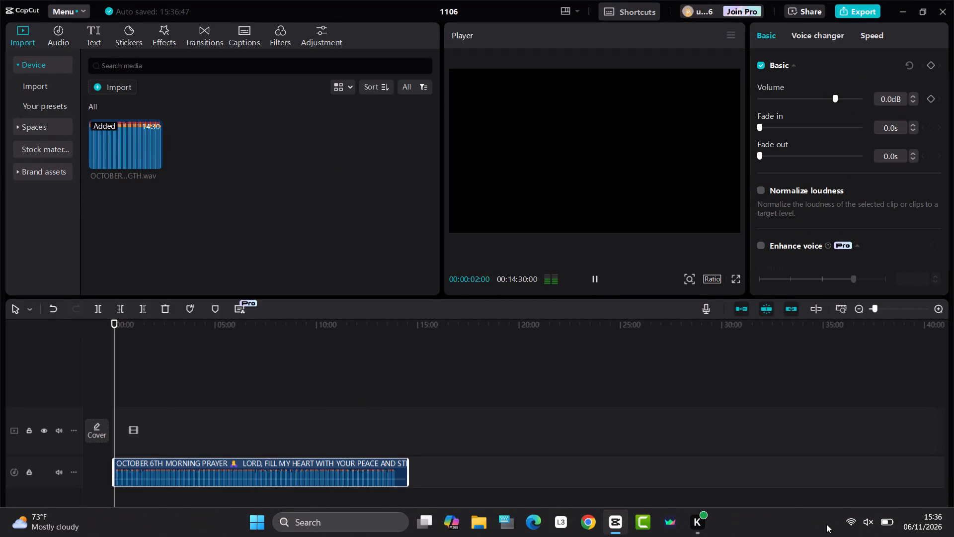
click(862, 529)
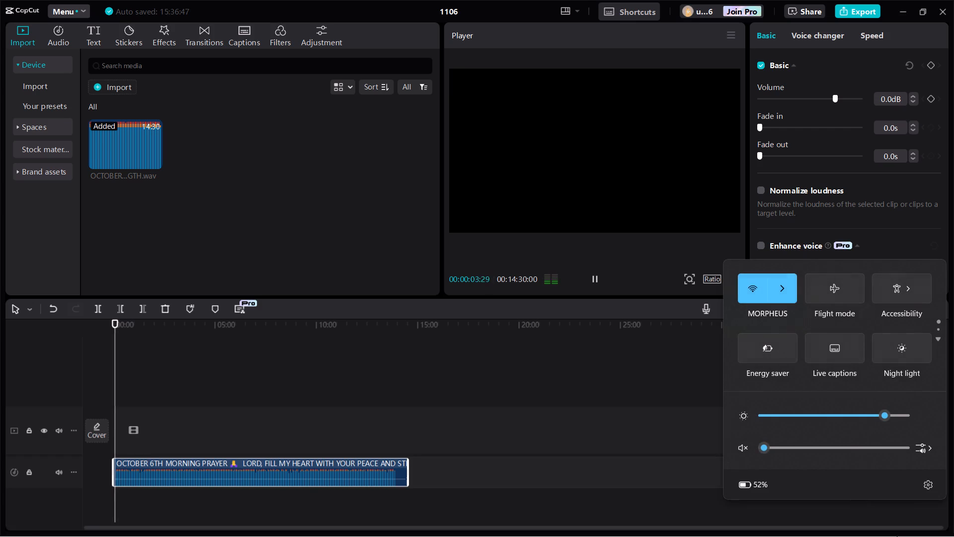
click(854, 448)
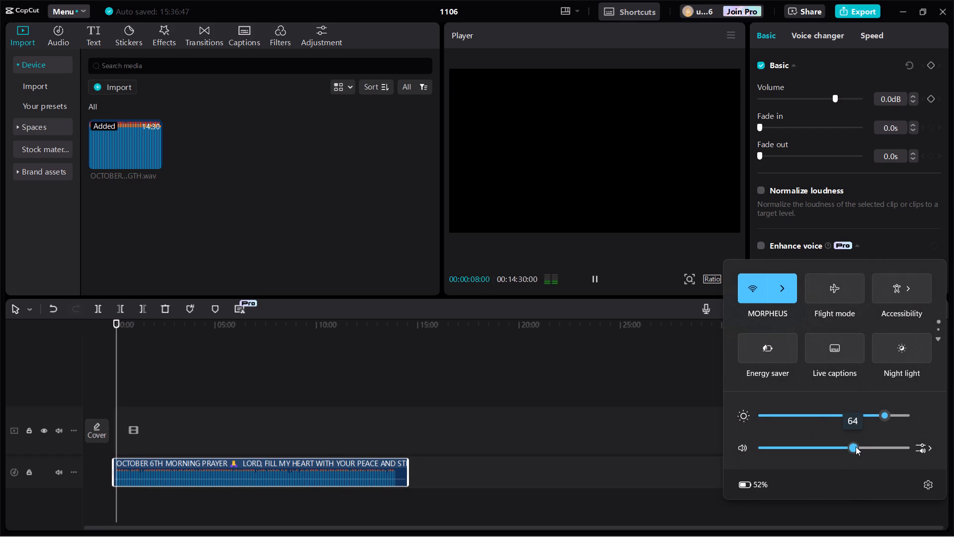
drag(856, 446, 953, 447)
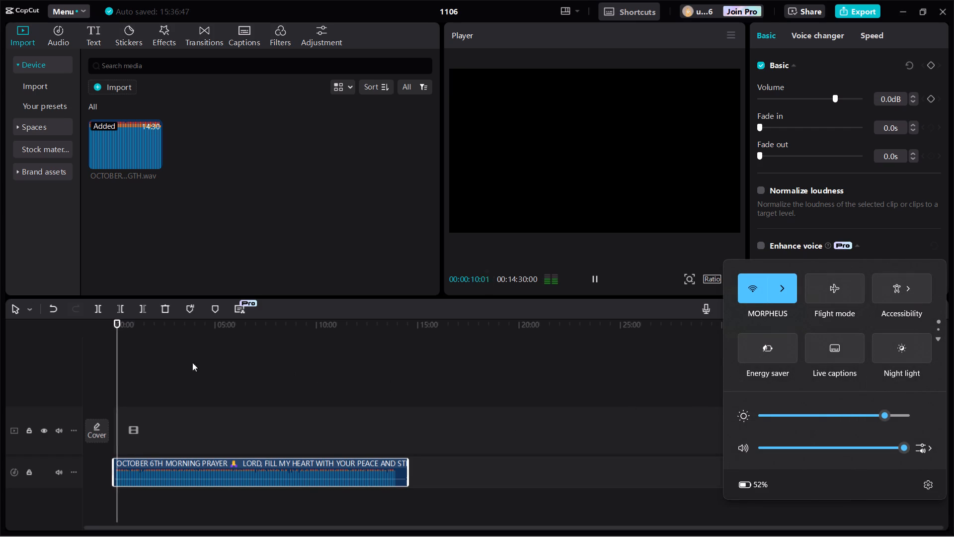
Return the playhead to the start of the timeline and play the prayer audio from the beginning.
click(152, 356)
click(113, 343)
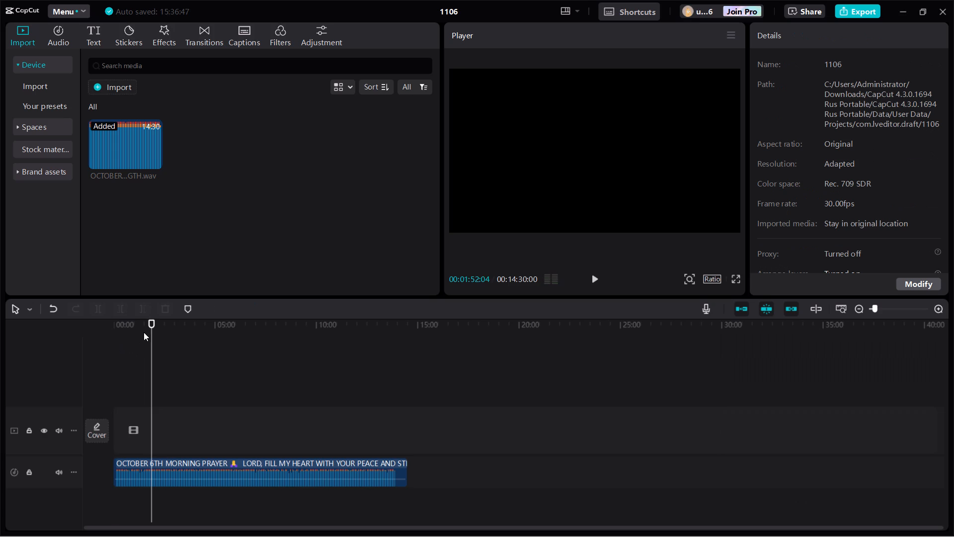
drag(152, 330, 92, 336)
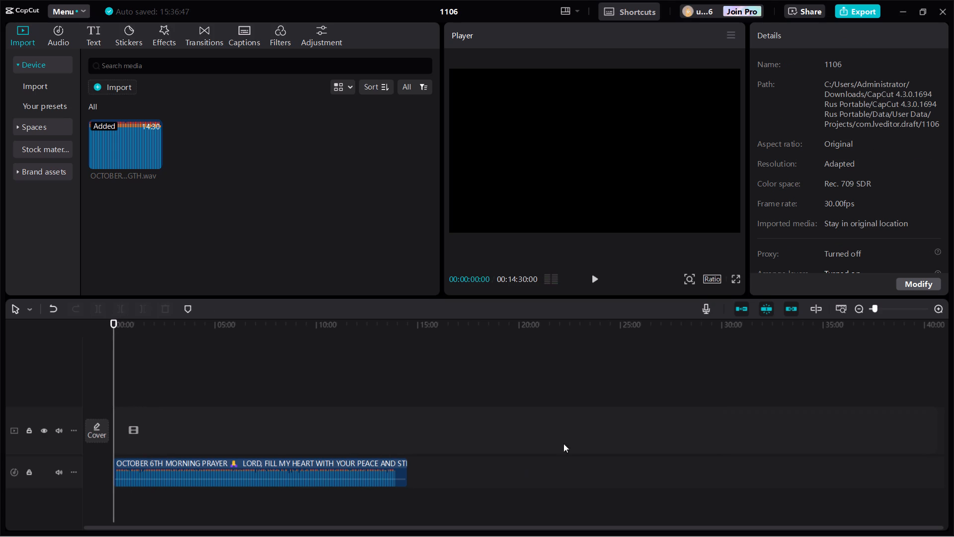
click(596, 276)
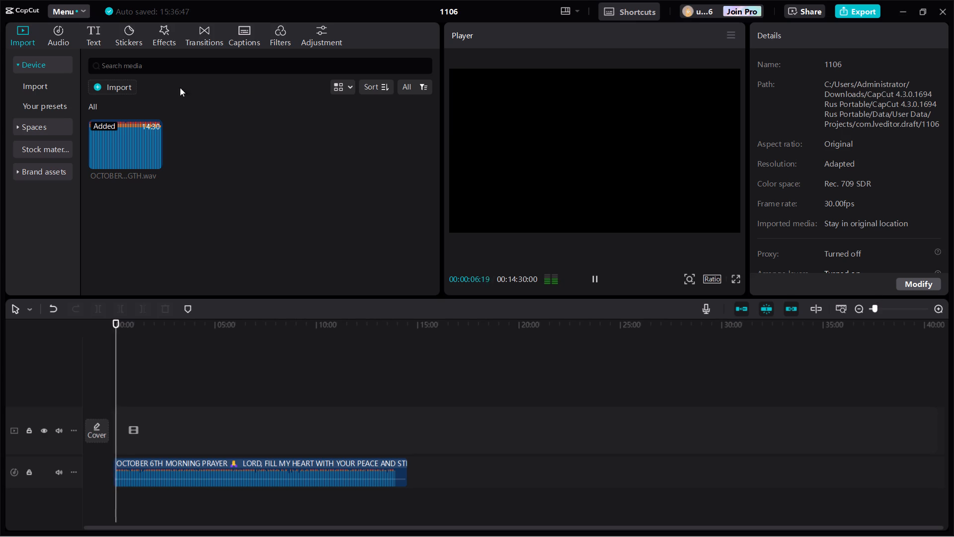
click(110, 88)
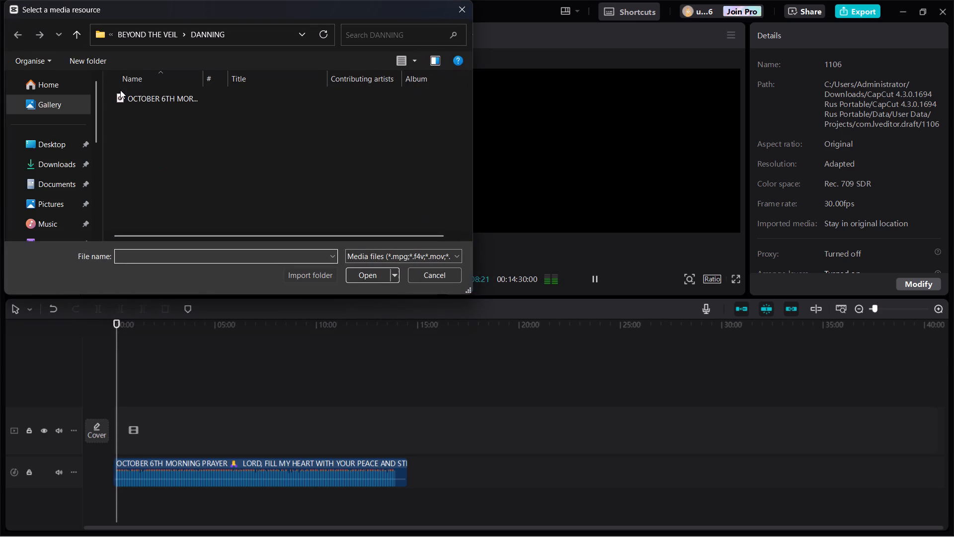
click(135, 37)
click(135, 27)
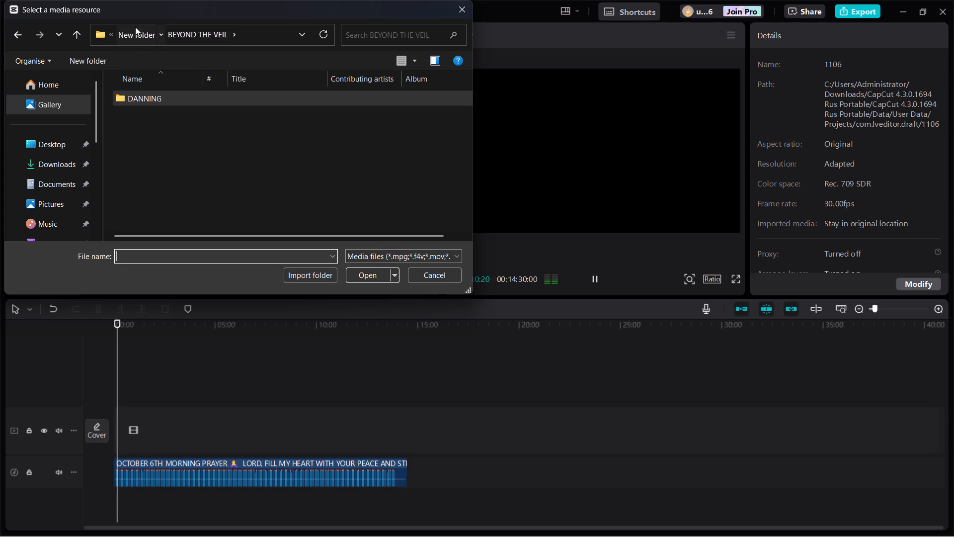
scroll(163, 182, down, 1)
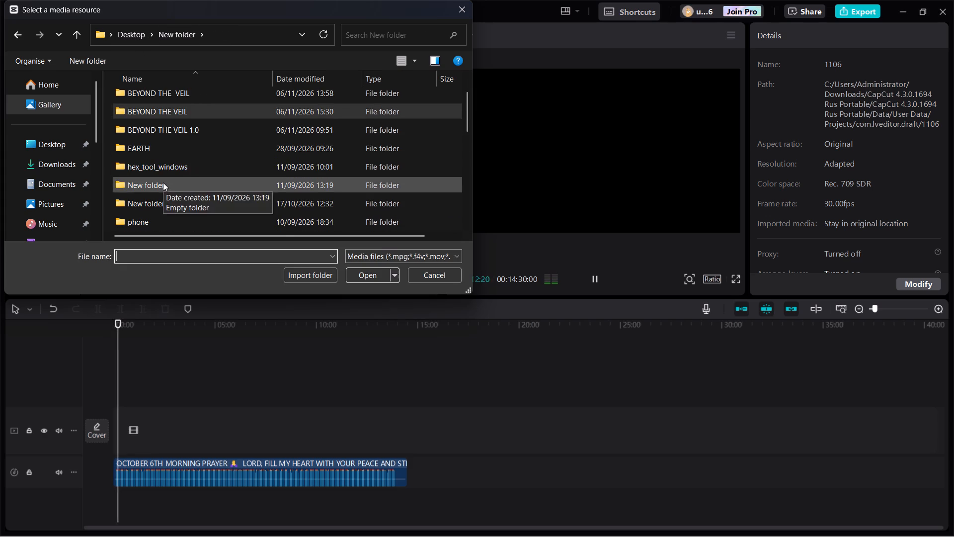
double_click(165, 154)
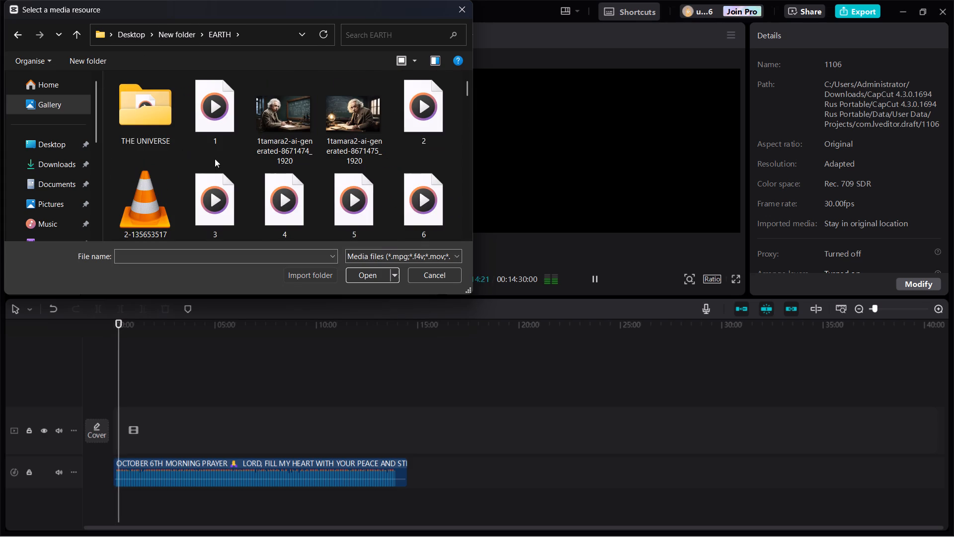
scroll(250, 167, down, 2)
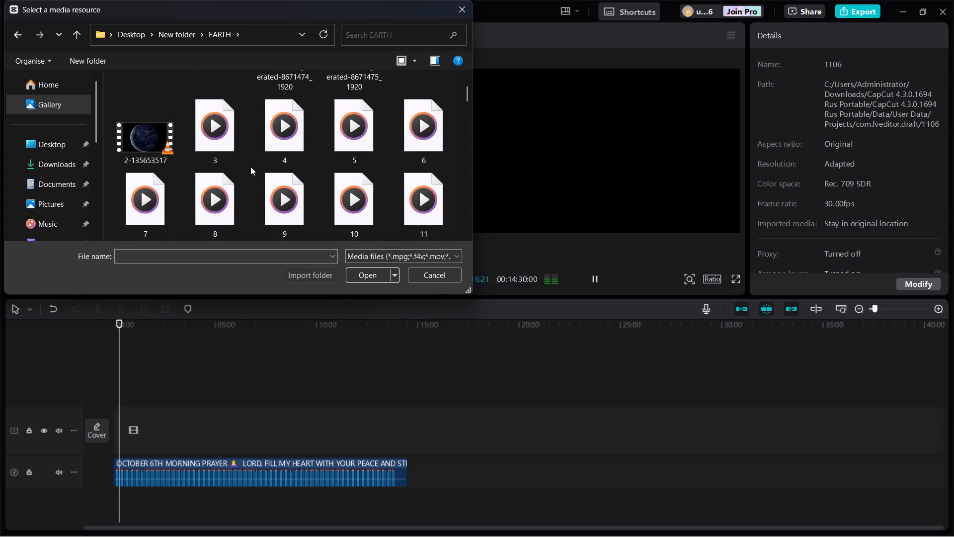
scroll(250, 167, down, 3)
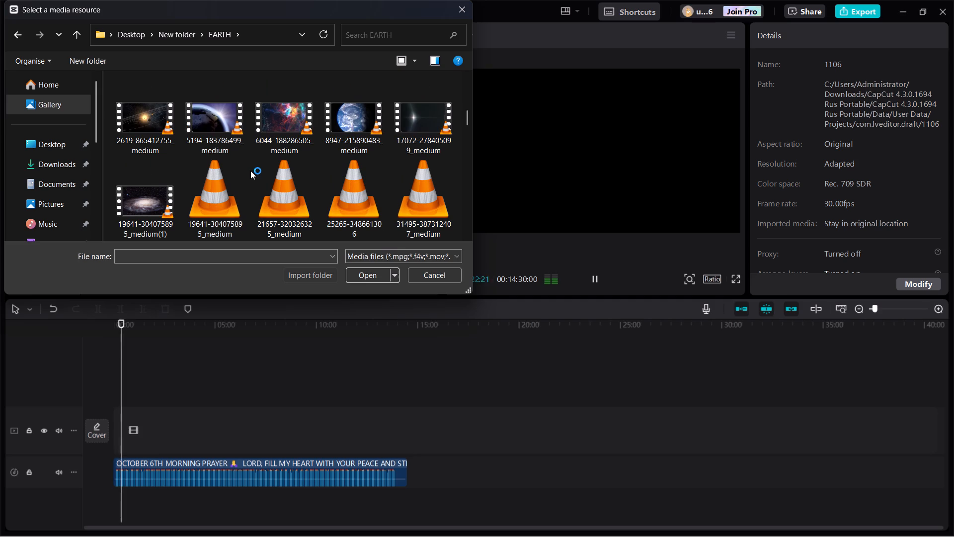
scroll(250, 167, down, 1)
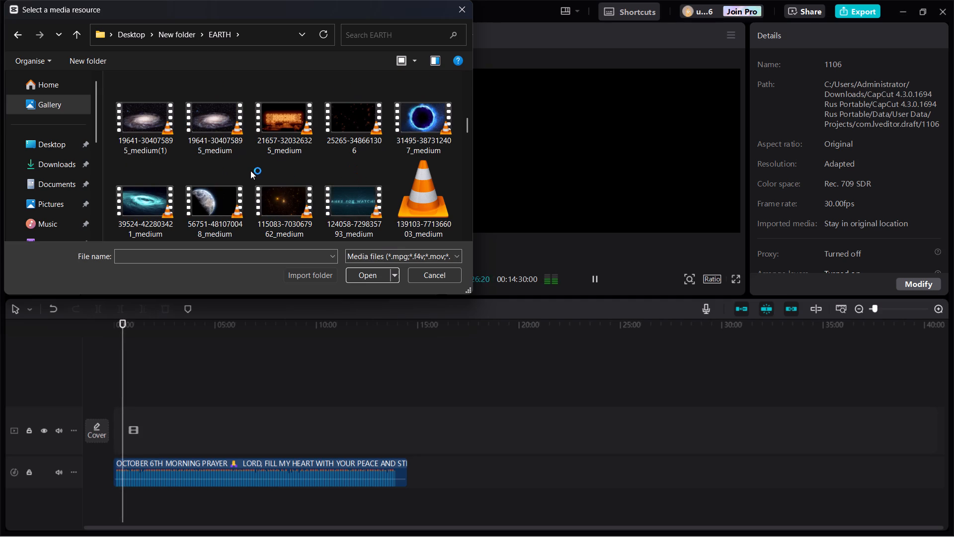
scroll(250, 167, down, 1)
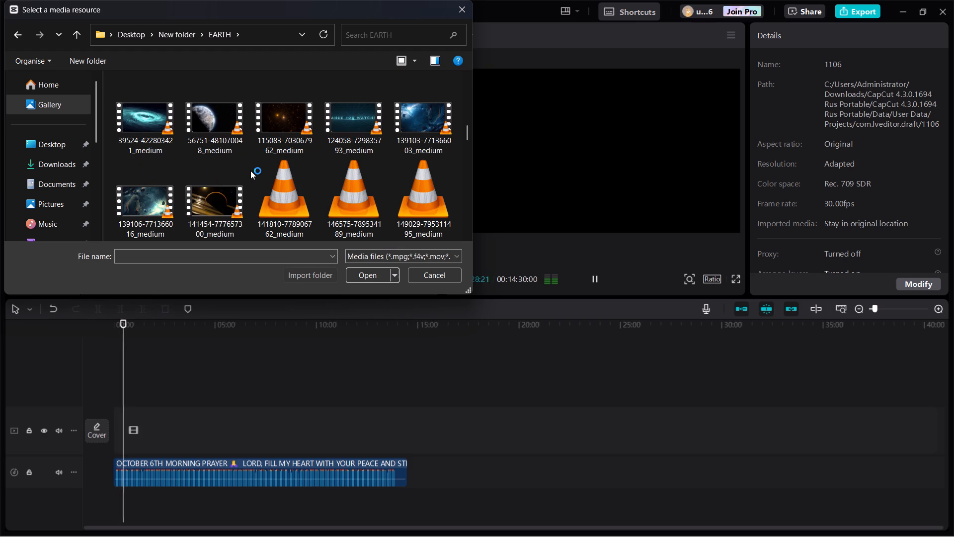
scroll(250, 167, down, 1)
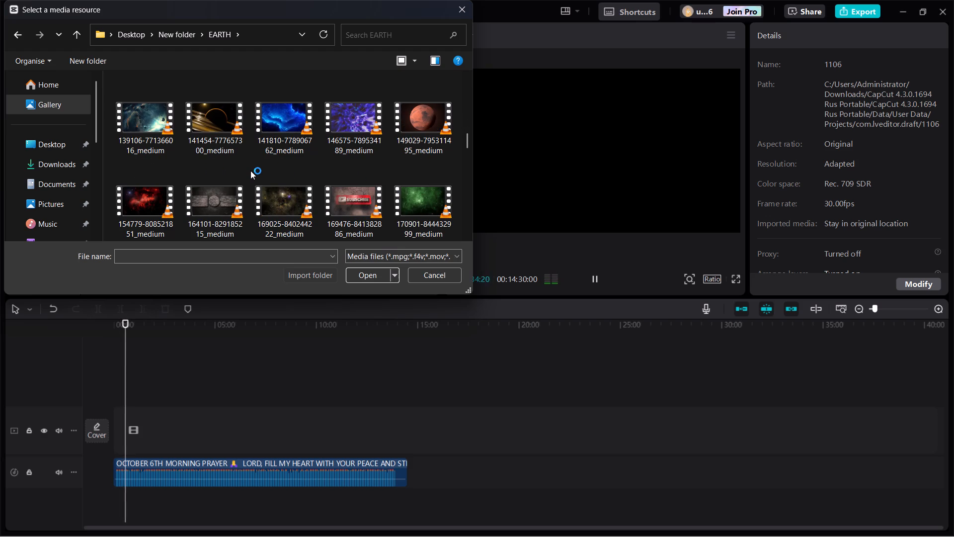
scroll(250, 167, down, 2)
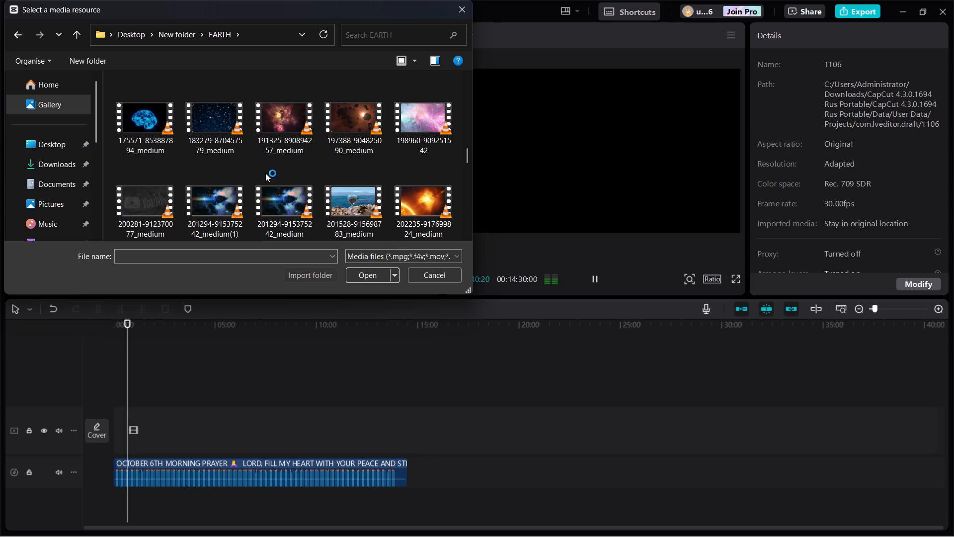
click(330, 202)
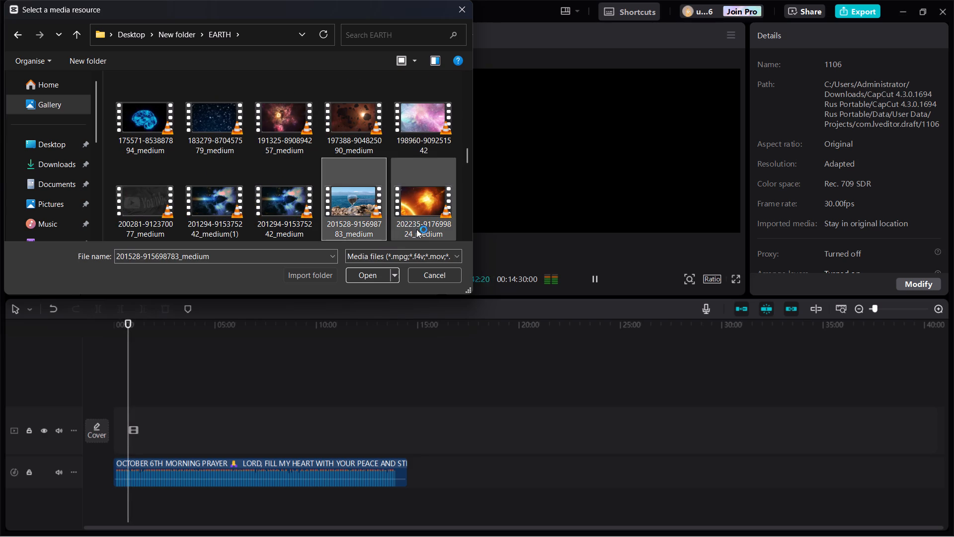
ctrl+click(469, 235)
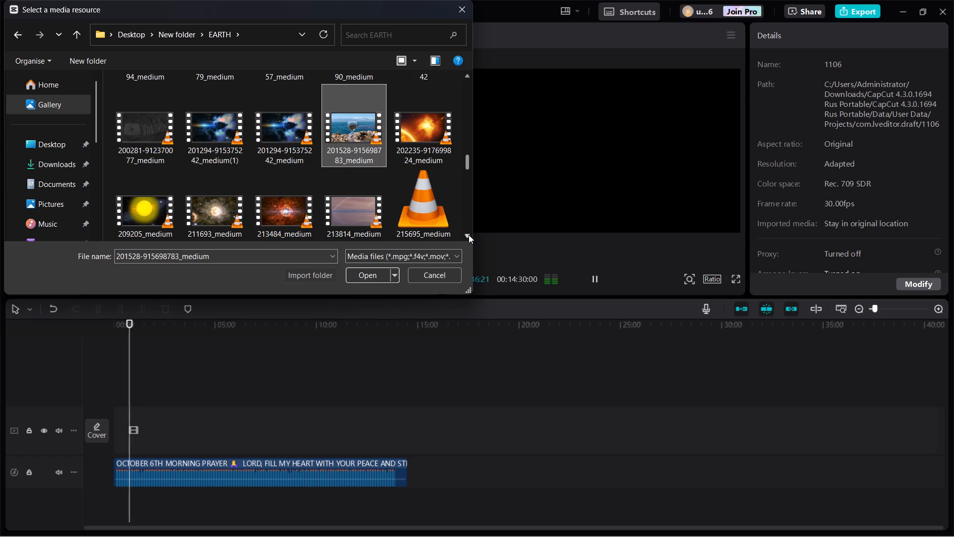
ctrl+click(363, 209)
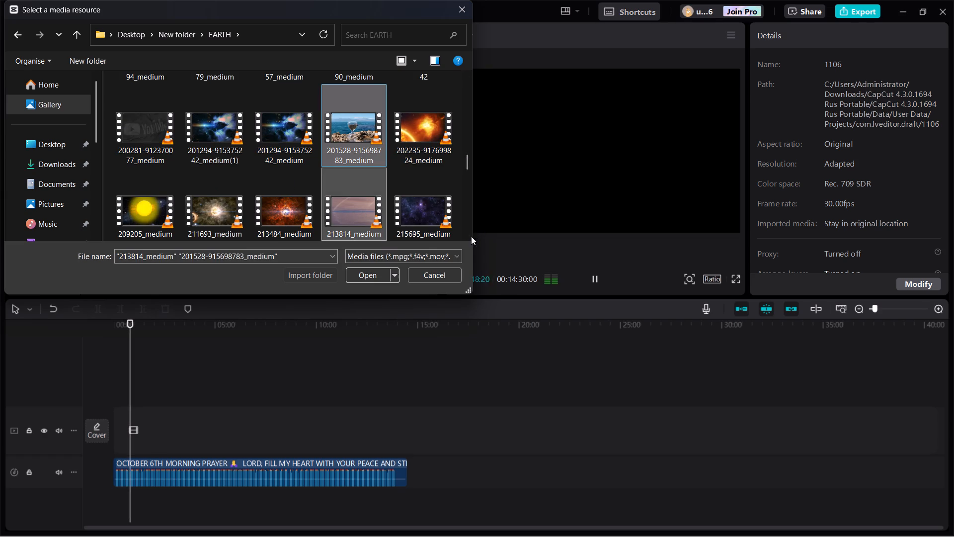
Add the clock clips 4420470-uhd_3840_2160_25fps and 7033607-uhd_3840_2160_25fps to the selection and import all four clips.
ctrl+click(467, 234)
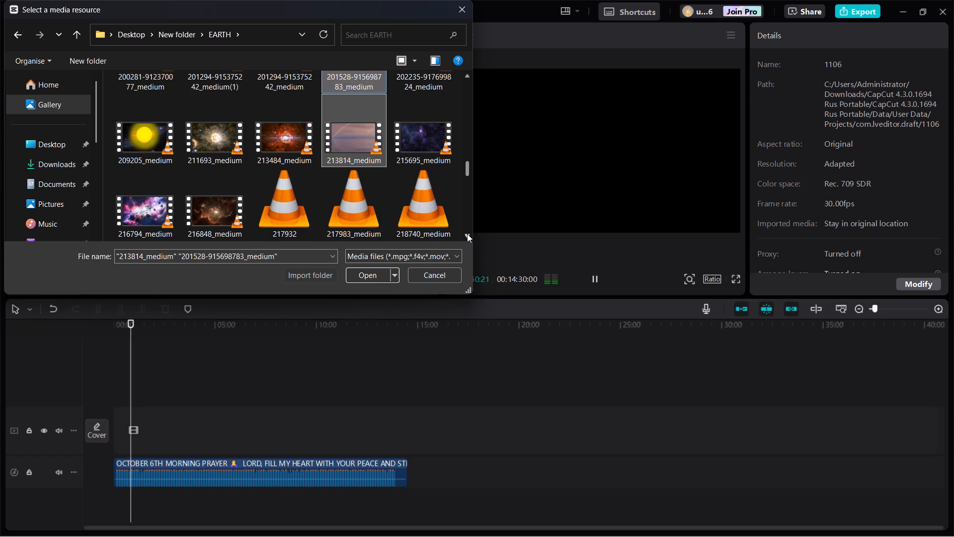
ctrl+click(467, 234)
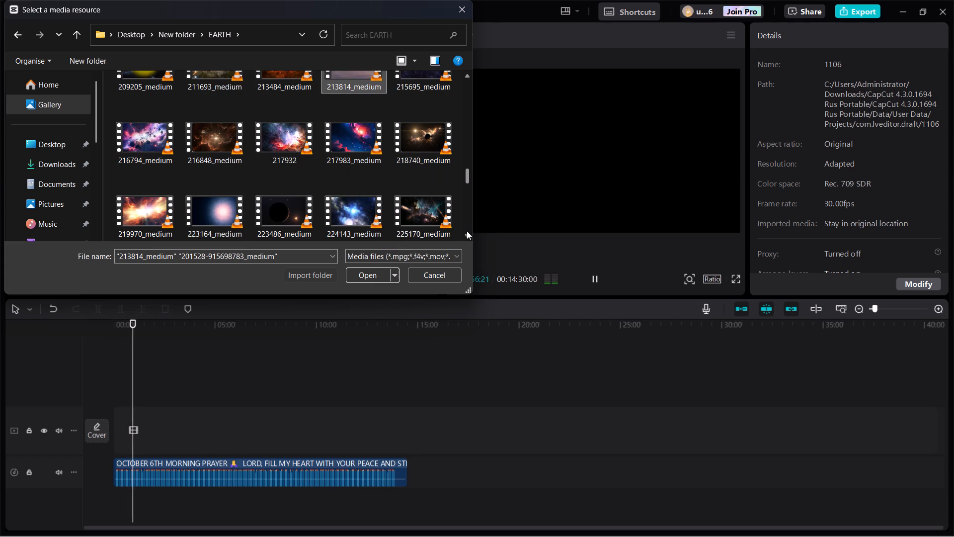
ctrl+click(467, 232)
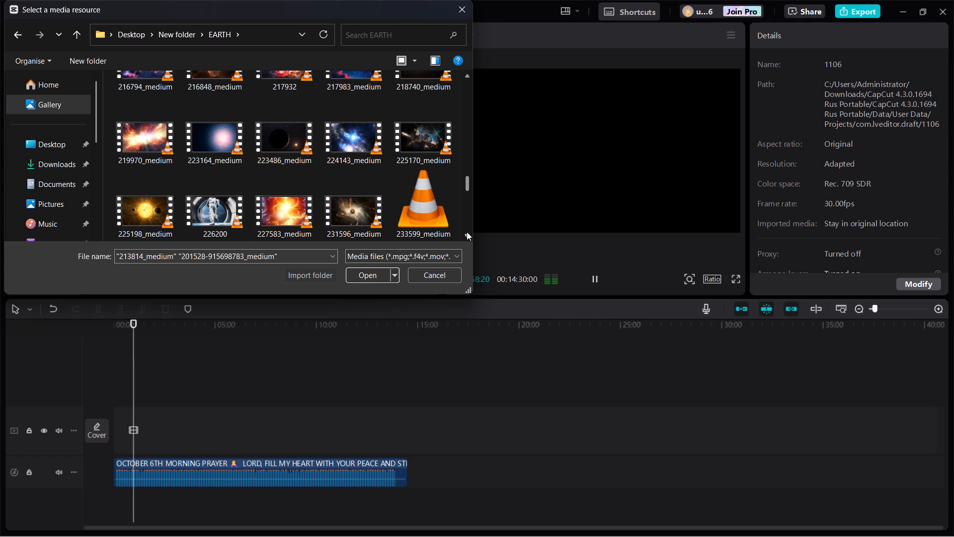
ctrl+click(467, 232)
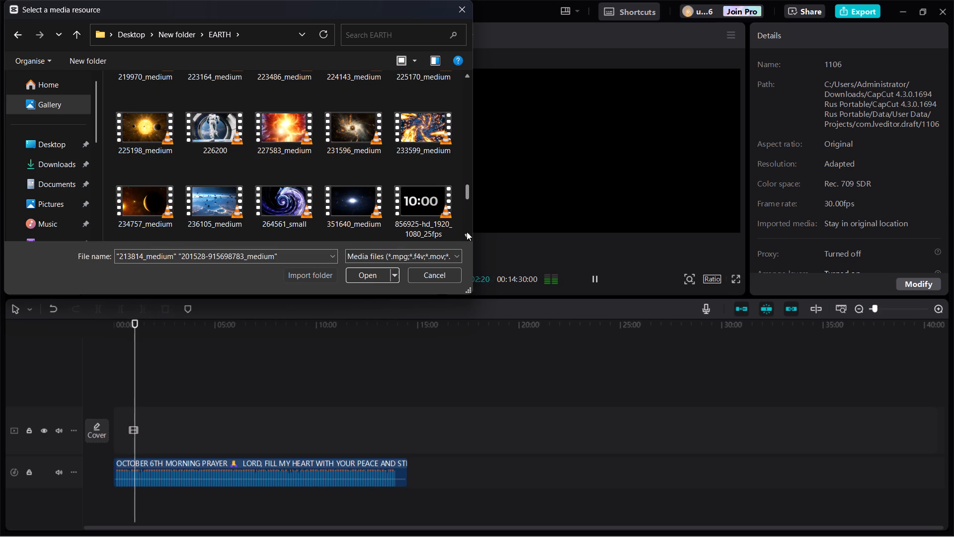
ctrl+click(466, 237)
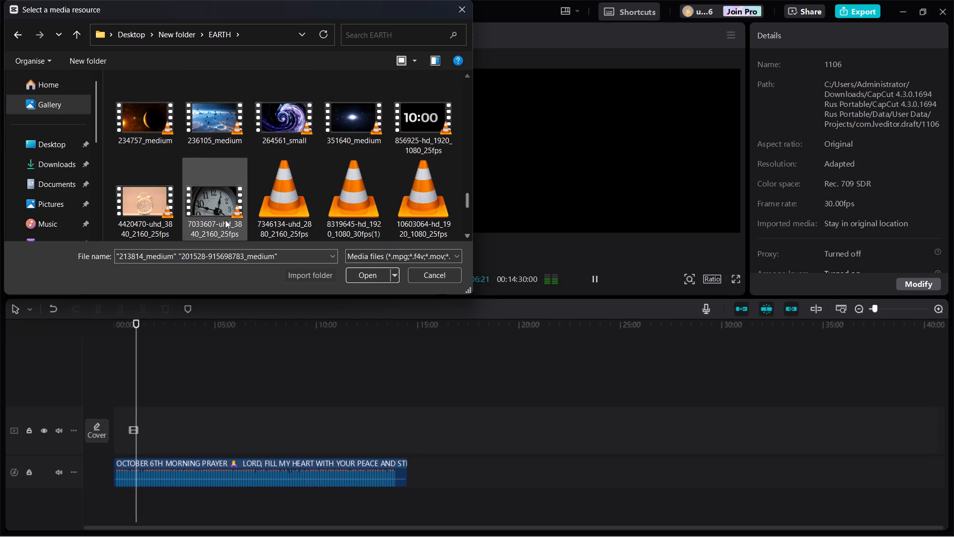
ctrl+click(132, 194)
ctrl+click(197, 210)
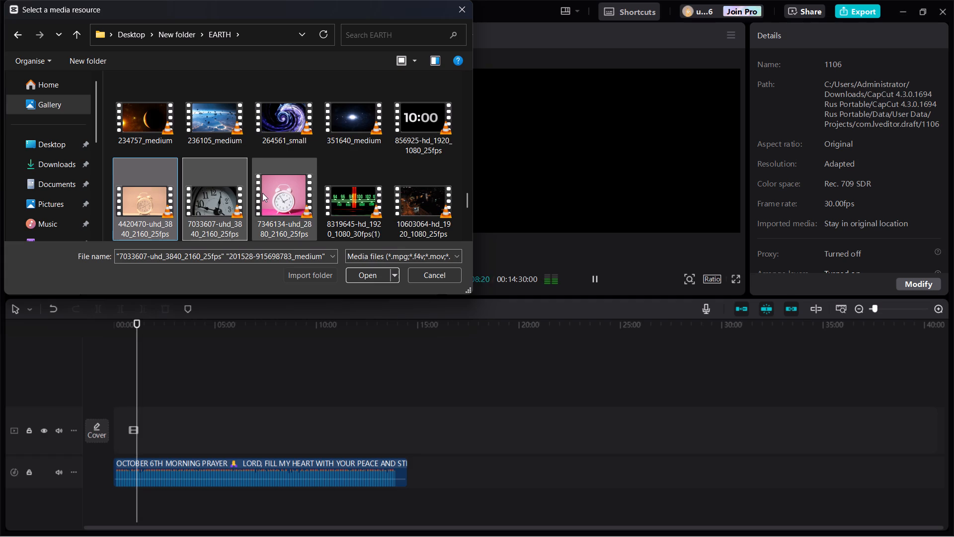
ctrl+click(465, 234)
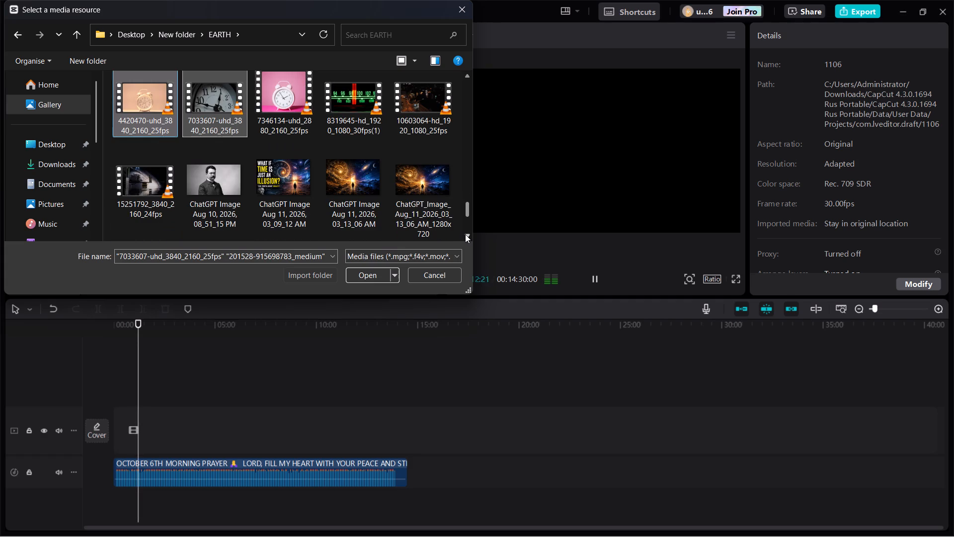
ctrl+click(465, 234)
ctrl+click(465, 234)
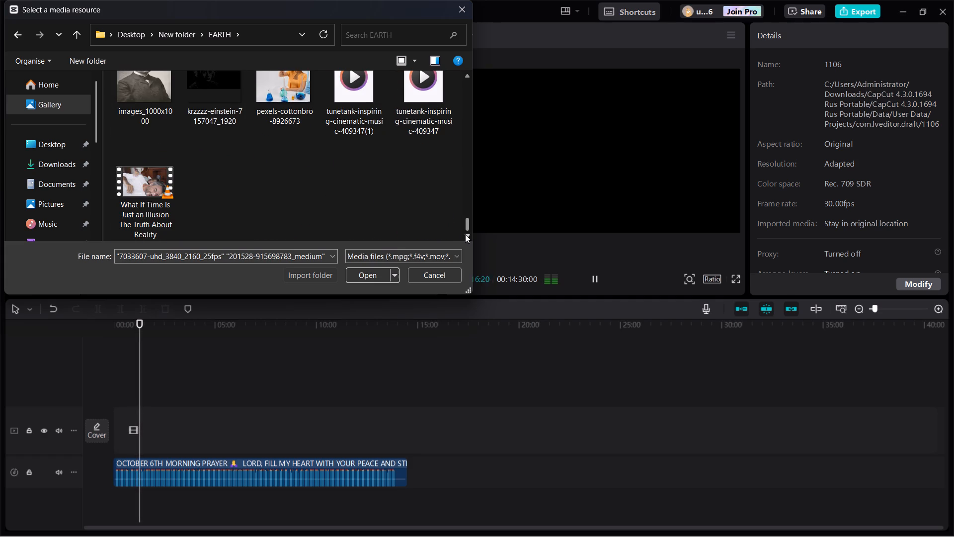
click(375, 275)
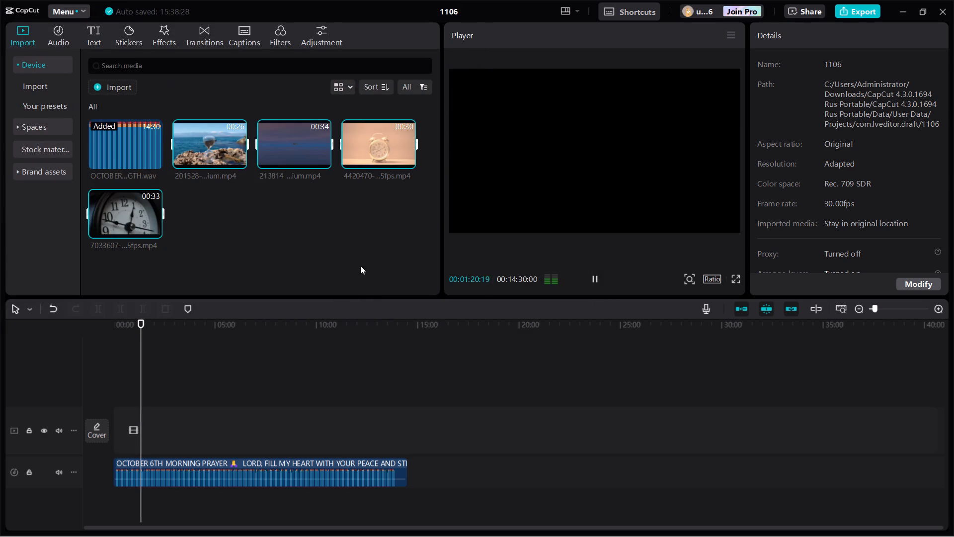
click(120, 85)
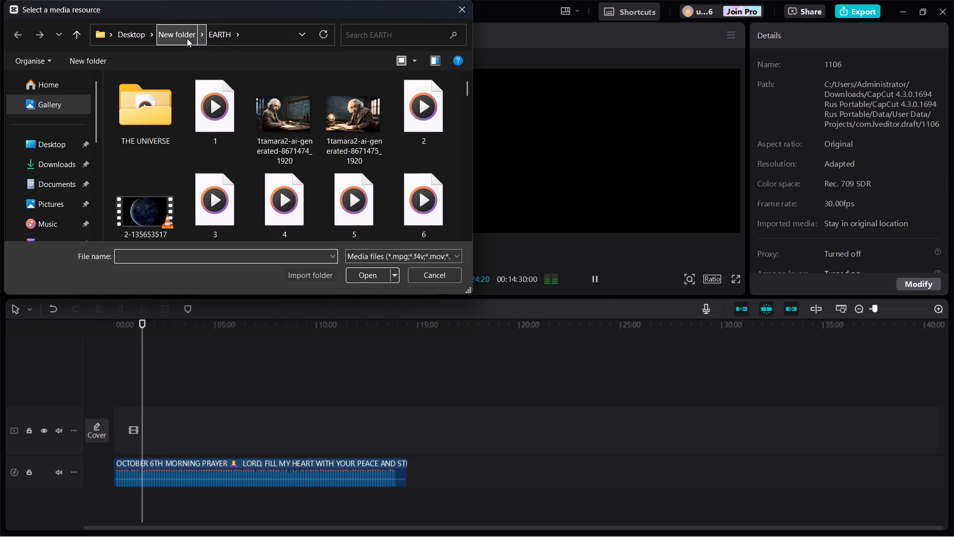
click(187, 38)
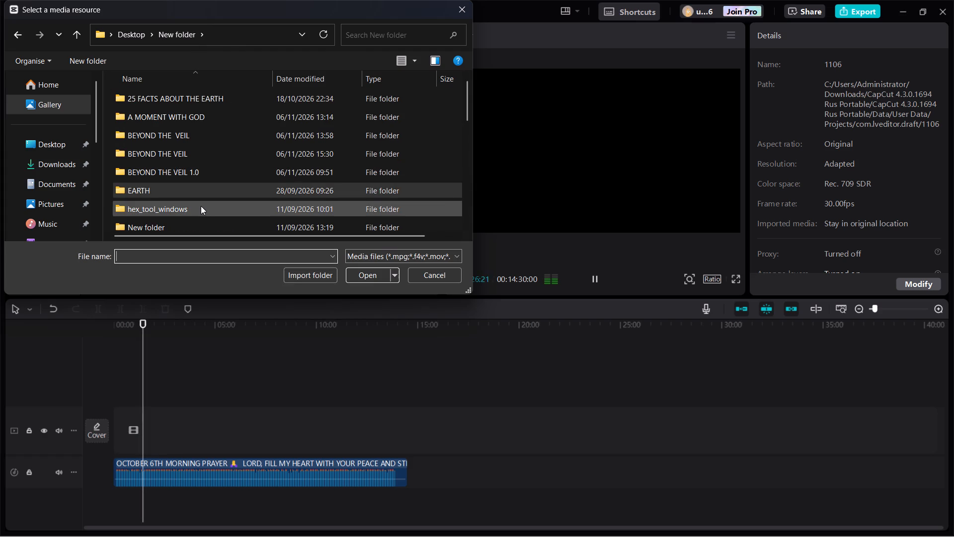
scroll(201, 206, down, 2)
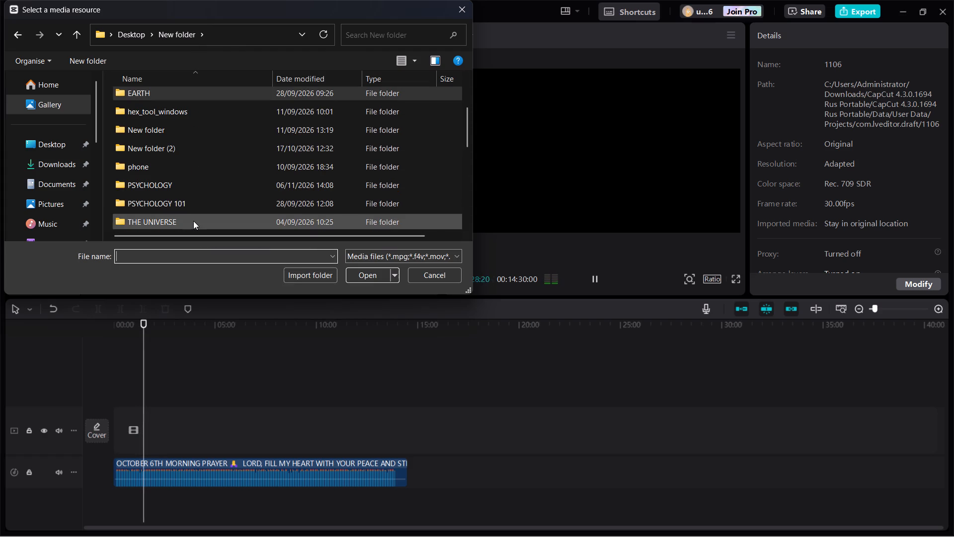
double_click(193, 221)
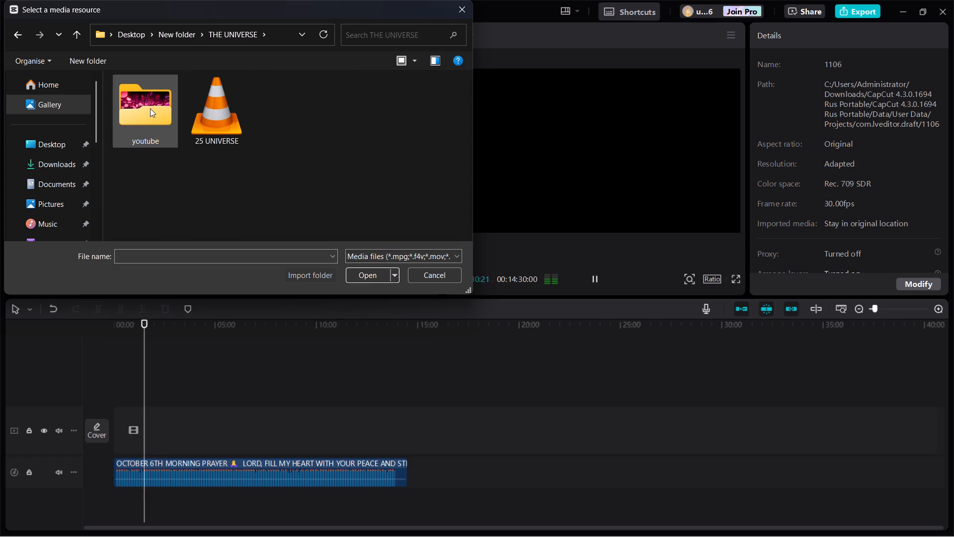
double_click(150, 108)
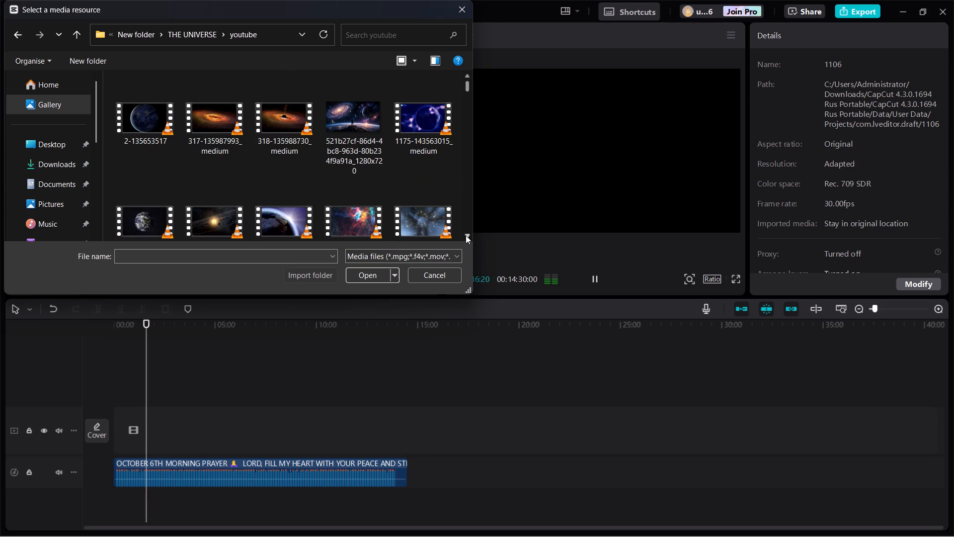
ctrl+click(466, 235)
ctrl+click(466, 234)
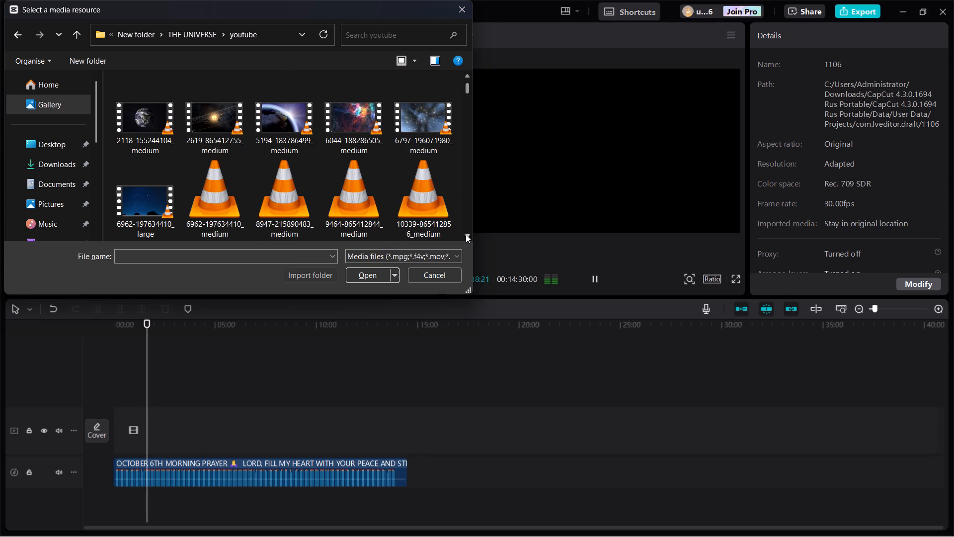
ctrl+click(230, 192)
ctrl+click(358, 214)
ctrl+click(410, 205)
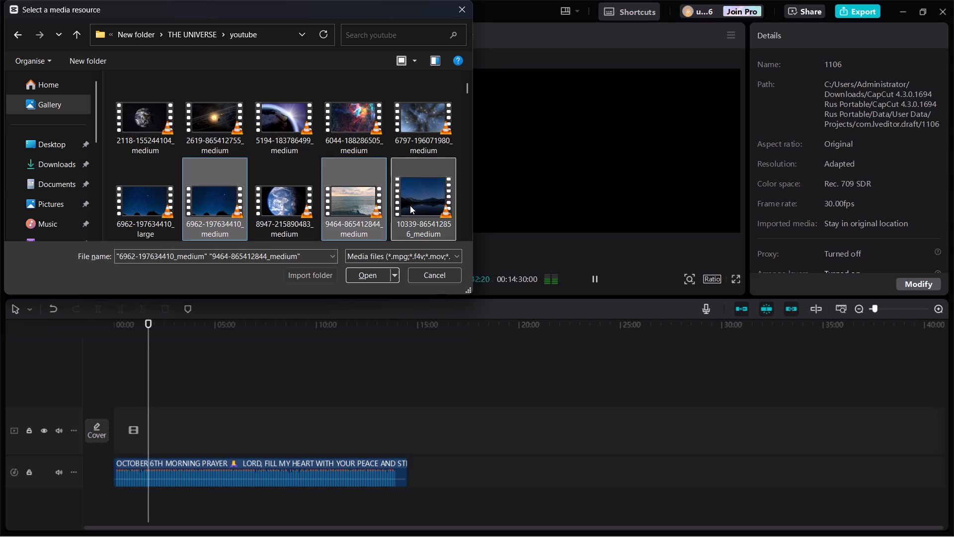
ctrl+click(468, 234)
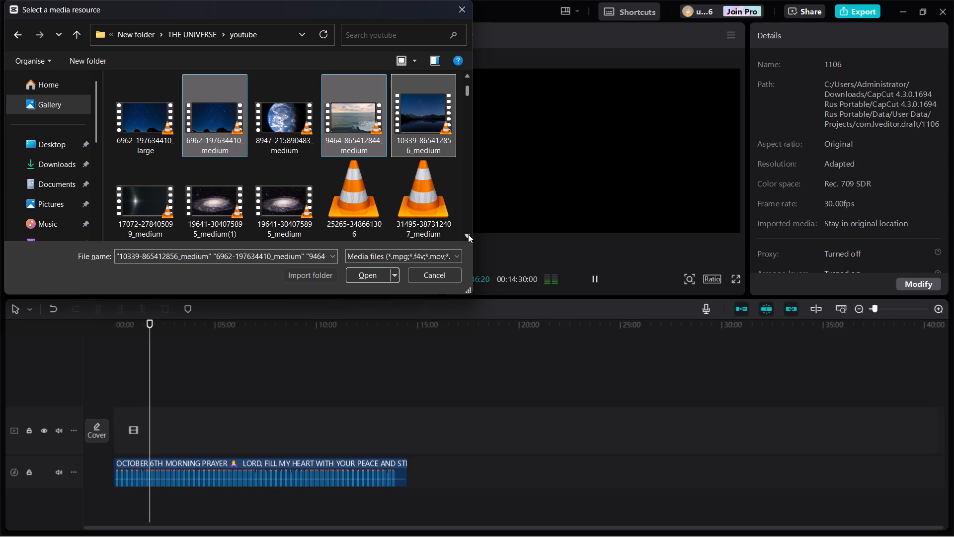
ctrl+click(468, 234)
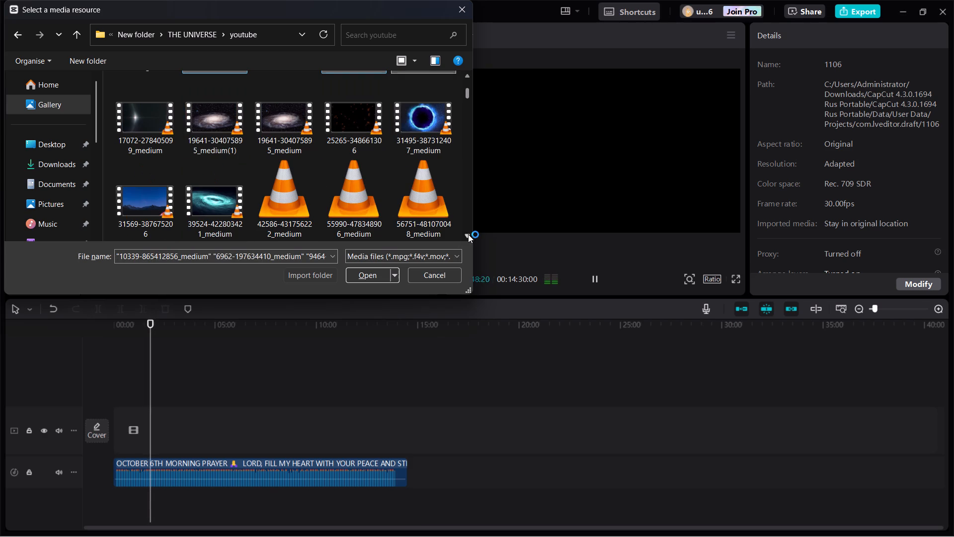
ctrl+click(157, 197)
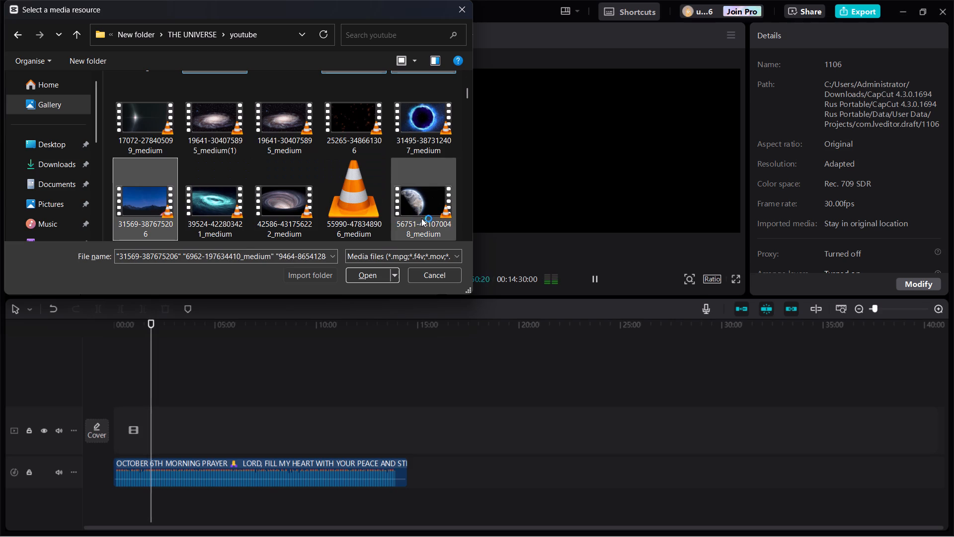
ctrl+click(427, 216)
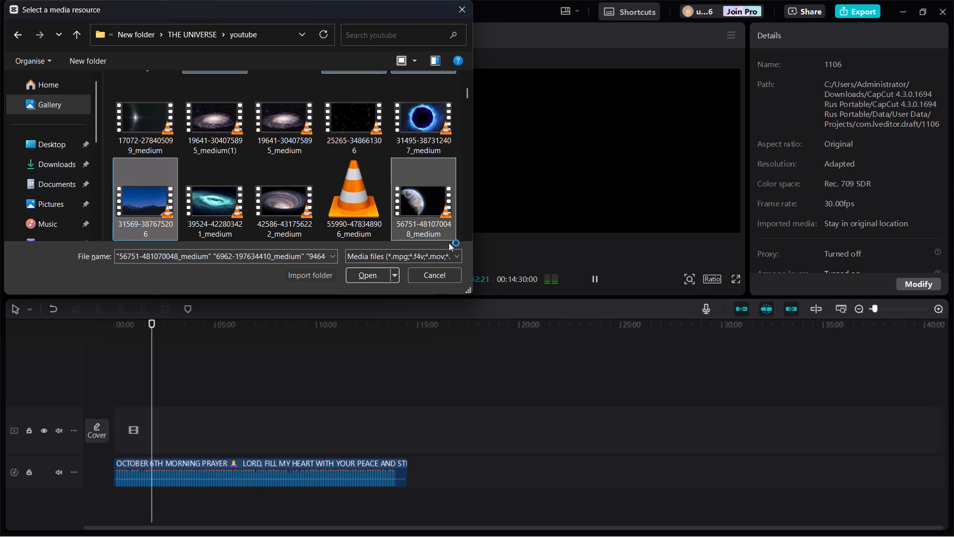
ctrl+click(465, 234)
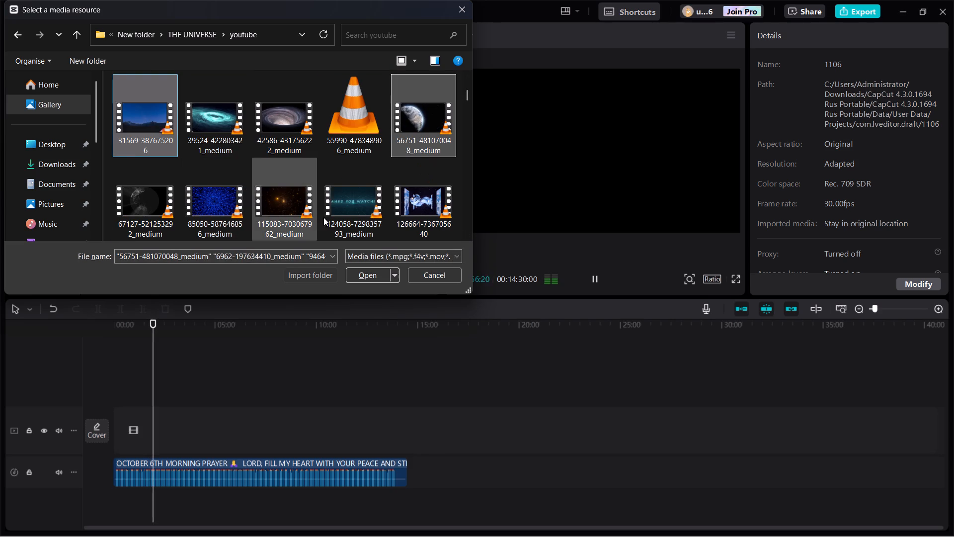
ctrl+click(467, 233)
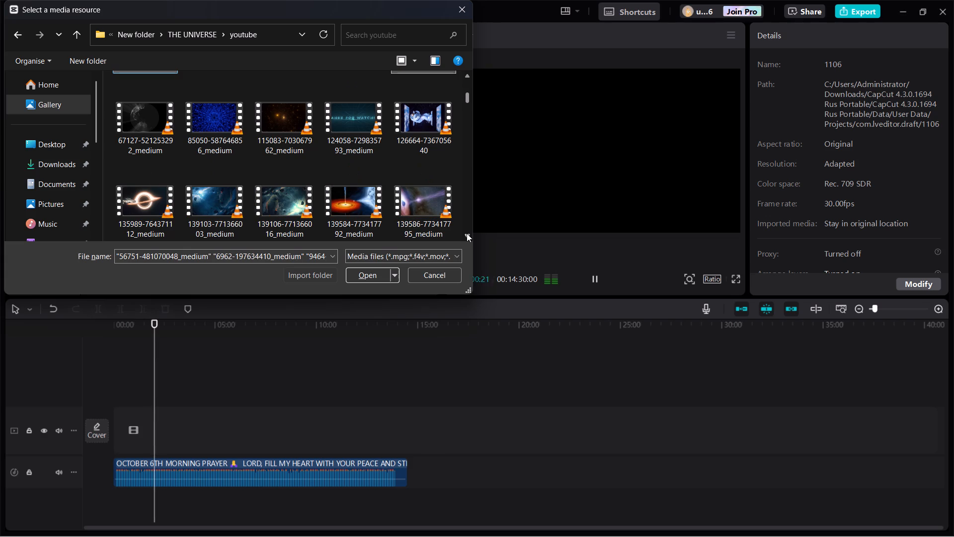
ctrl+click(467, 233)
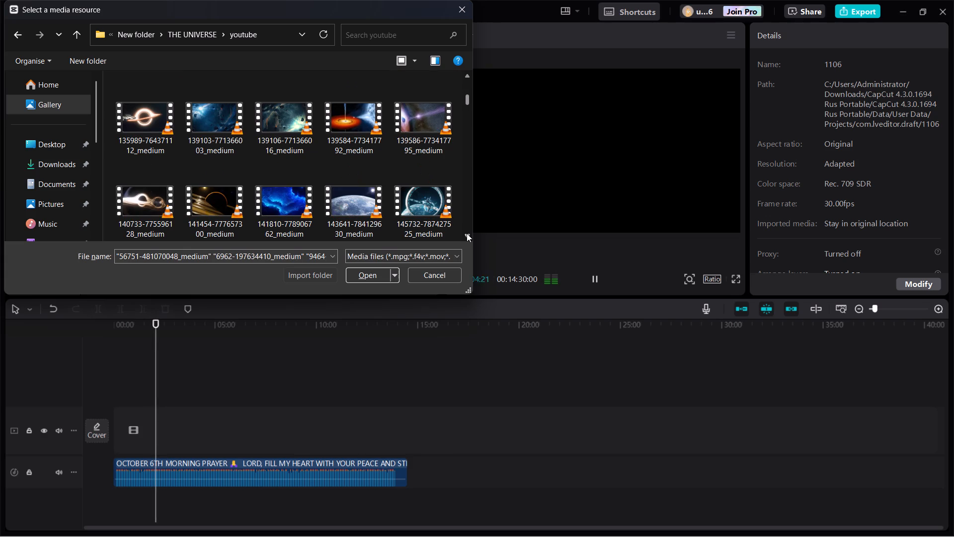
ctrl+click(361, 212)
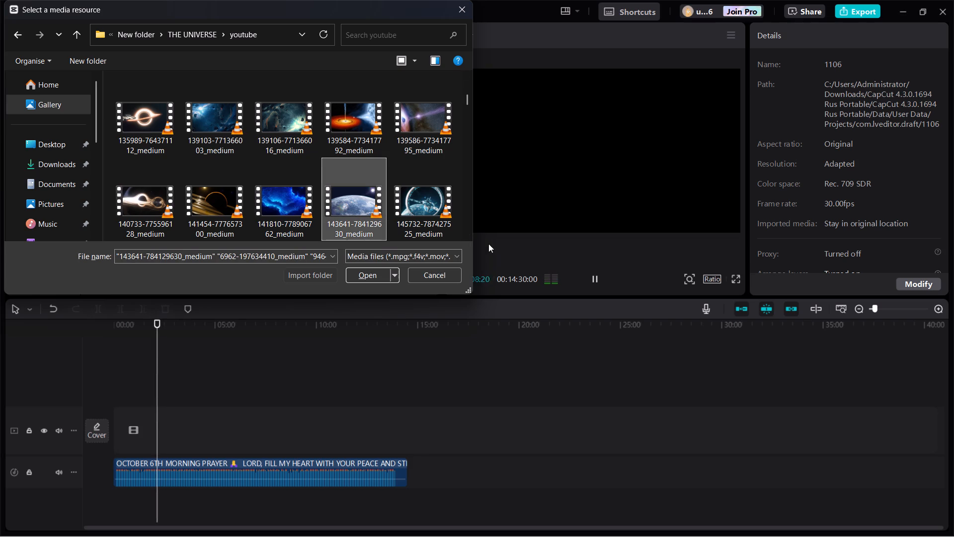
ctrl+click(467, 236)
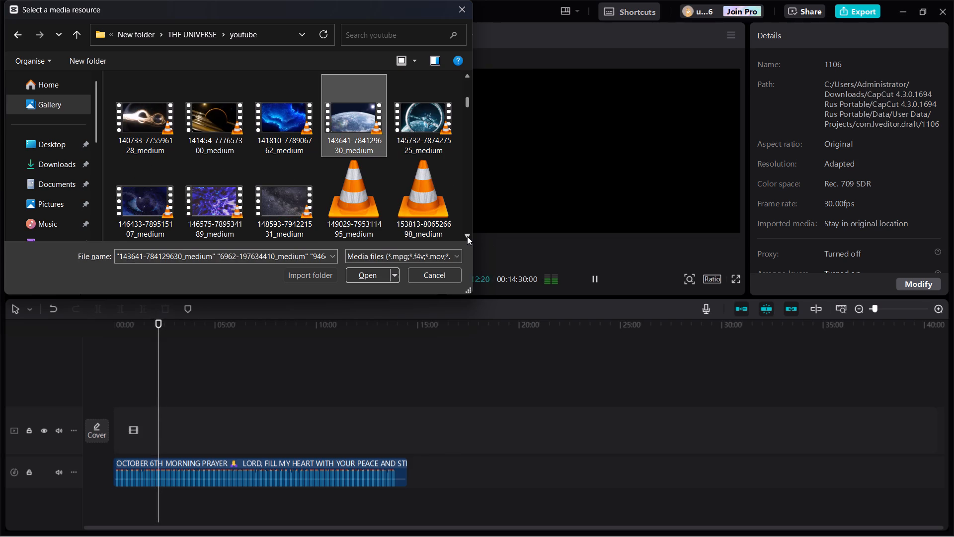
ctrl+click(467, 236)
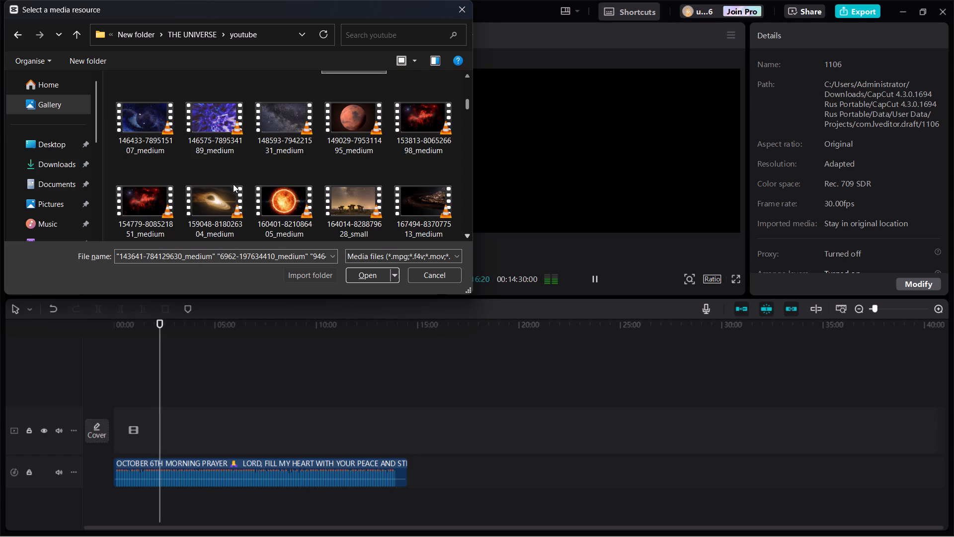
ctrl+click(344, 196)
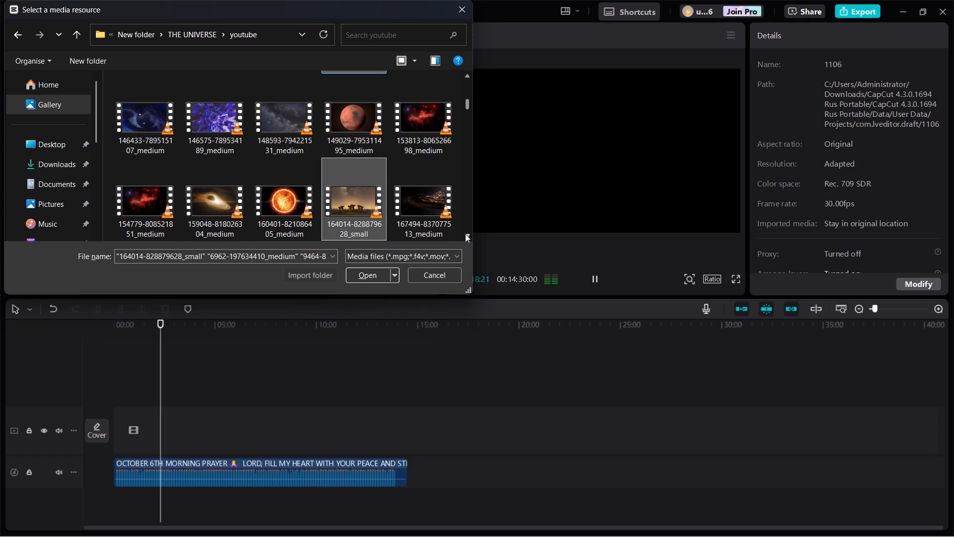
ctrl+click(466, 234)
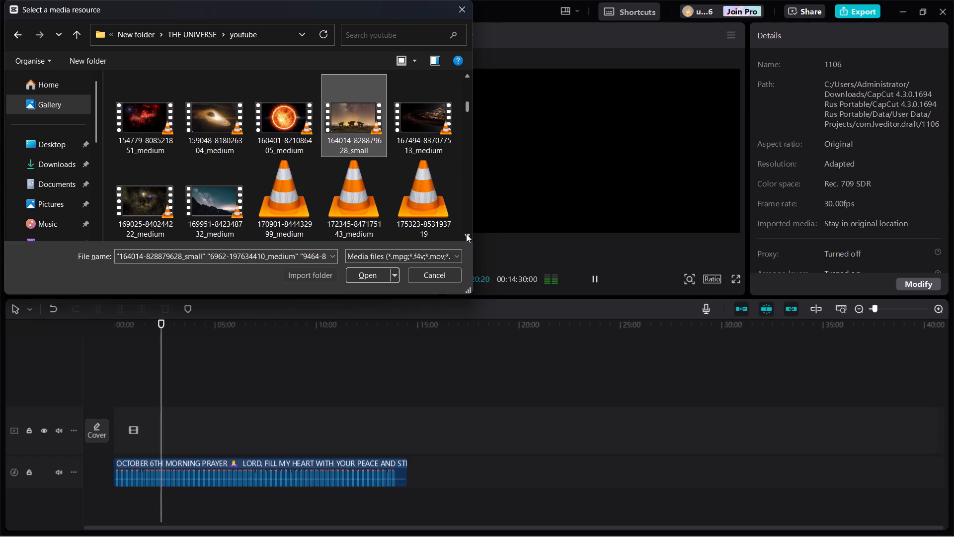
ctrl+click(236, 198)
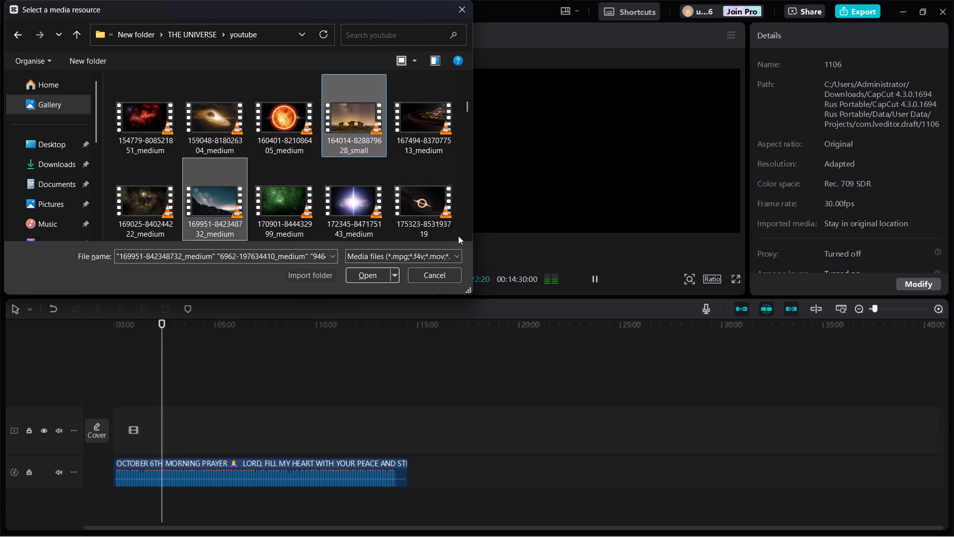
ctrl+click(466, 235)
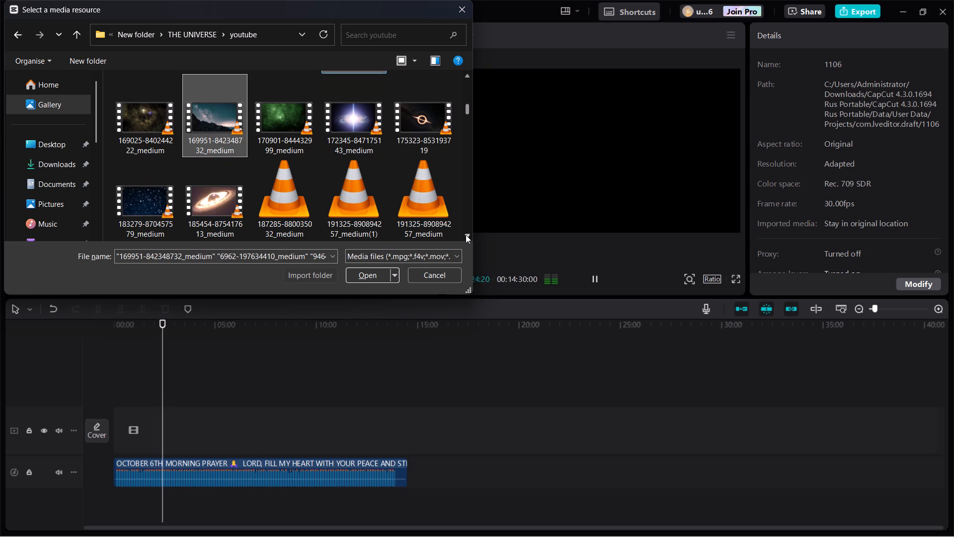
ctrl+click(466, 235)
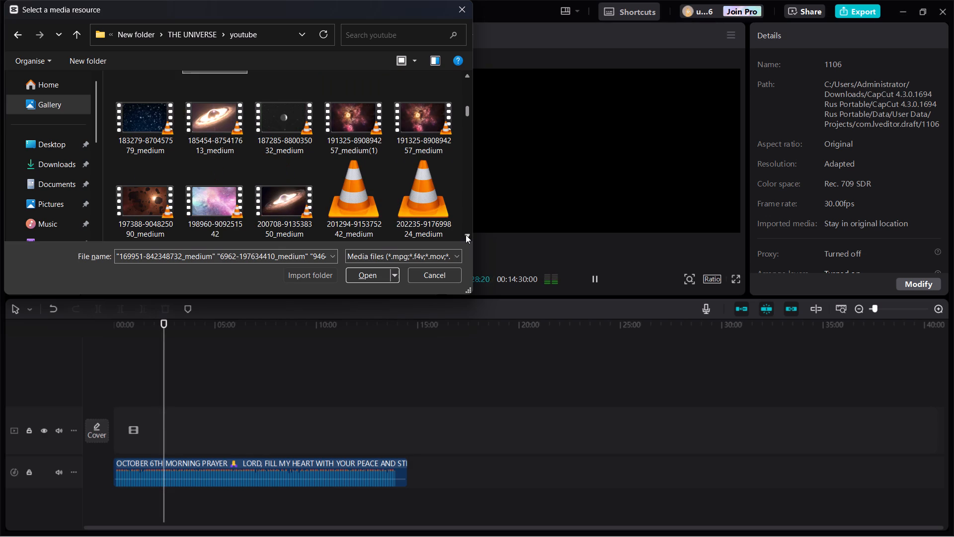
ctrl+click(466, 235)
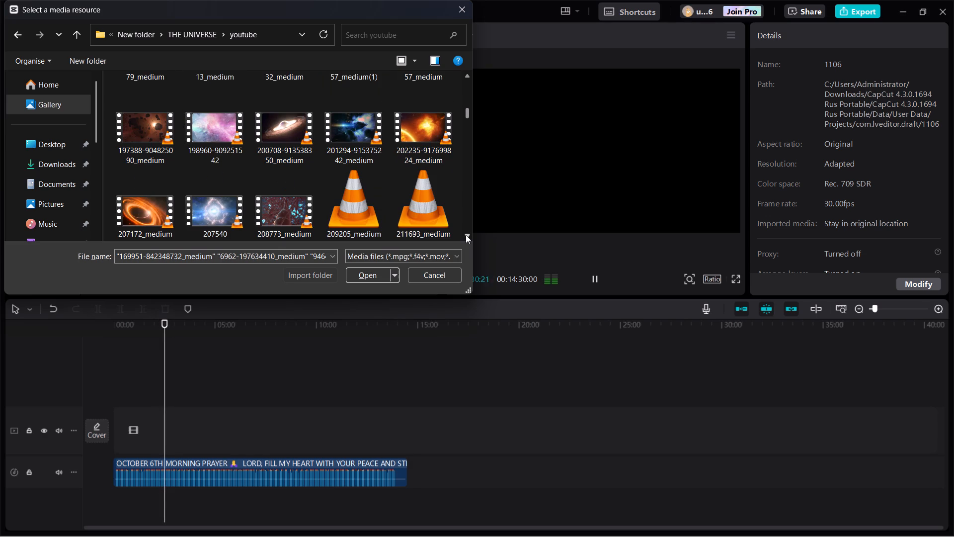
ctrl+click(466, 235)
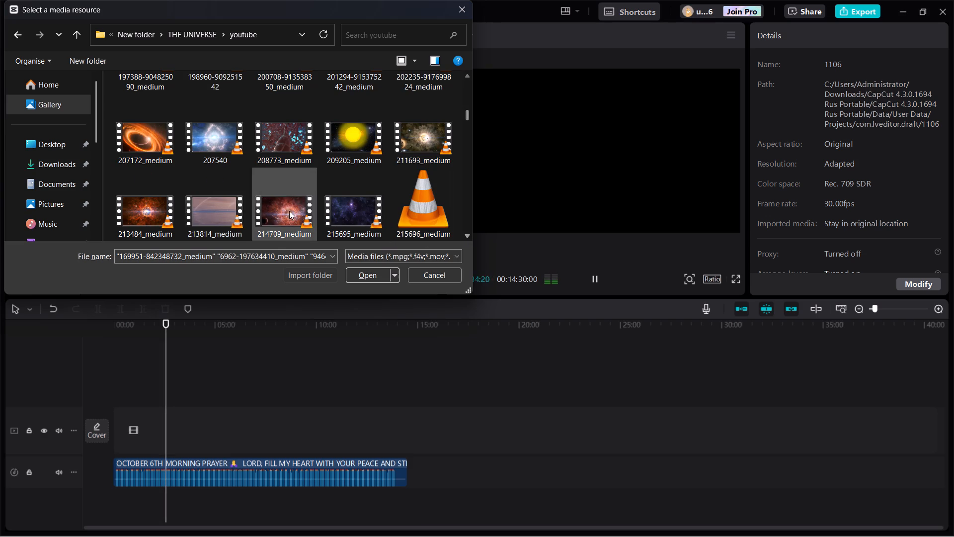
ctrl+click(238, 211)
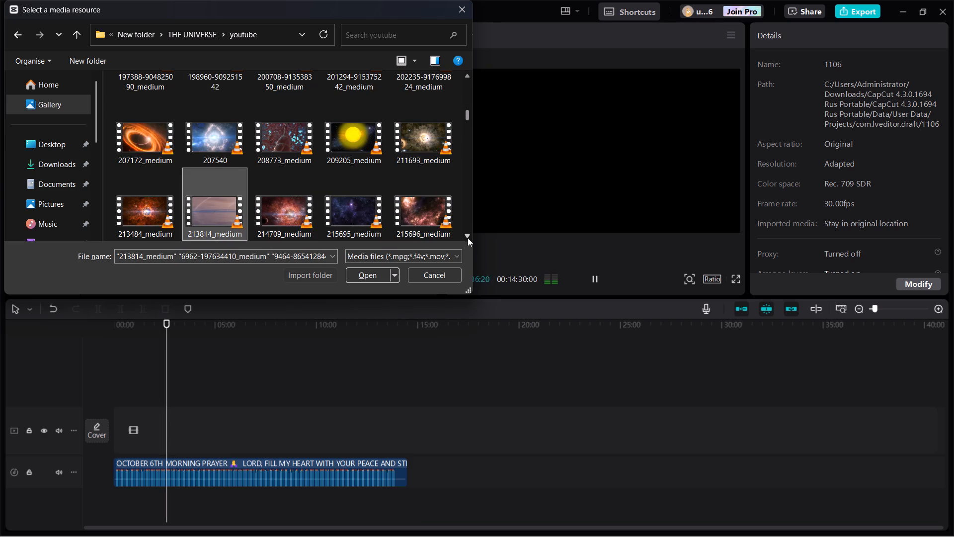
Add the starry-sky clips 857134-hd_1280_720_24fps and 1926295-hd_1920_1080_25fps to the import selection.
ctrl+click(468, 236)
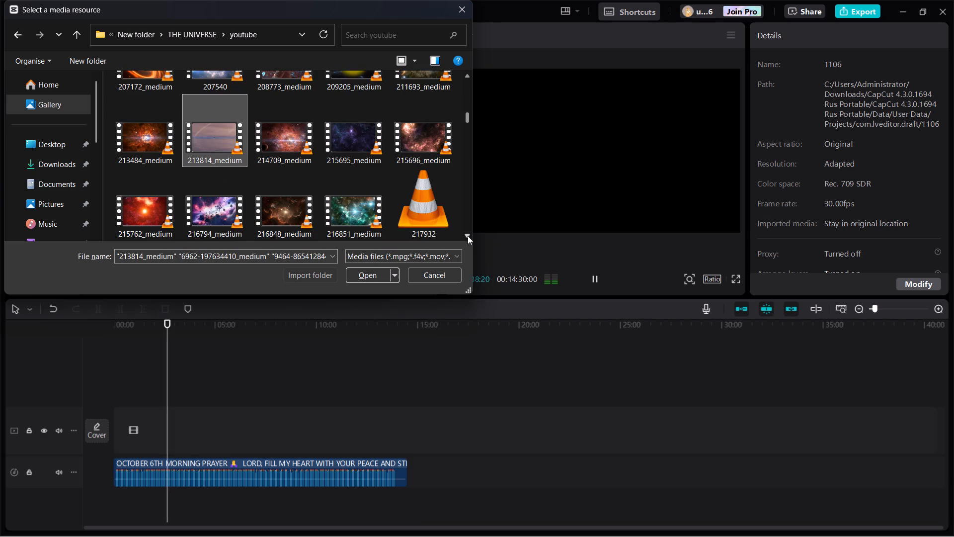
ctrl+click(468, 236)
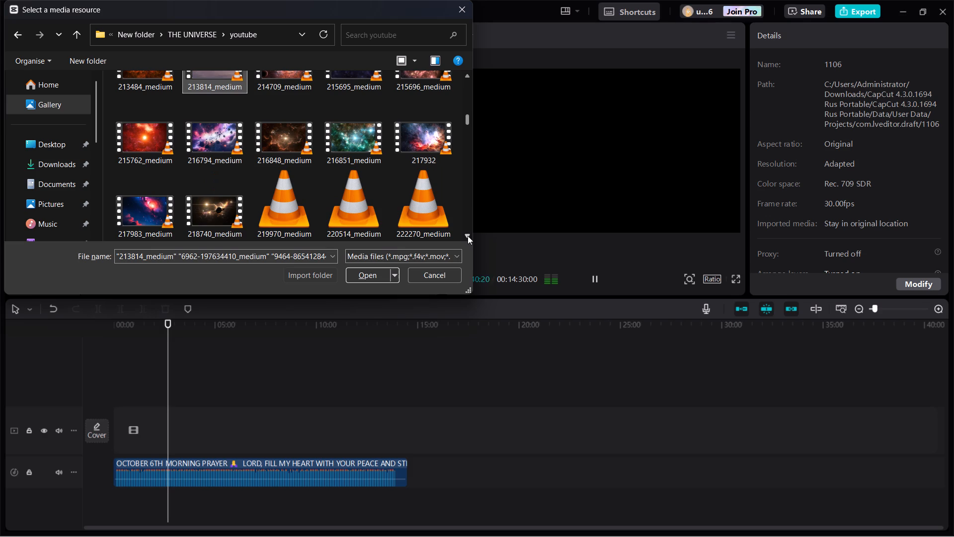
ctrl+click(468, 236)
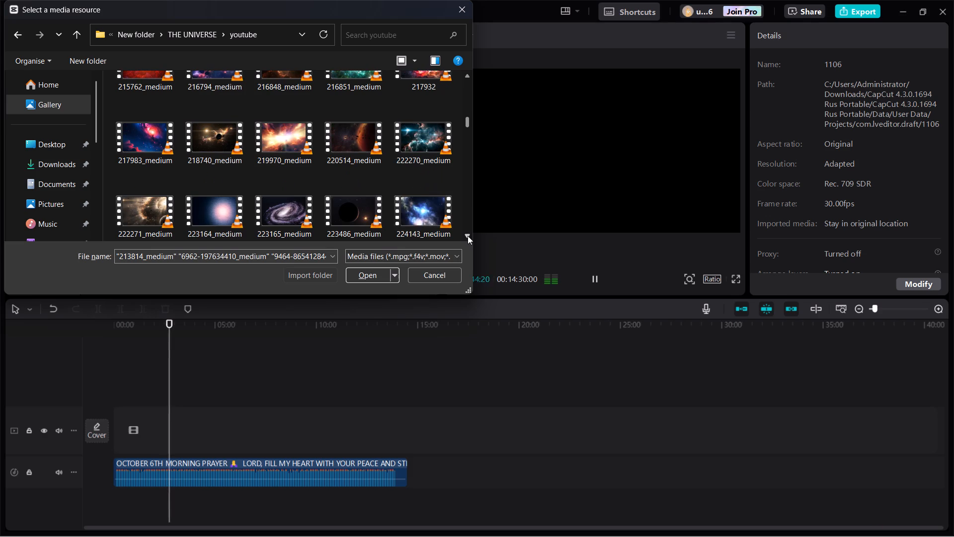
ctrl+click(468, 236)
ctrl+click(468, 236)
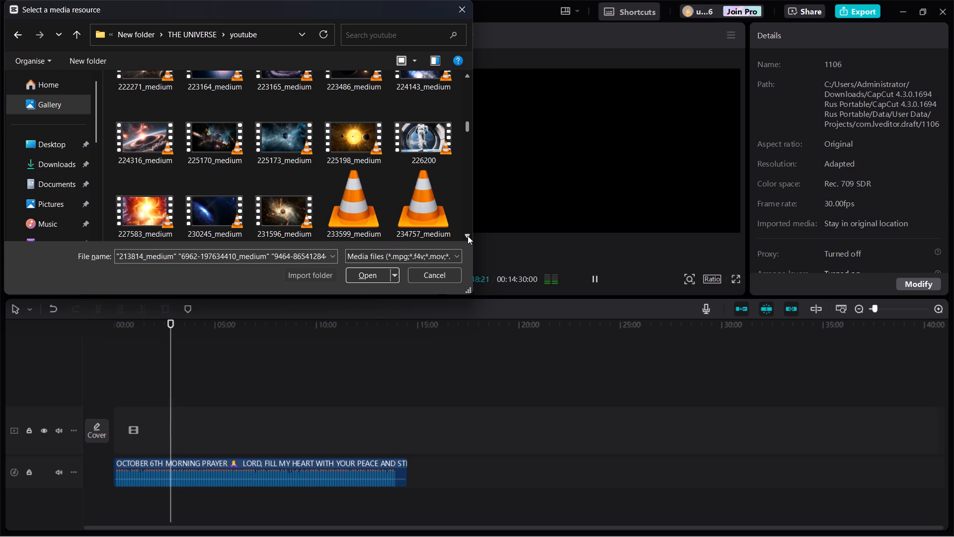
ctrl+click(468, 236)
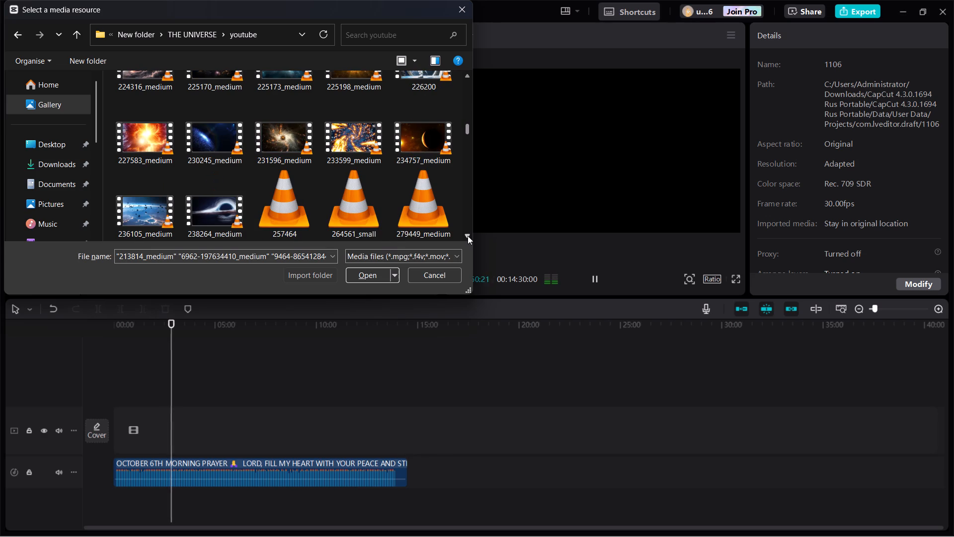
ctrl+click(468, 236)
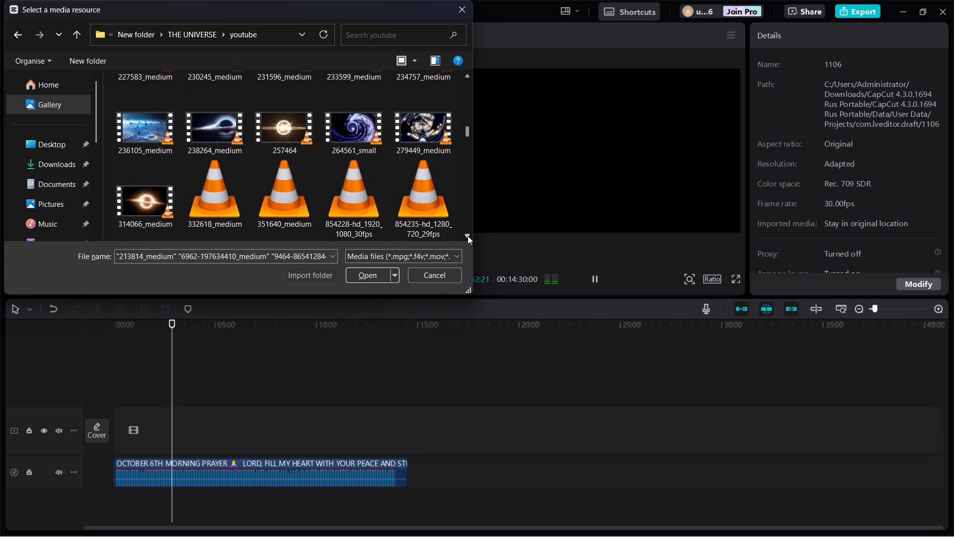
ctrl+click(468, 236)
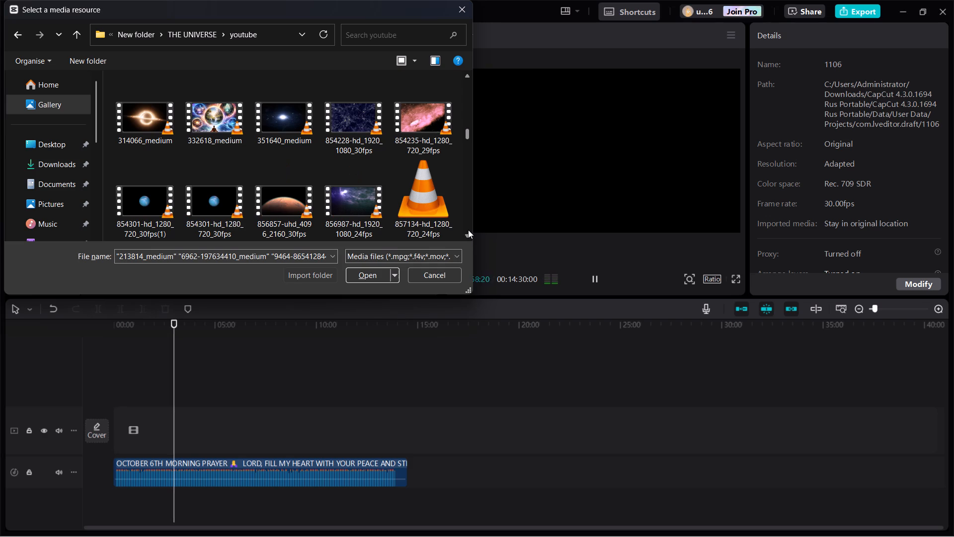
ctrl+click(439, 203)
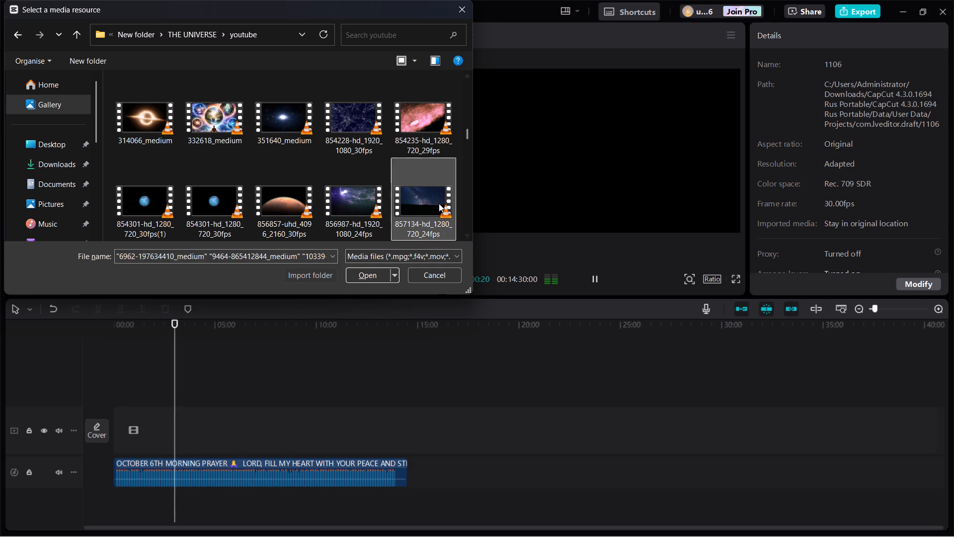
ctrl+click(465, 232)
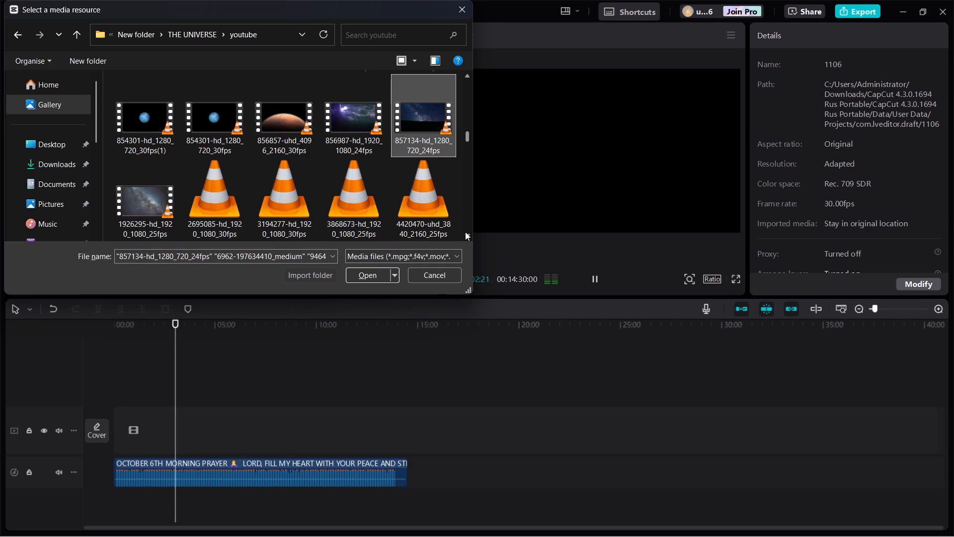
ctrl+click(149, 202)
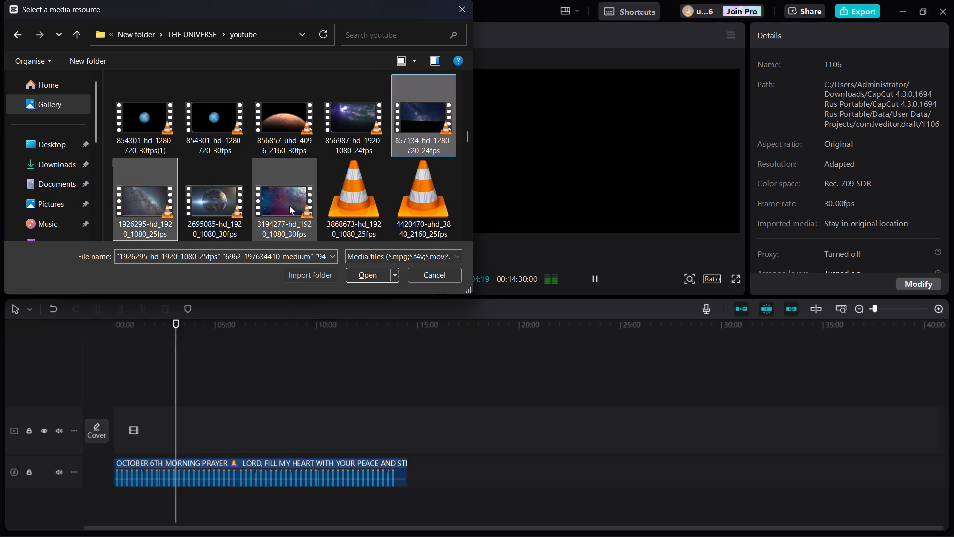
Add the clips 3194277-hd_1920_1080_30fps, 7033786-uhd_3840_2160_25fps, 7649281-uhd_3840_2160_30fps, 8496259-hd_1920_1080_25fps and 8644889-uhd_4096_2160_24fps to the import selection.
ctrl+click(293, 206)
ctrl+click(466, 234)
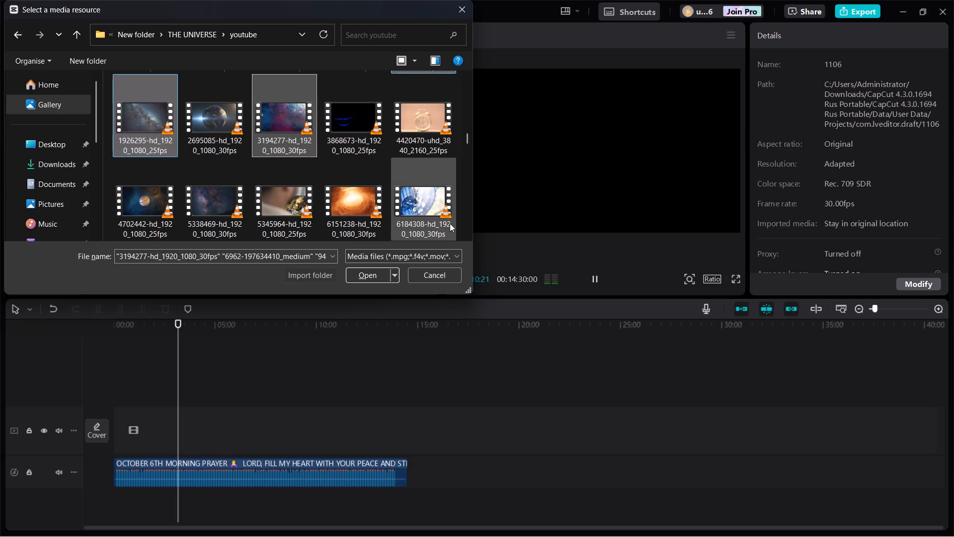
ctrl+click(468, 235)
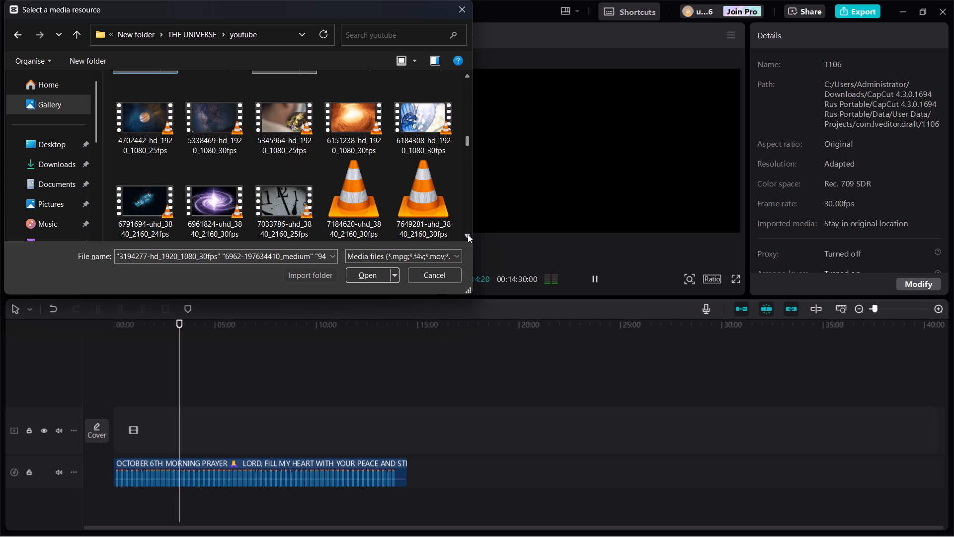
ctrl+click(280, 182)
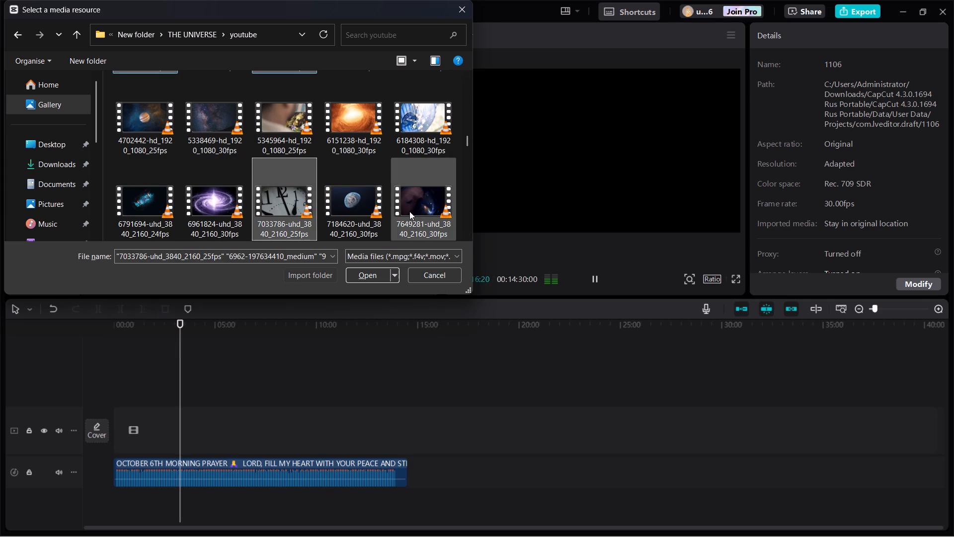
ctrl+click(466, 233)
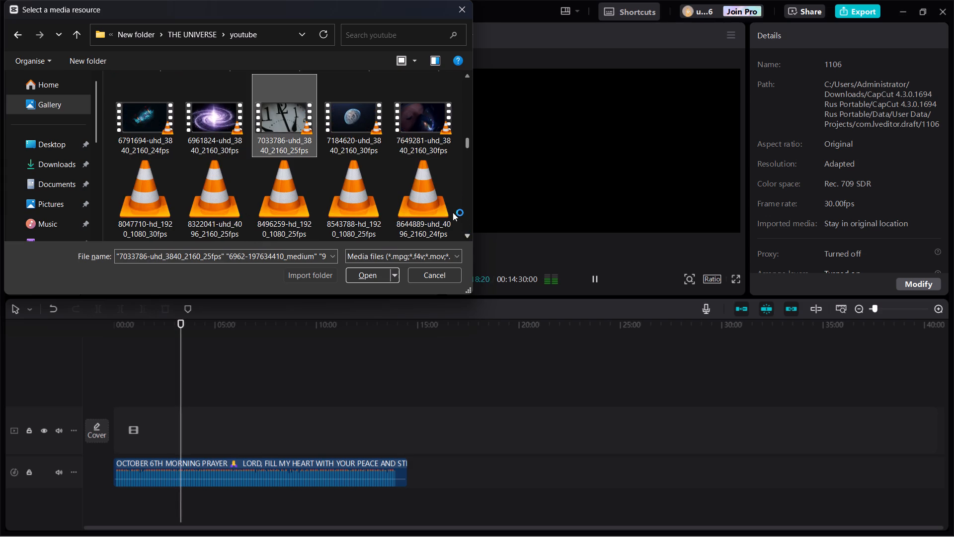
ctrl+click(420, 123)
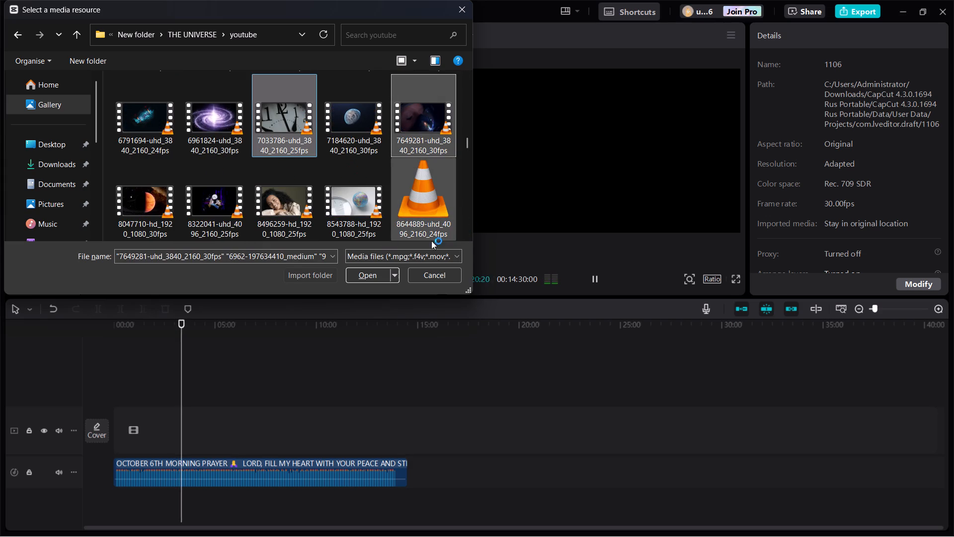
ctrl+click(304, 214)
ctrl+click(415, 202)
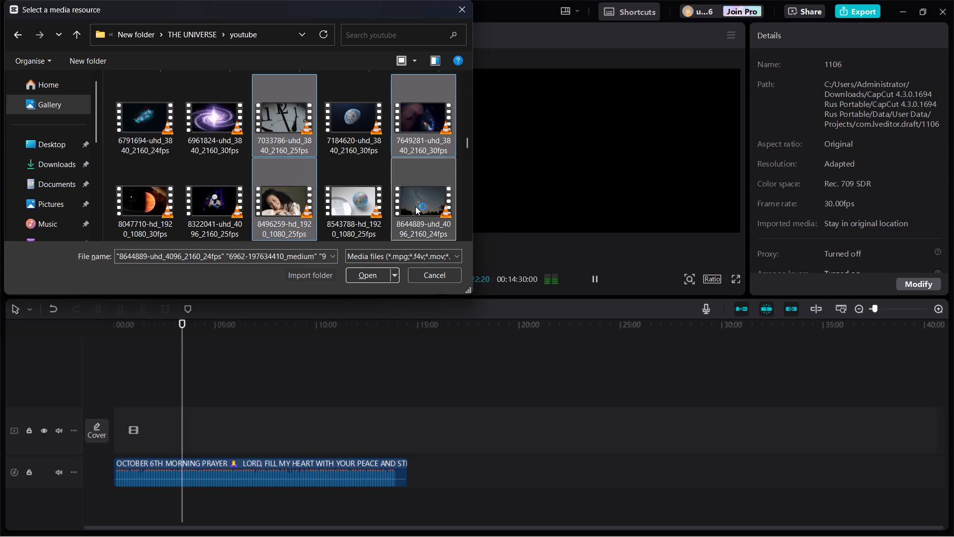
Add the 3840_2160_24fps clips 9341049, 9341351, 9557868, 9160920 and 9564201 to the import selection.
ctrl+click(465, 233)
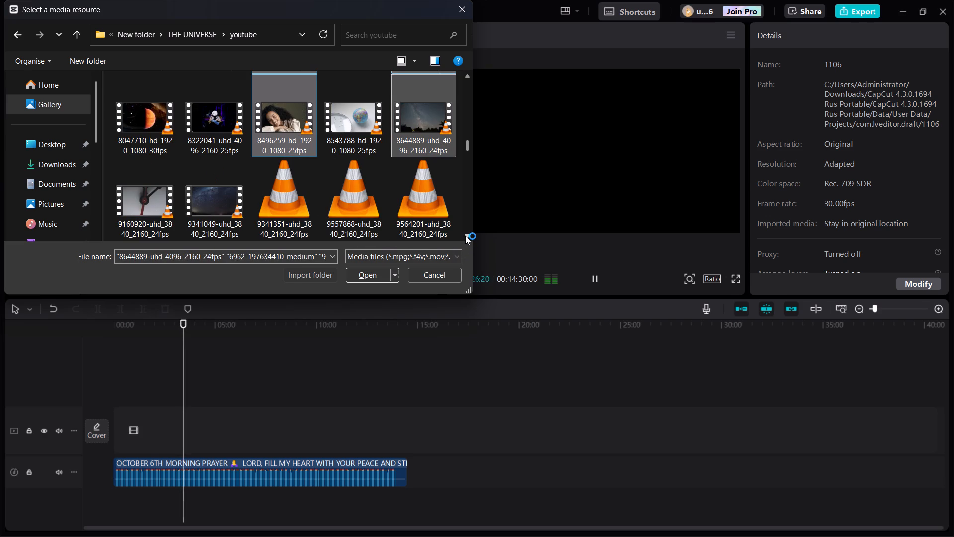
ctrl+click(218, 192)
ctrl+click(267, 191)
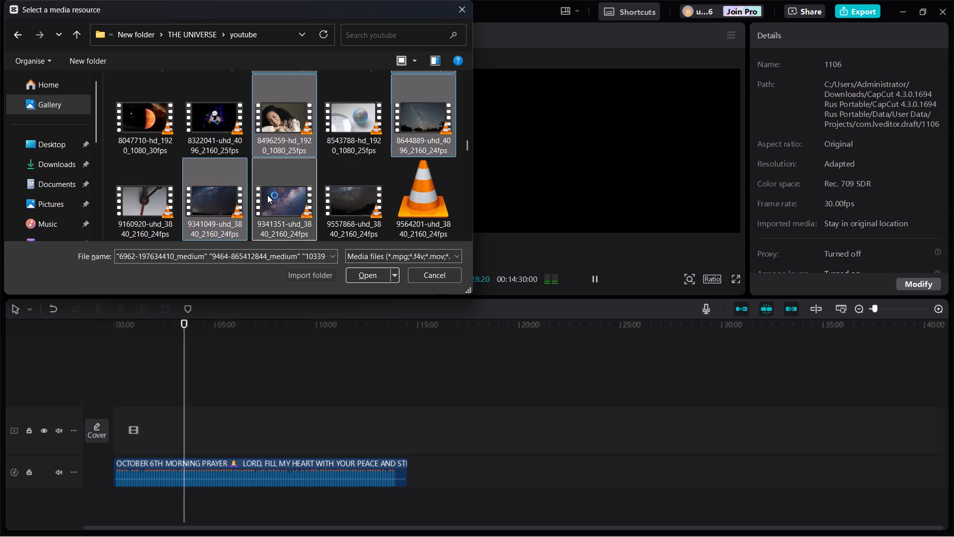
ctrl+click(364, 209)
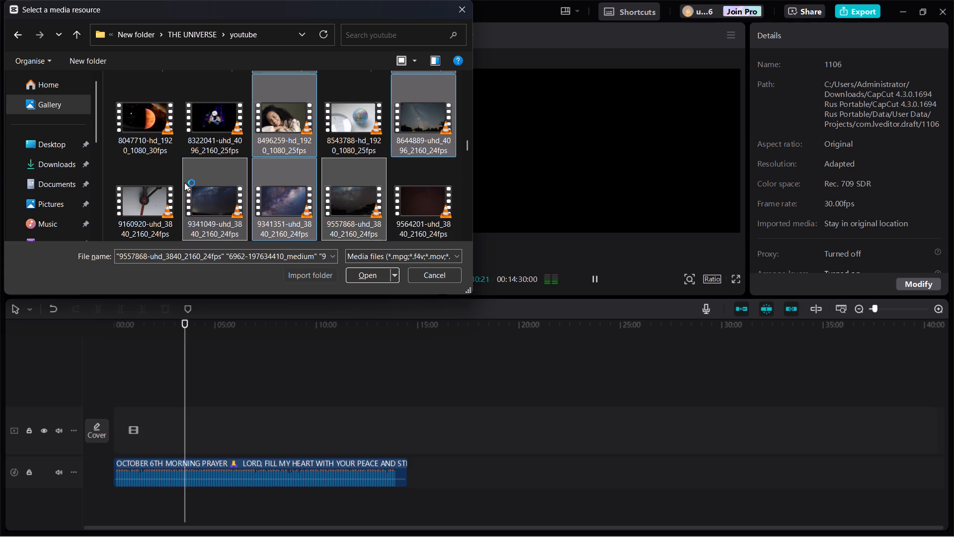
ctrl+click(152, 197)
ctrl+click(418, 213)
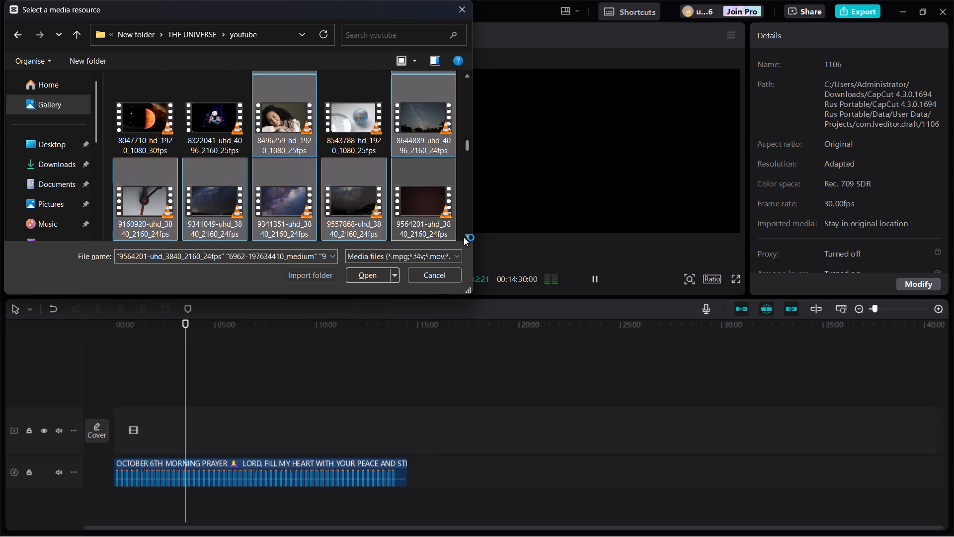
Add the clips 10650636-hd_1920_1080_25fps, 10650641-hd_1920_1080_25fps, 10719866-hd_1920_1080_25fps, 10933817-hd_3840_2160_30fps and 11727447-hd_1920_1080_24fps to the import selection.
ctrl+click(467, 235)
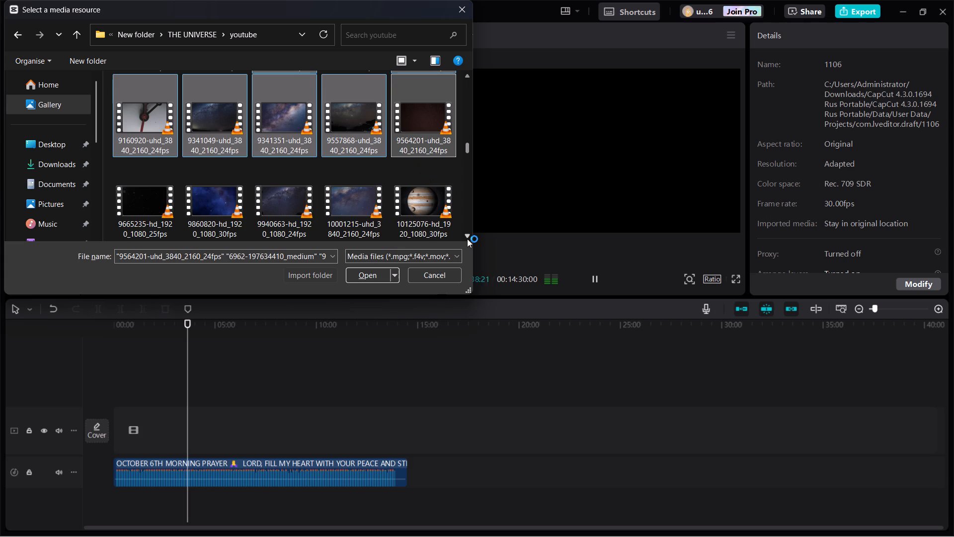
ctrl+click(466, 234)
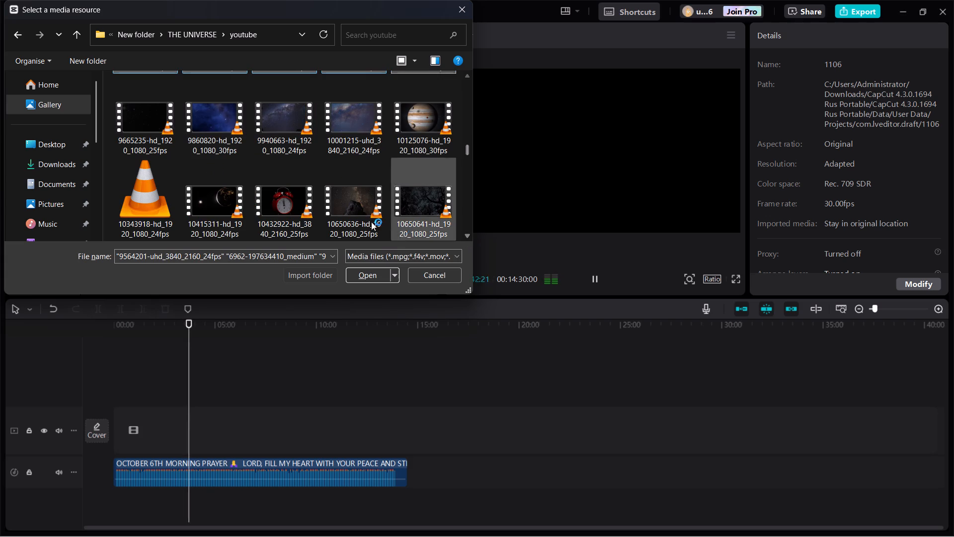
ctrl+click(358, 211)
ctrl+click(401, 209)
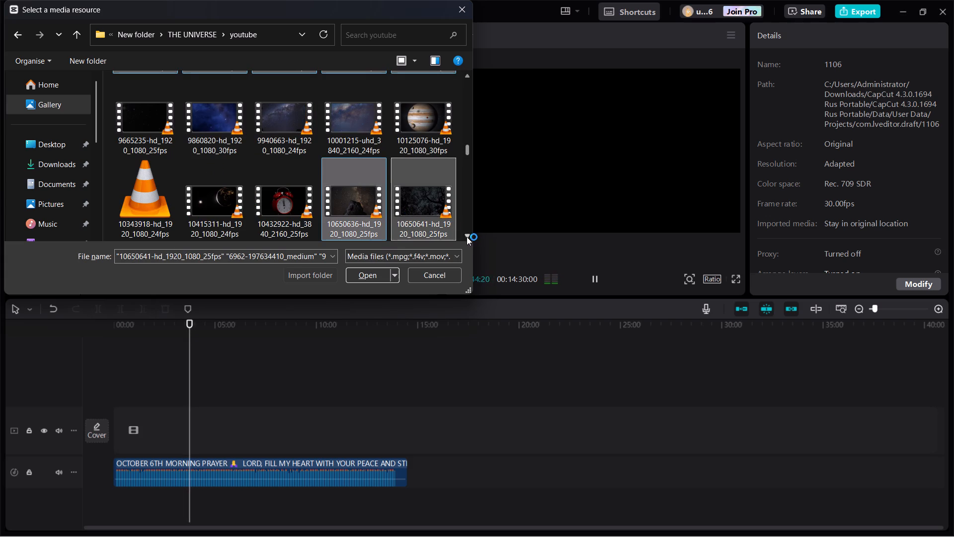
ctrl+click(467, 233)
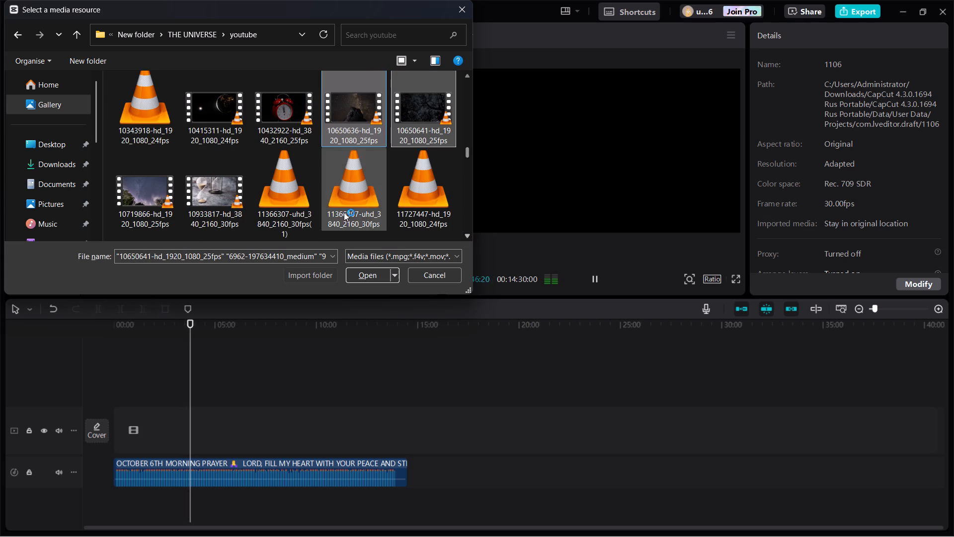
ctrl+click(163, 200)
ctrl+click(201, 197)
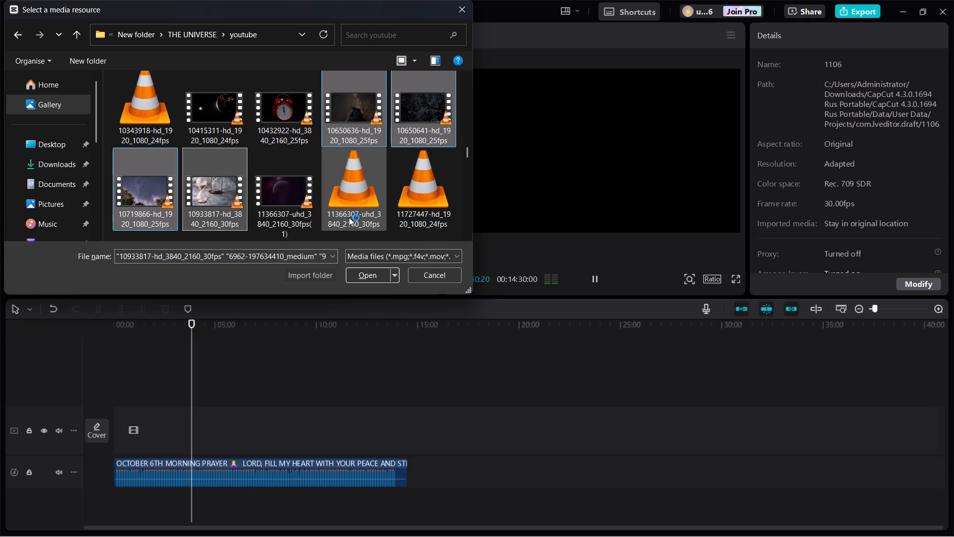
ctrl+click(429, 199)
Add the starry-sky and galaxy clips 11902815_3240_2160_15fps, 11907216-uhd_3840_2160_24fps, 12145844_3840_2160_24fps and 12202872_1920_1080_24fps to the import selection.
ctrl+click(468, 232)
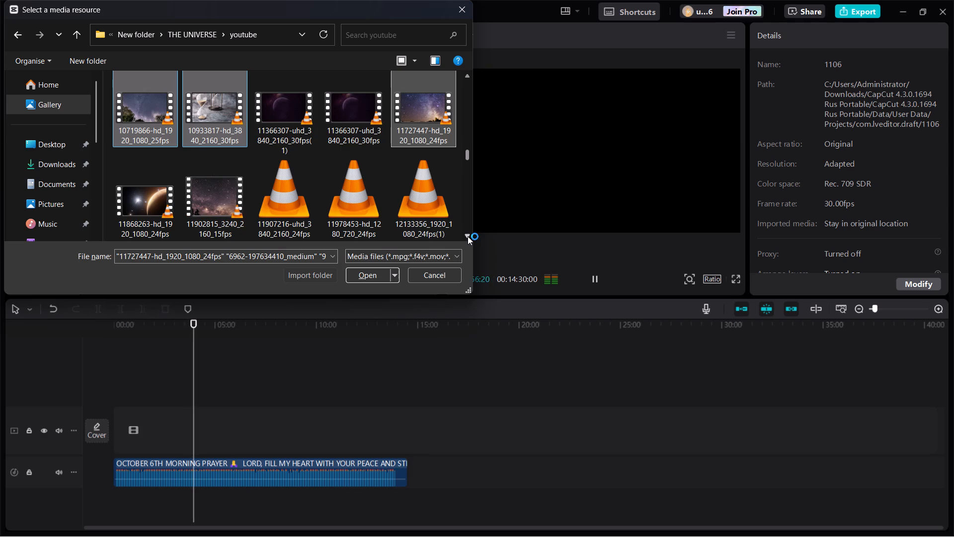
ctrl+click(195, 184)
ctrl+click(273, 198)
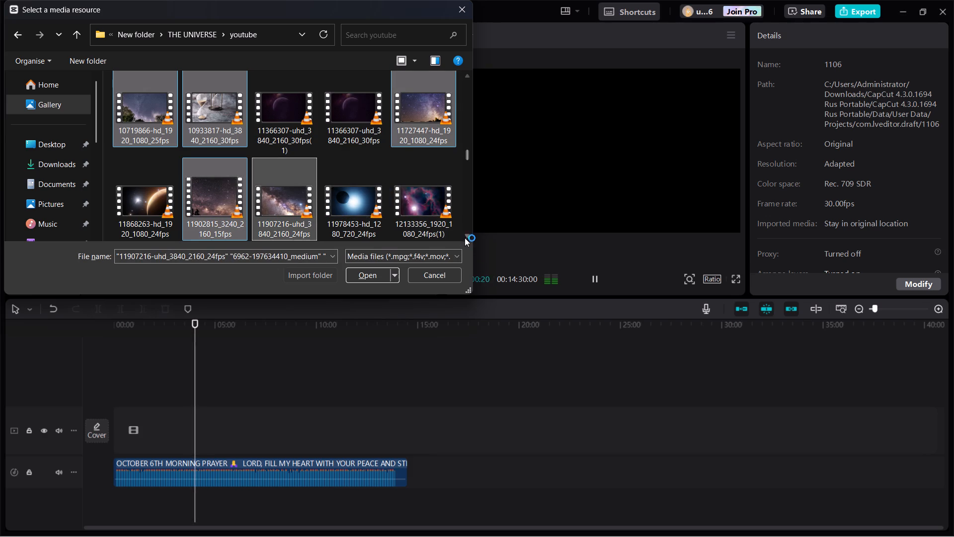
ctrl+click(466, 232)
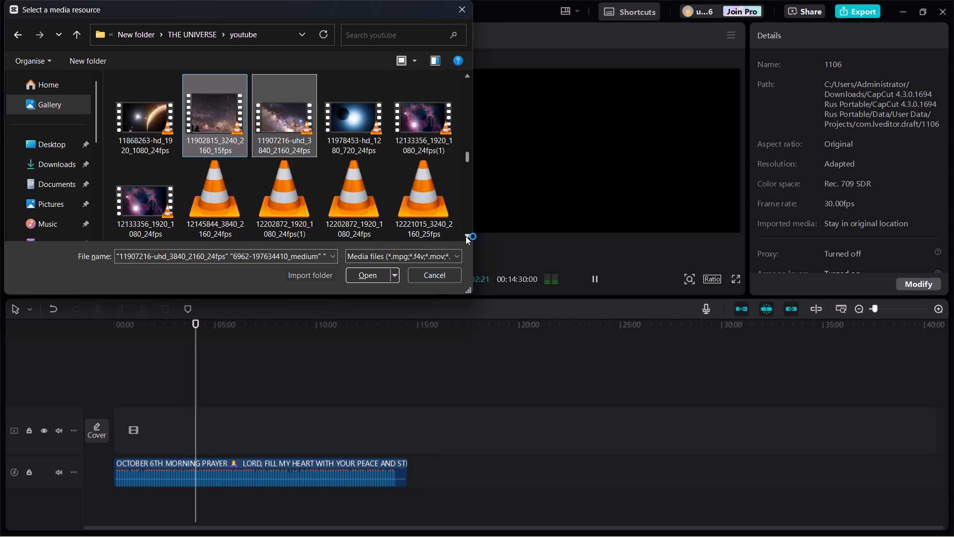
ctrl+click(241, 194)
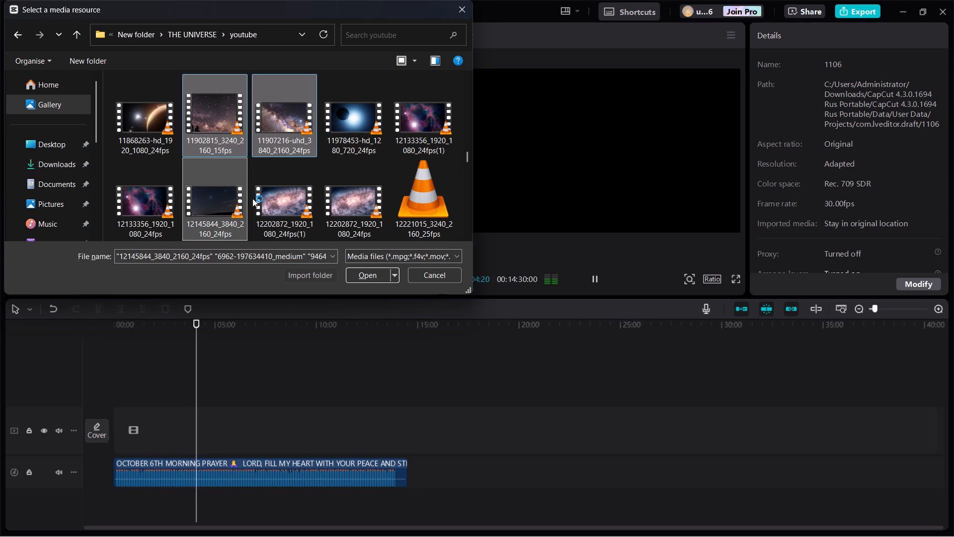
ctrl+click(348, 204)
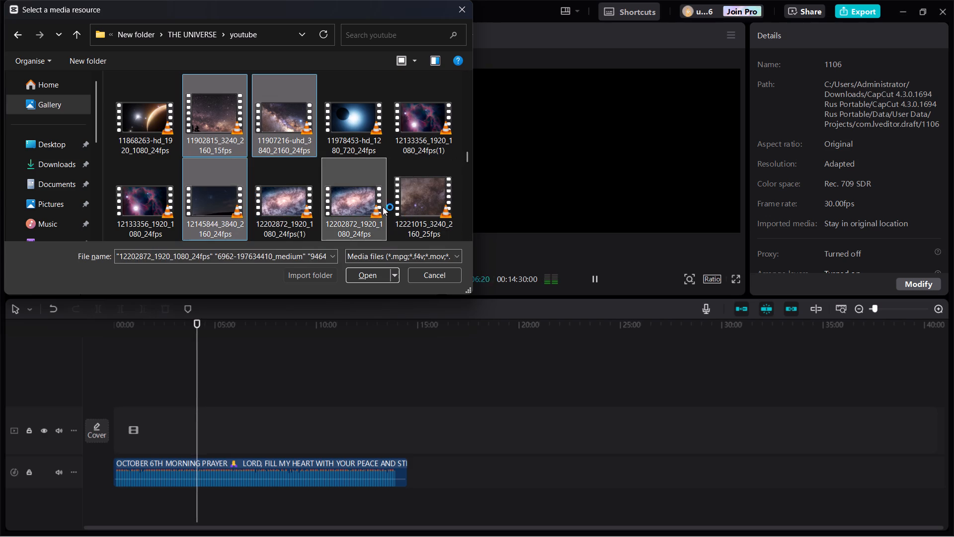
Add the night-sky clips 12247944_1920_1080_30fps, 12423863-hd_1920_1080_30fps, 12973675_3840_2160_24fps and 12999252-uhd_3840_2160_24fps to the import selection.
ctrl+click(465, 236)
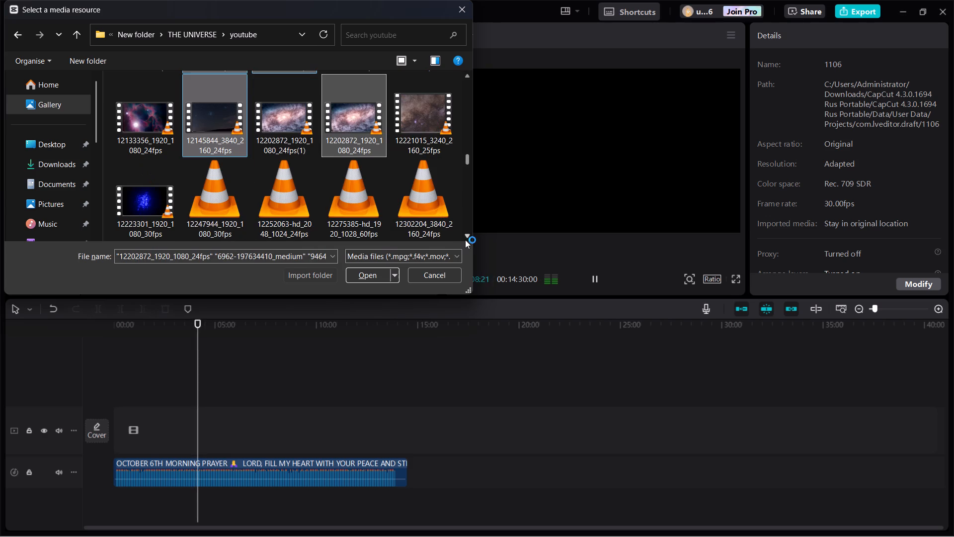
ctrl+click(225, 209)
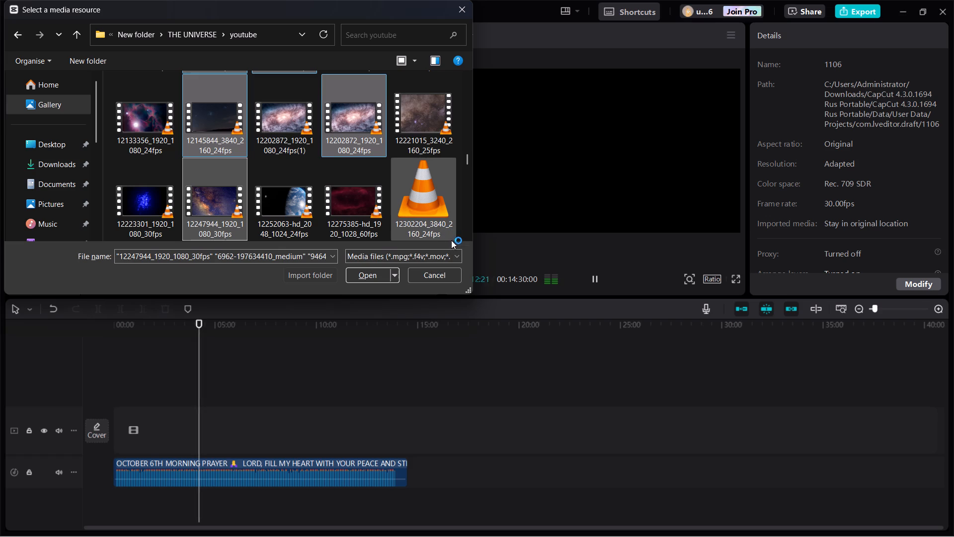
ctrl+click(466, 232)
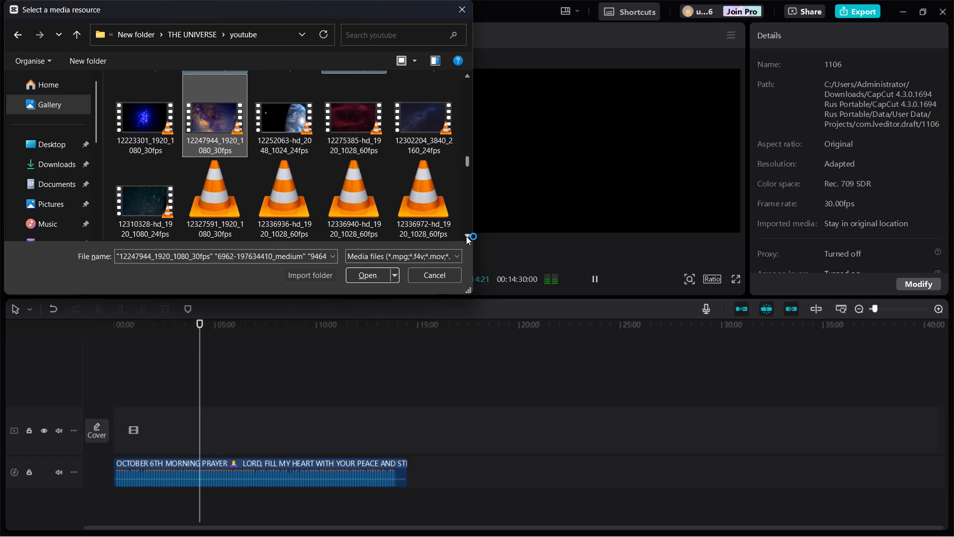
ctrl+click(466, 232)
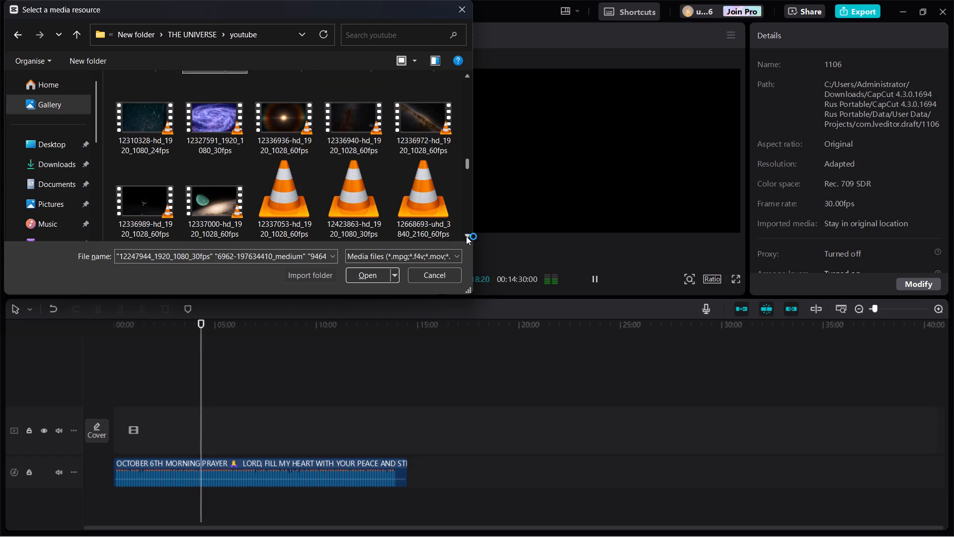
ctrl+click(362, 210)
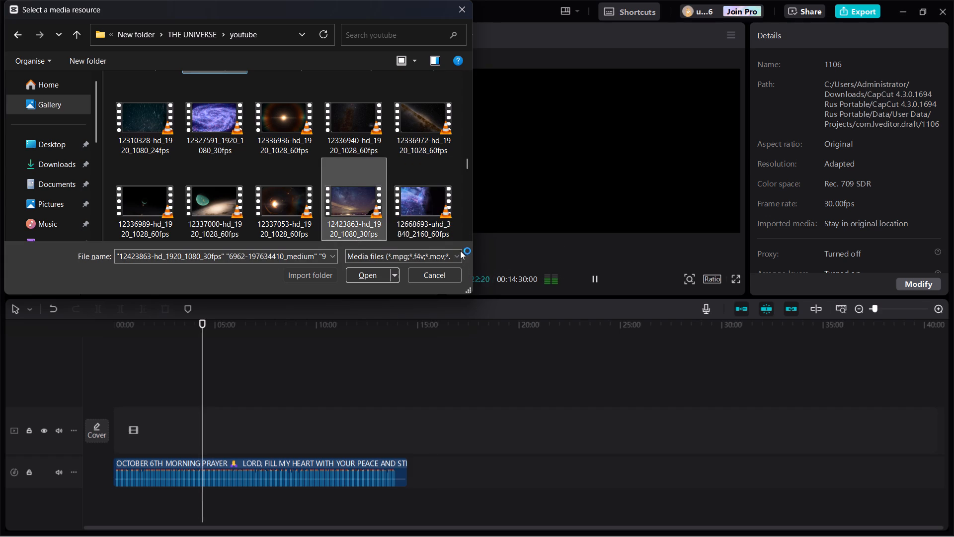
ctrl+click(465, 234)
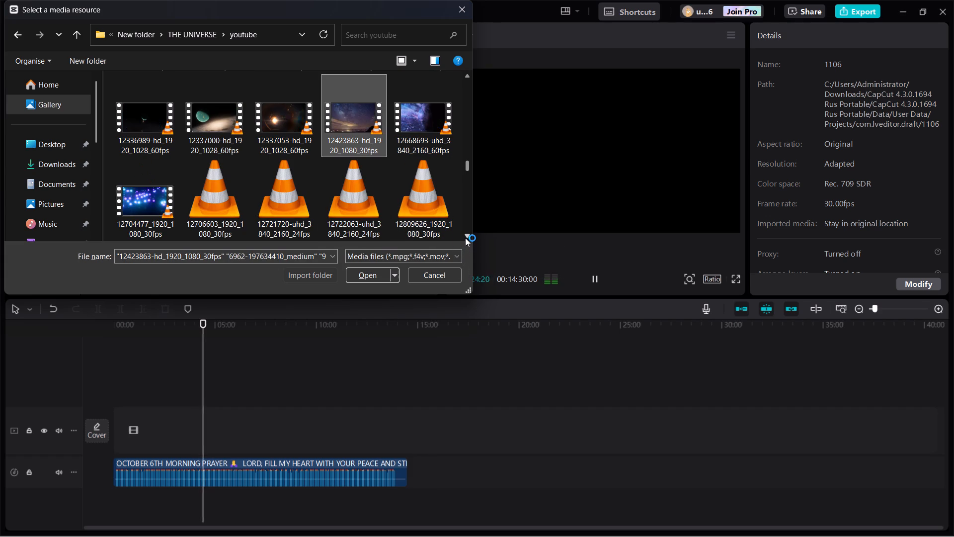
ctrl+click(466, 234)
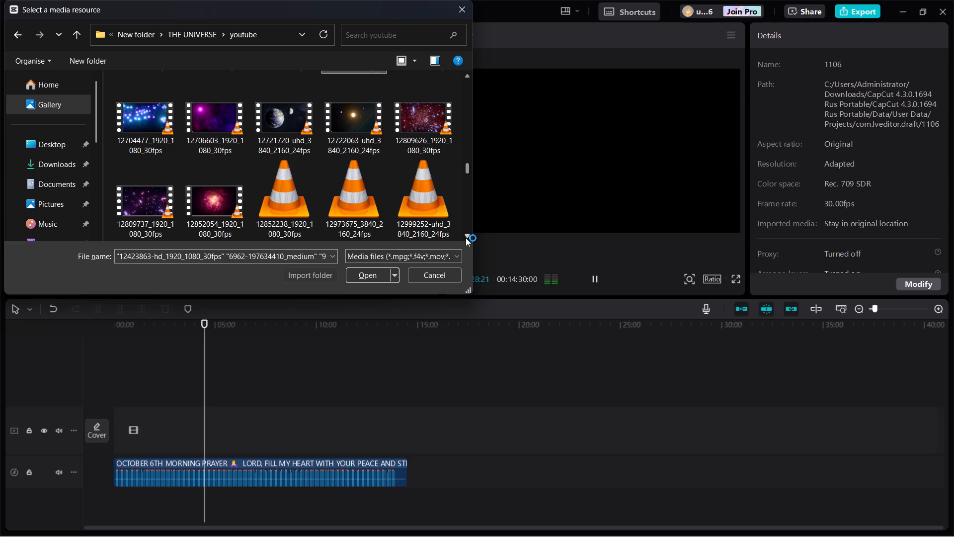
ctrl+click(466, 234)
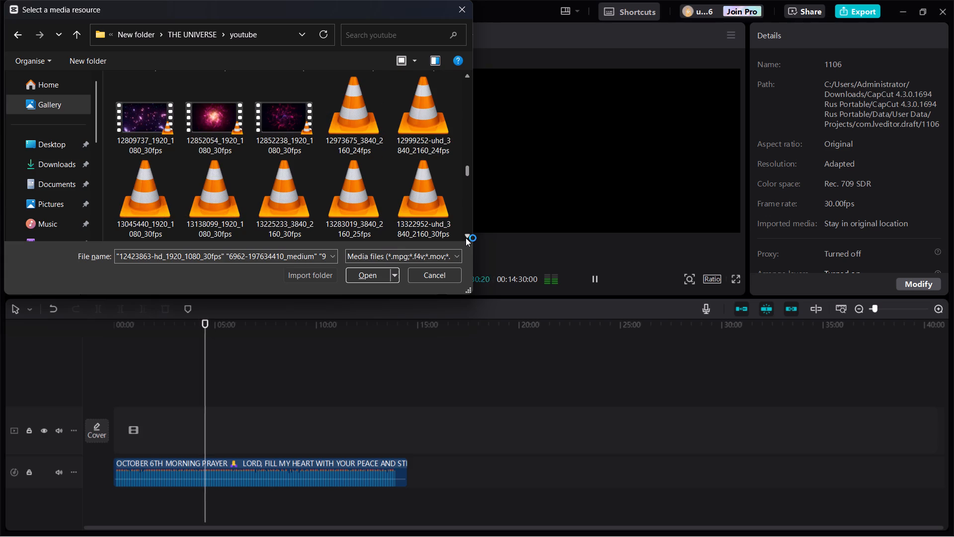
ctrl+click(344, 133)
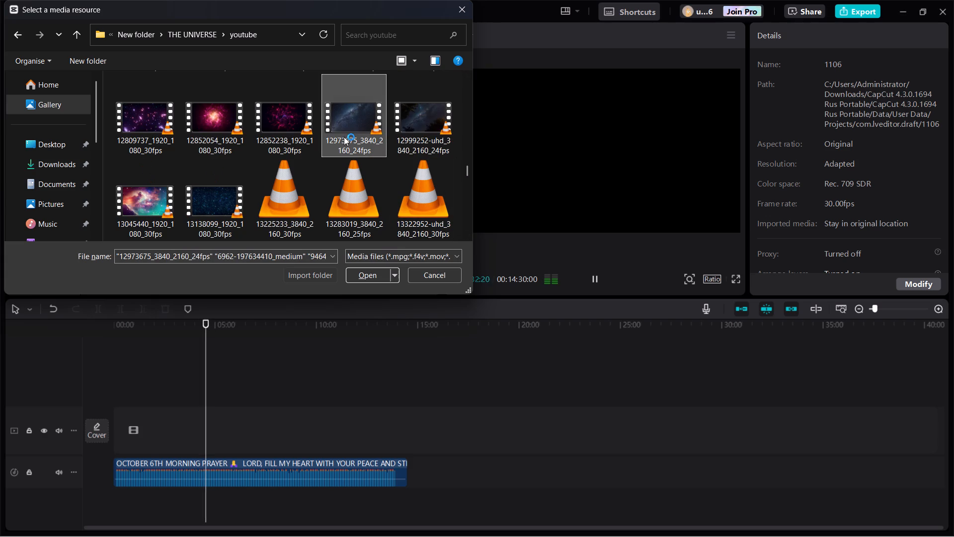
ctrl+click(407, 134)
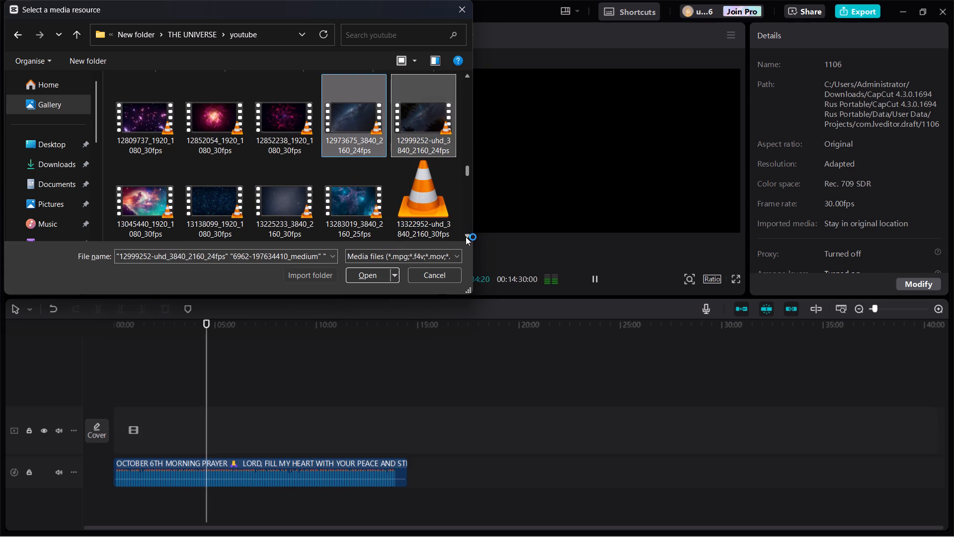
Add the landscape clip 13638410-uhd_2560_1440_60fps and the sky clip 13667021_3840_2160_30fps to the import selection.
ctrl+click(466, 233)
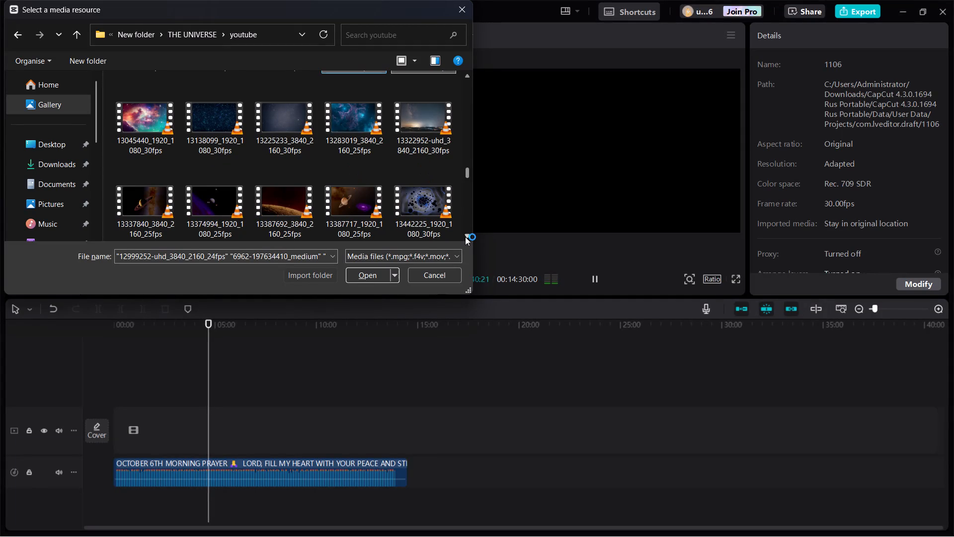
ctrl+click(465, 233)
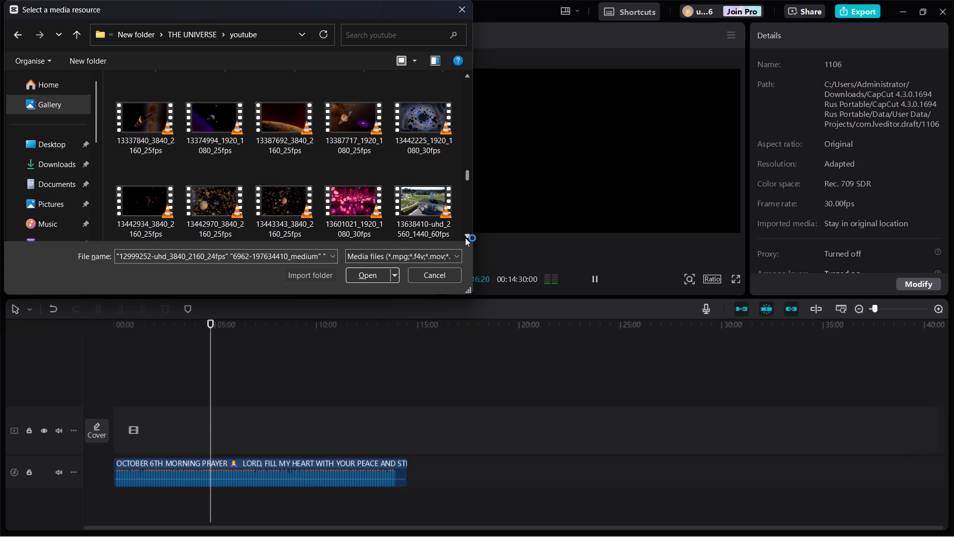
ctrl+click(418, 200)
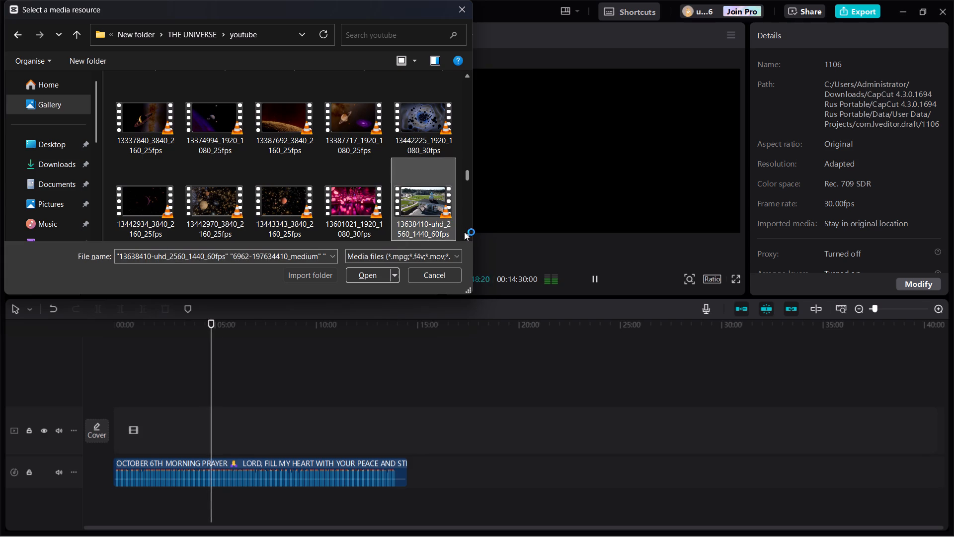
ctrl+click(466, 233)
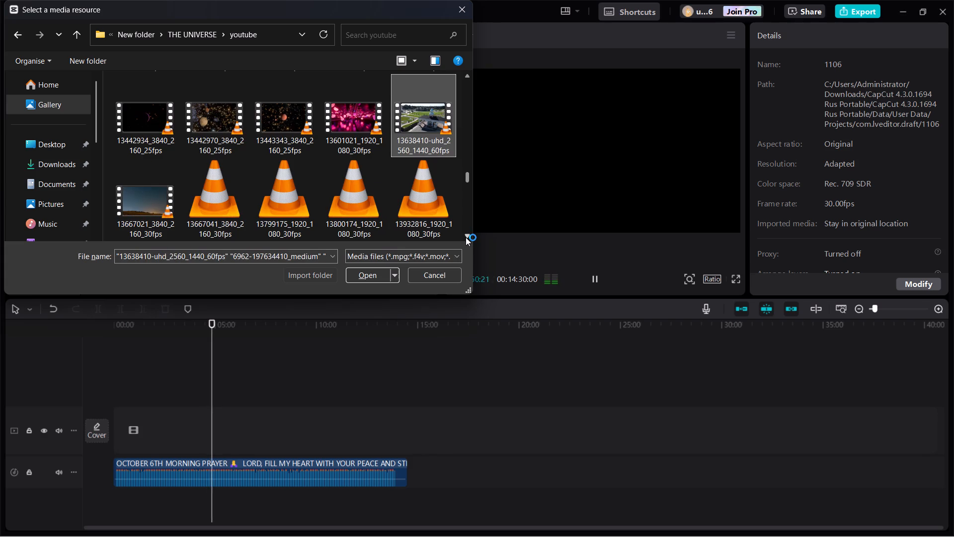
ctrl+click(126, 203)
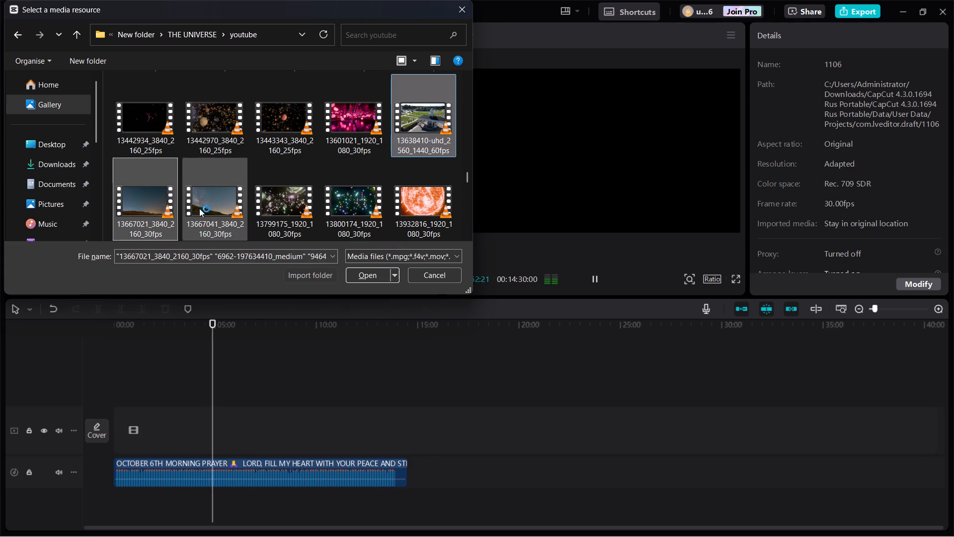
Add the sky clip 13667041_3840_2160_30fps and the clip 15291803-uhd_3840_2160_30fps to the import selection.
ctrl+click(209, 202)
ctrl+click(465, 234)
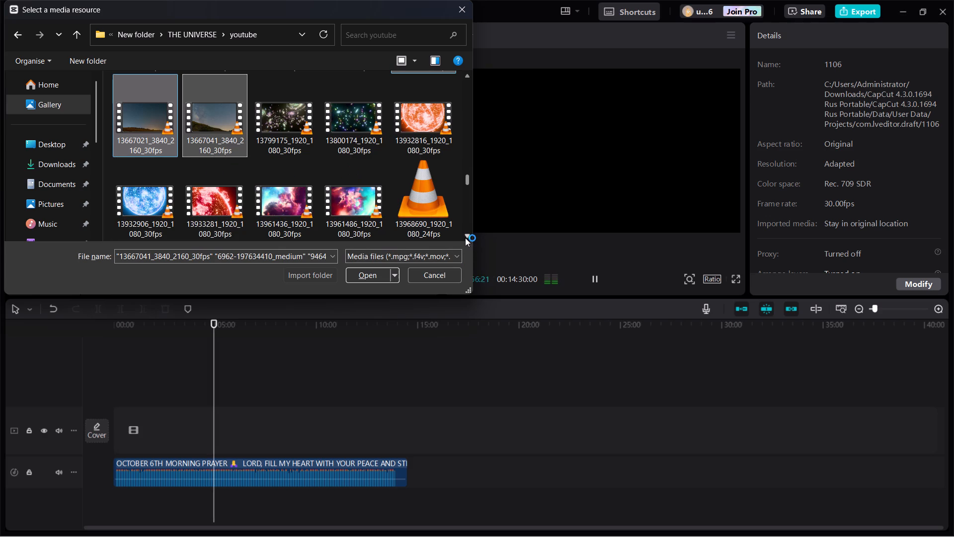
ctrl+click(465, 234)
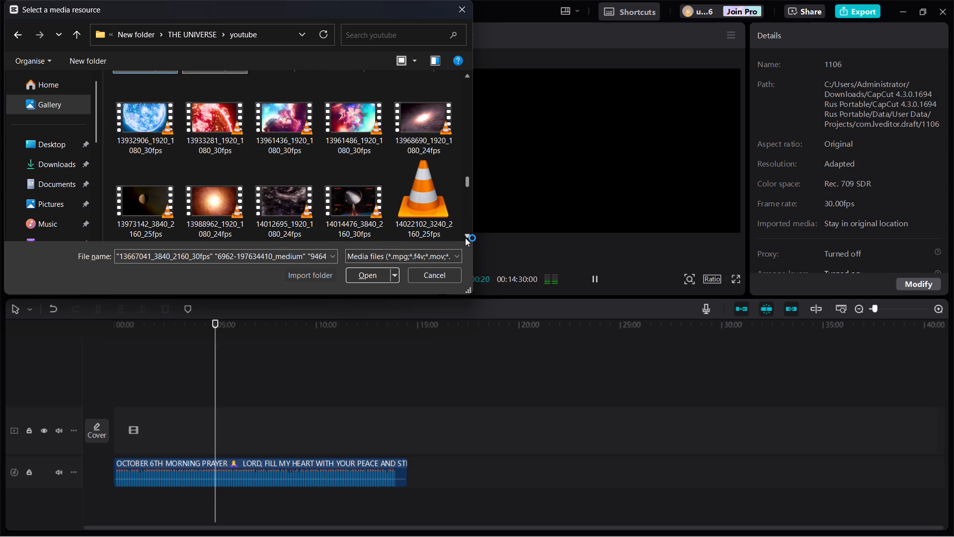
ctrl+click(465, 234)
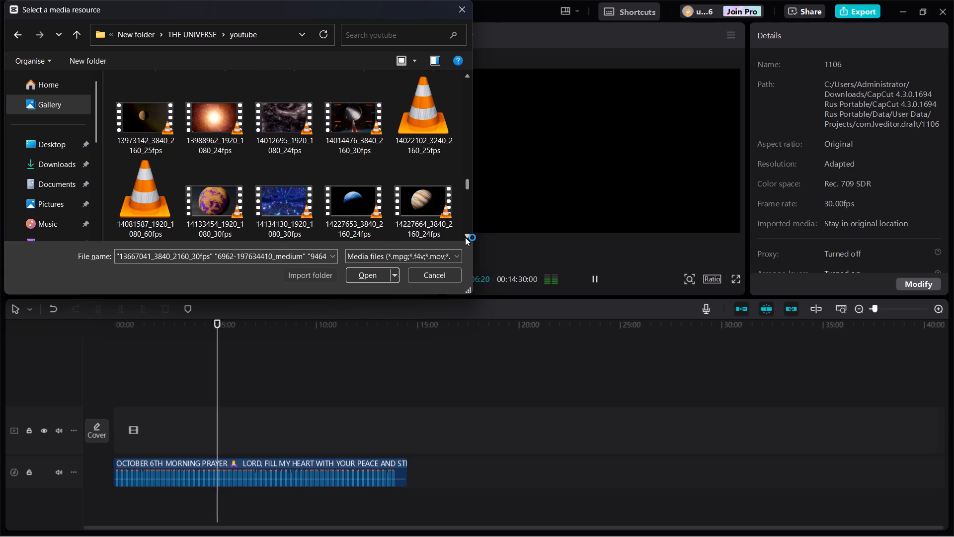
ctrl+click(465, 233)
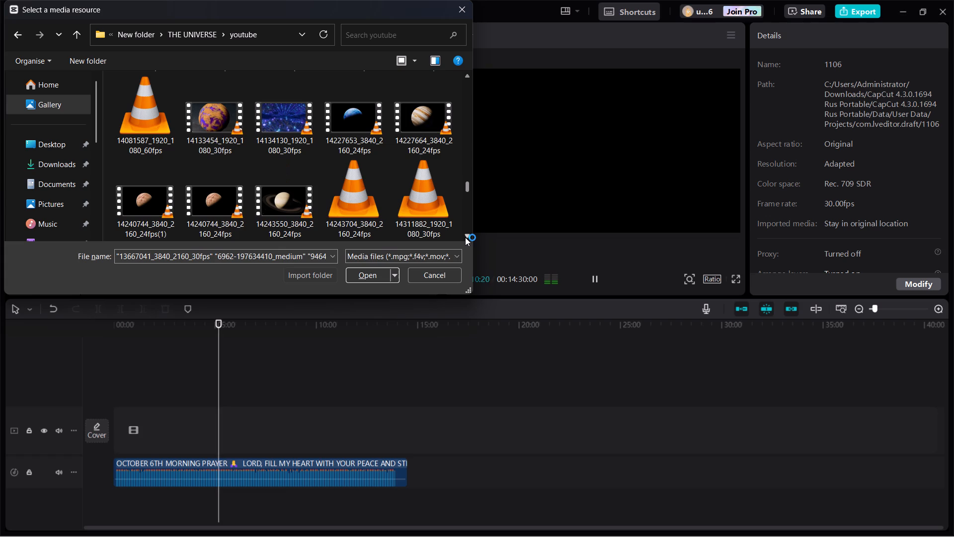
ctrl+click(465, 233)
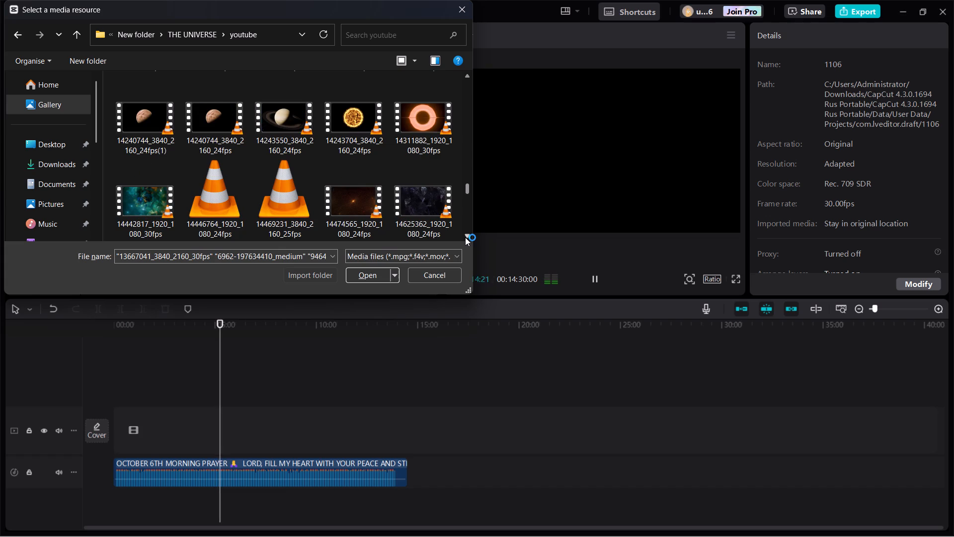
ctrl+click(465, 233)
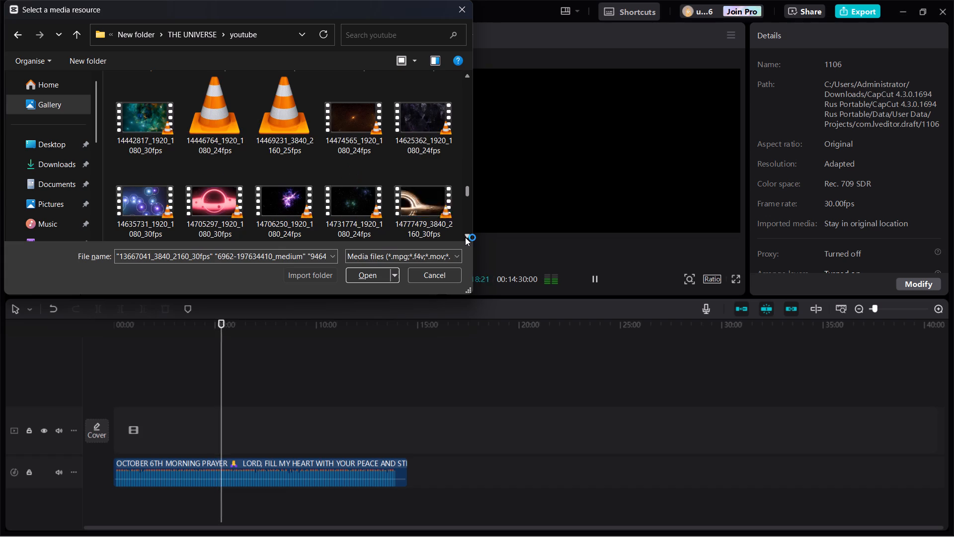
ctrl+click(465, 233)
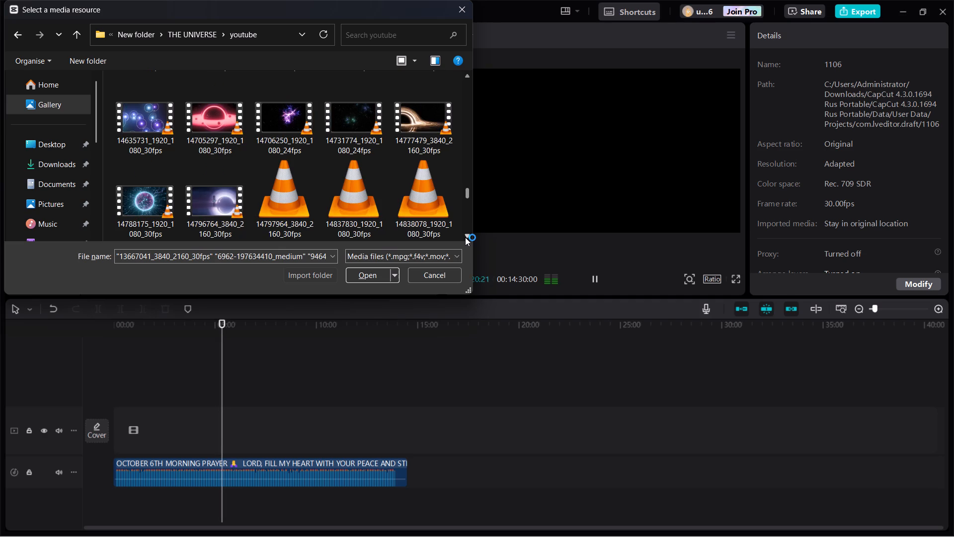
ctrl+click(465, 233)
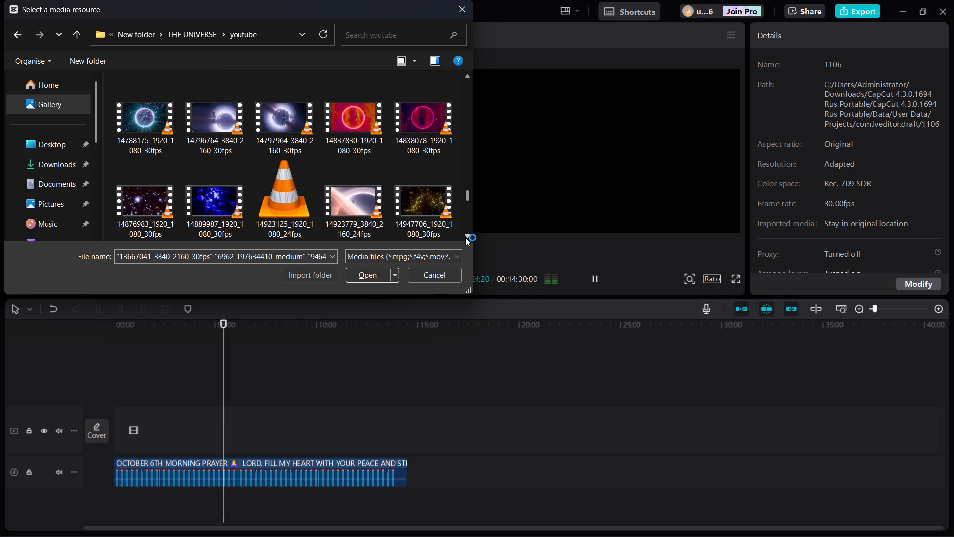
ctrl+click(465, 233)
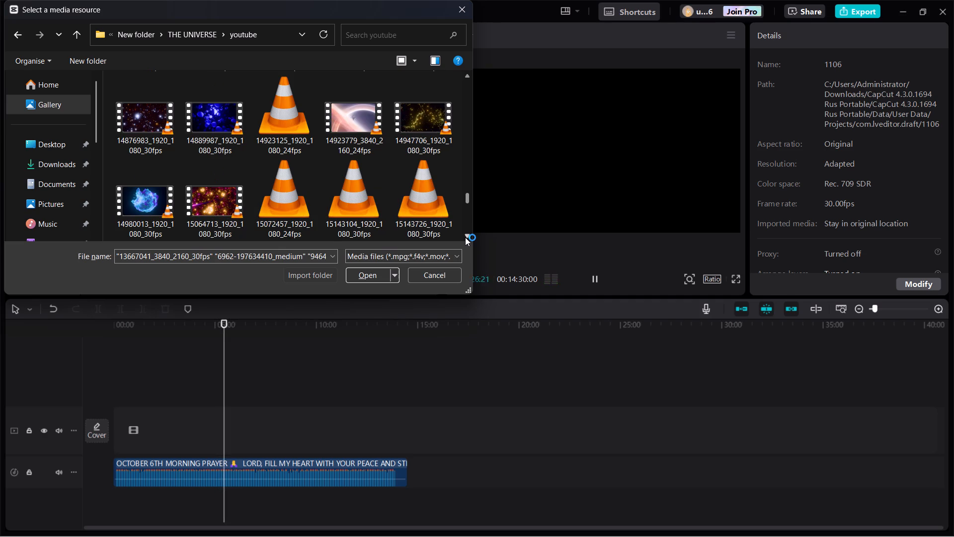
ctrl+click(465, 233)
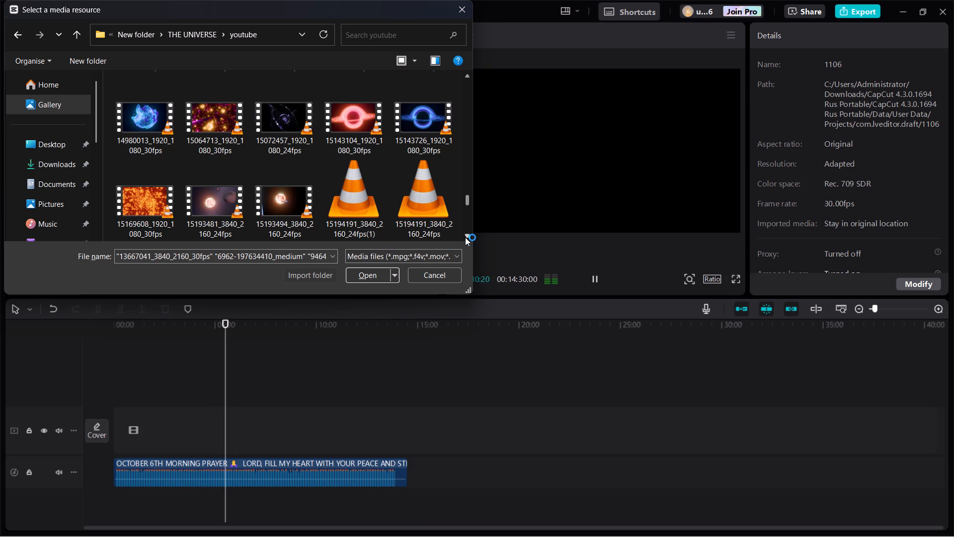
ctrl+click(465, 233)
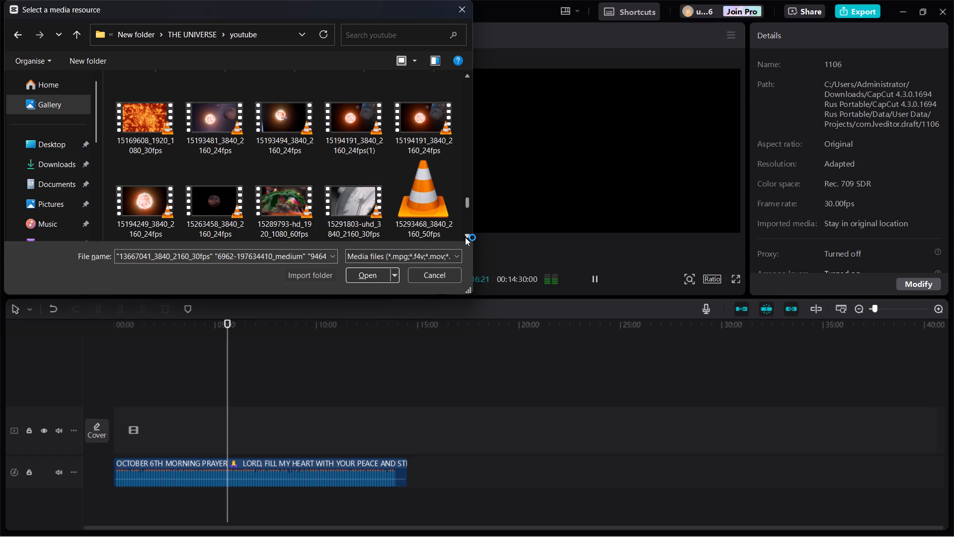
ctrl+click(358, 209)
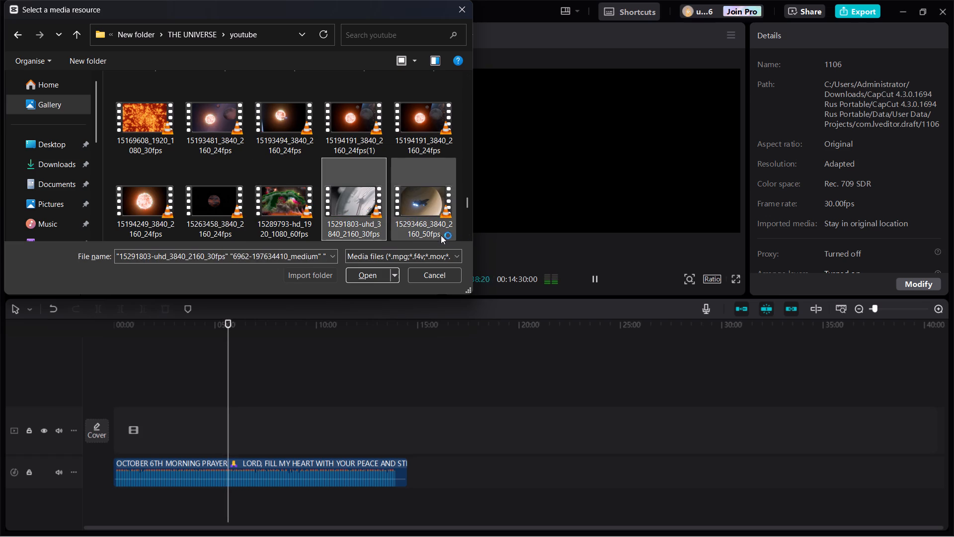
Add the Earth-from-orbit clip 16391949_3840_2160_24fps to the import selection.
ctrl+click(467, 235)
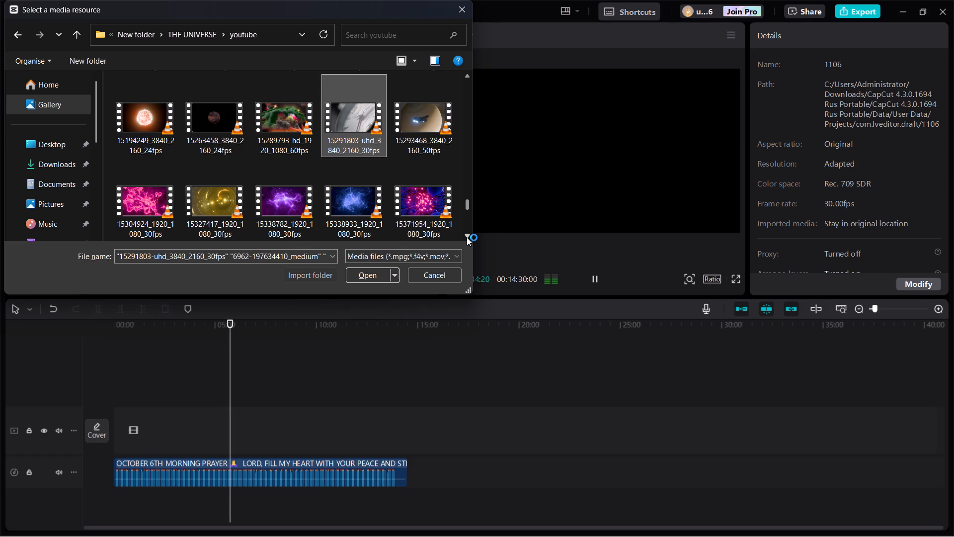
ctrl+click(466, 233)
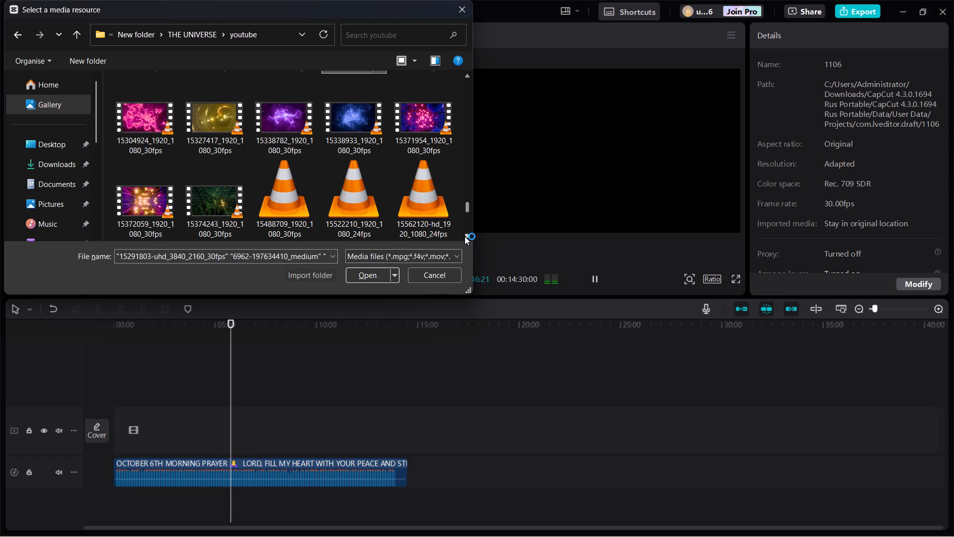
ctrl+click(465, 231)
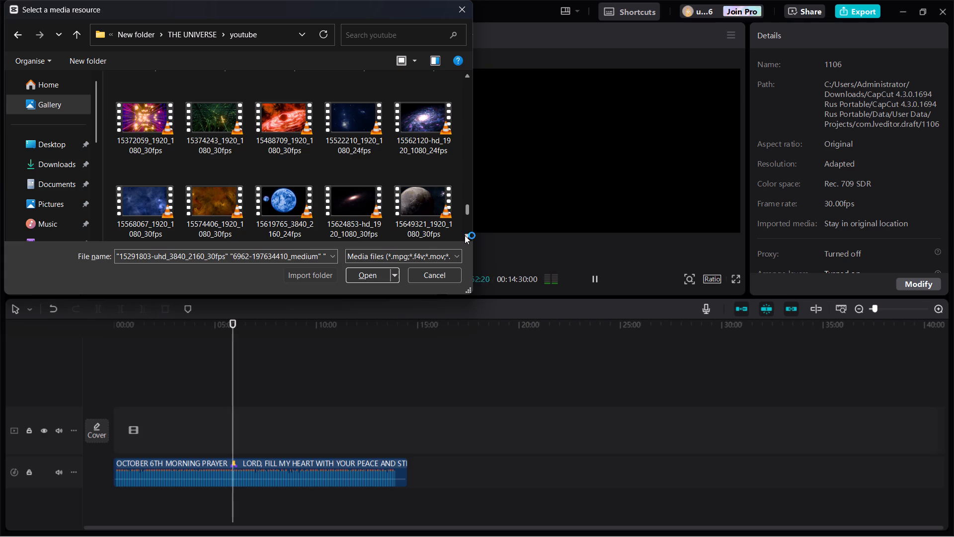
ctrl+click(461, 230)
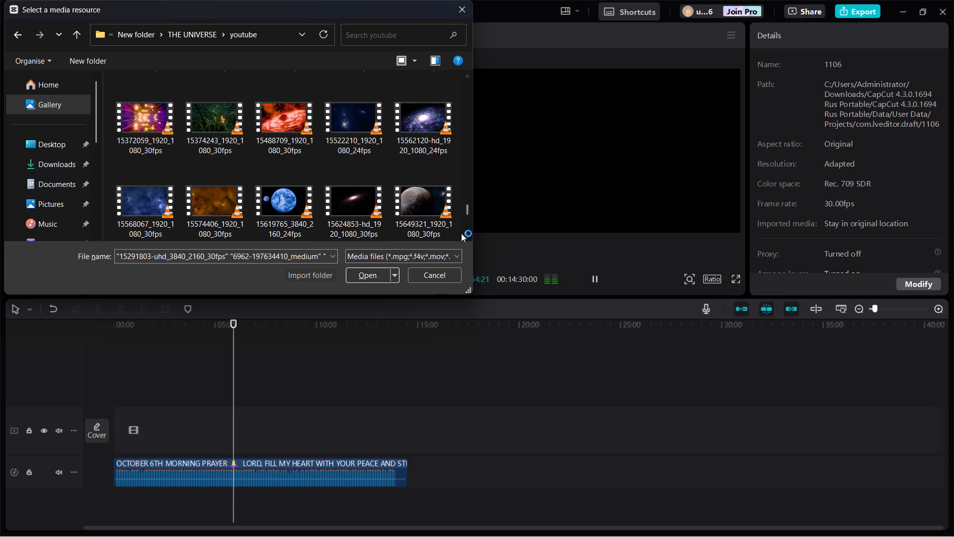
ctrl+click(463, 235)
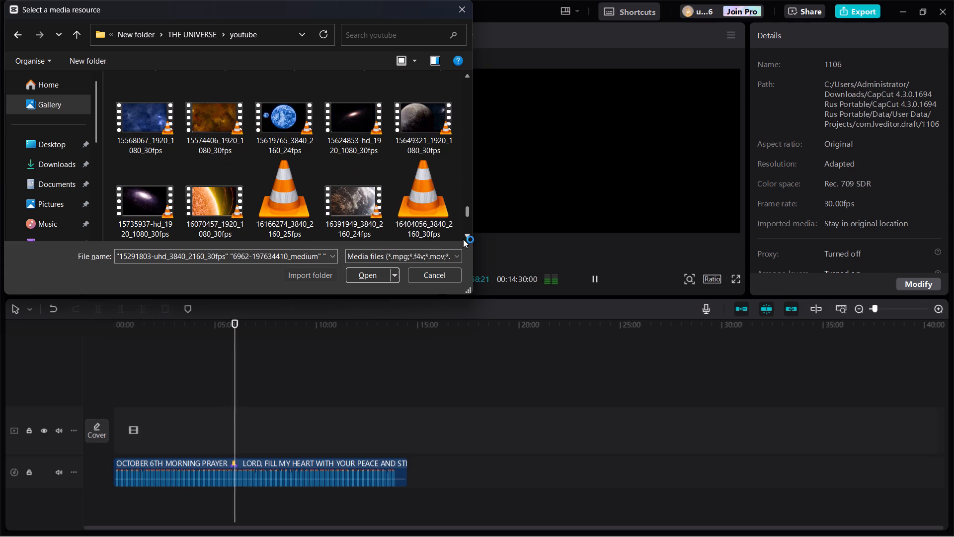
ctrl+click(365, 215)
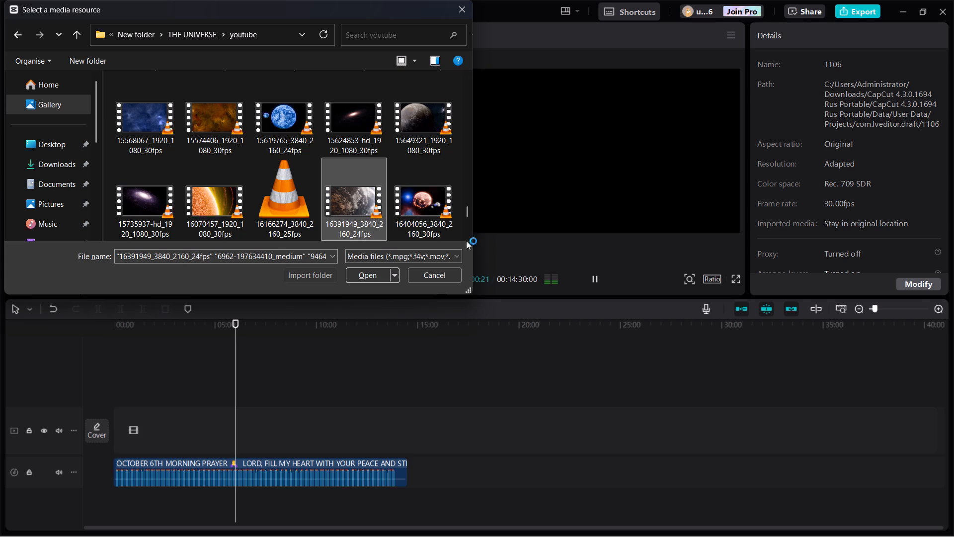
Add the night-sky clips 16689414_3840_2160_24fps and 16923263-uhd_3840_2160_24fps to the import selection.
ctrl+click(466, 234)
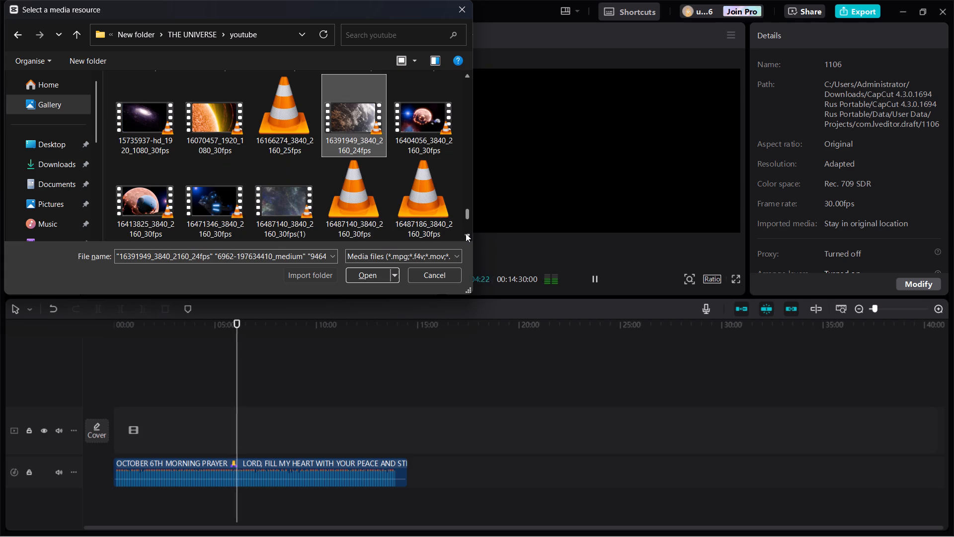
ctrl+click(466, 233)
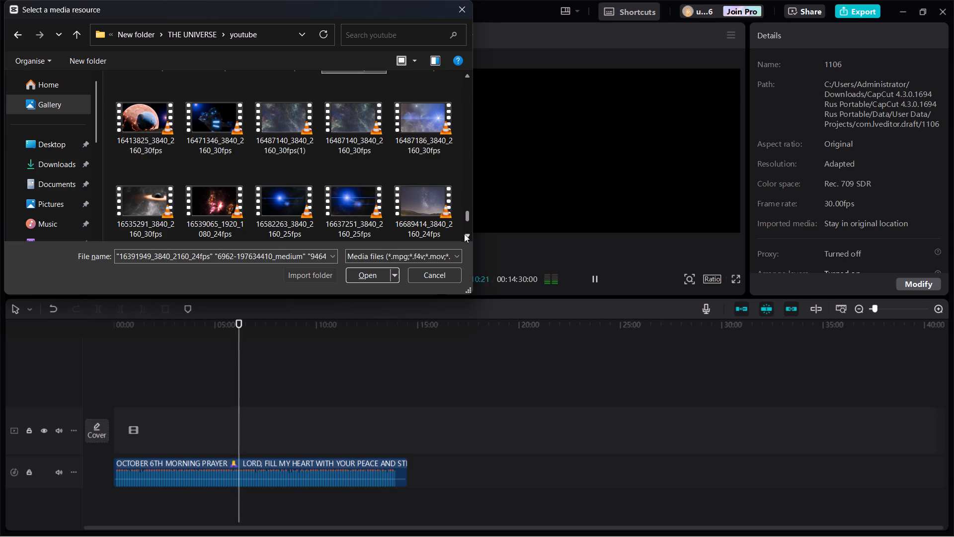
ctrl+click(435, 214)
ctrl+click(467, 233)
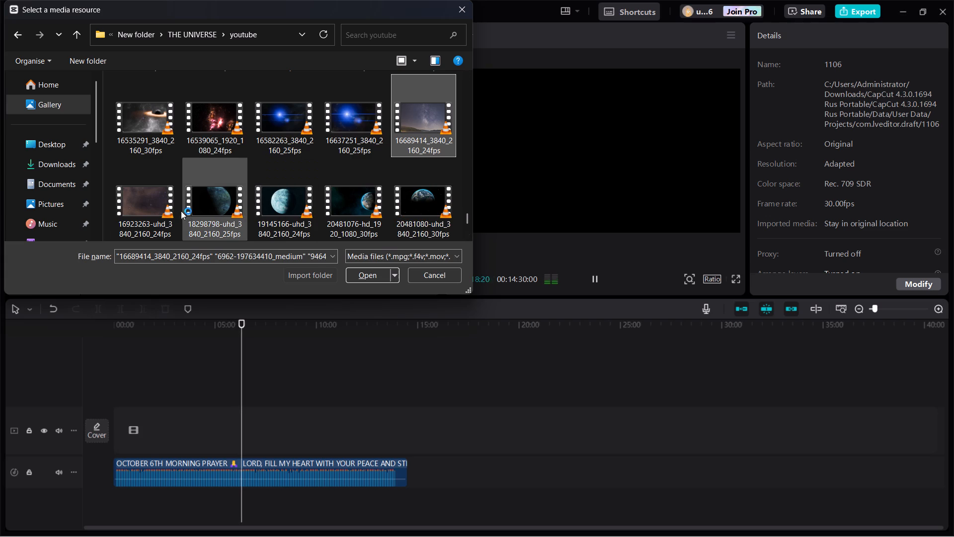
ctrl+click(164, 206)
Check the remaining files in the youtube folder and import all the selected clips into the project's media.
ctrl+click(468, 236)
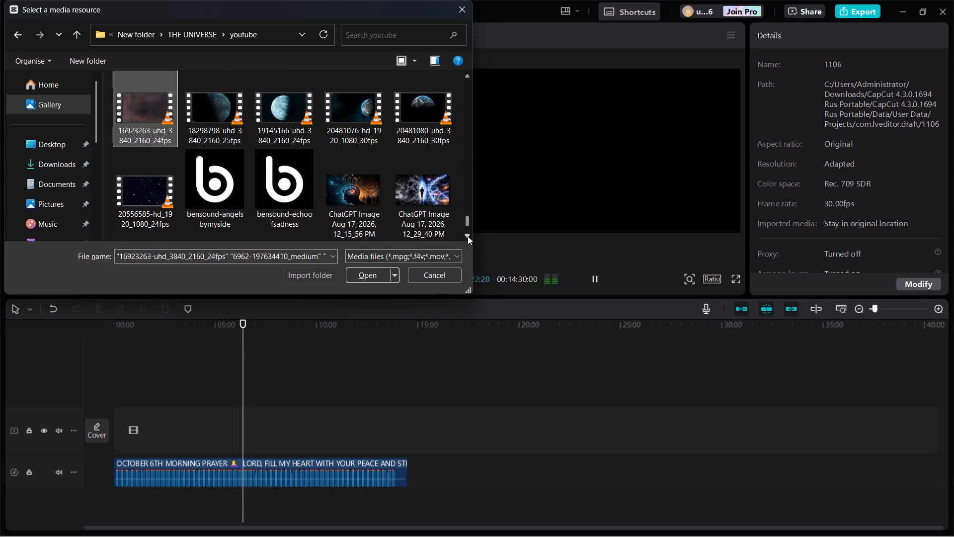
ctrl+click(468, 236)
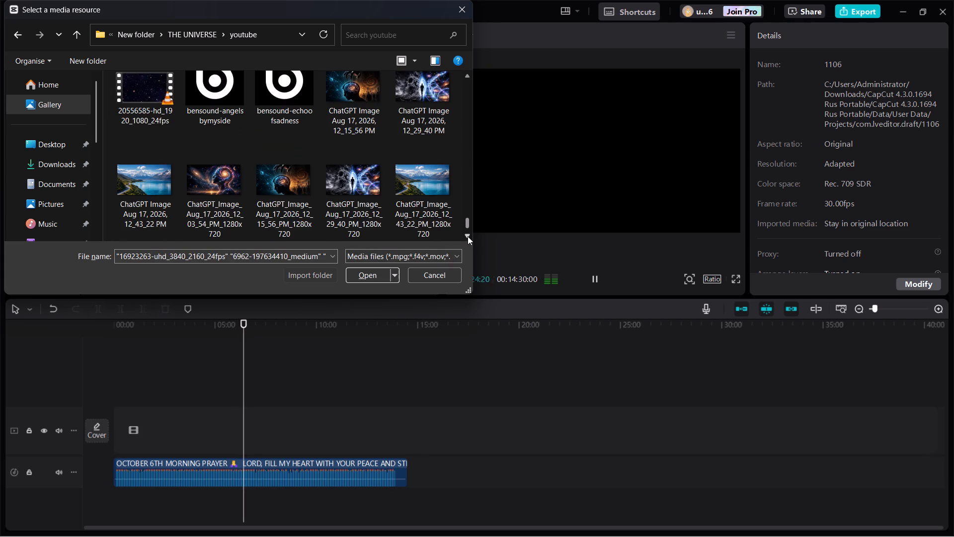
ctrl+click(468, 236)
click(380, 274)
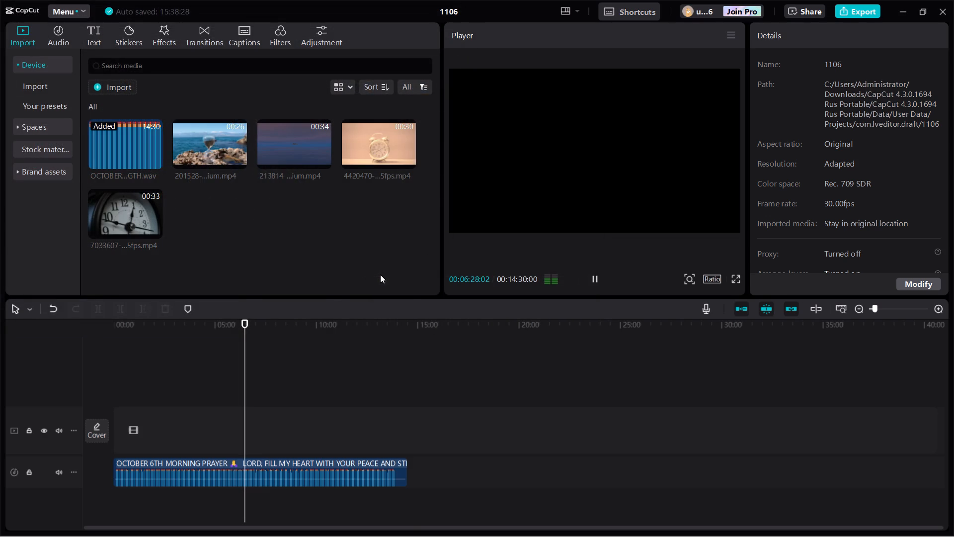
Add all the newly imported background clips to the main video track above the prayer audio.
click(407, 290)
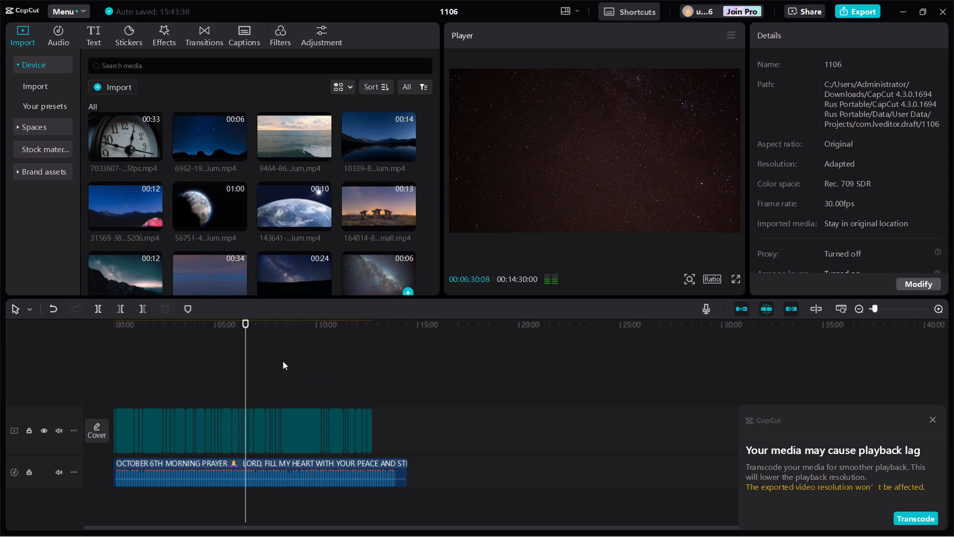
Move the playhead to 00:00:00:00 and add the starry-mountain clip 6962 and the night-lake clip 10339 to the track there.
drag(242, 345, 177, 354)
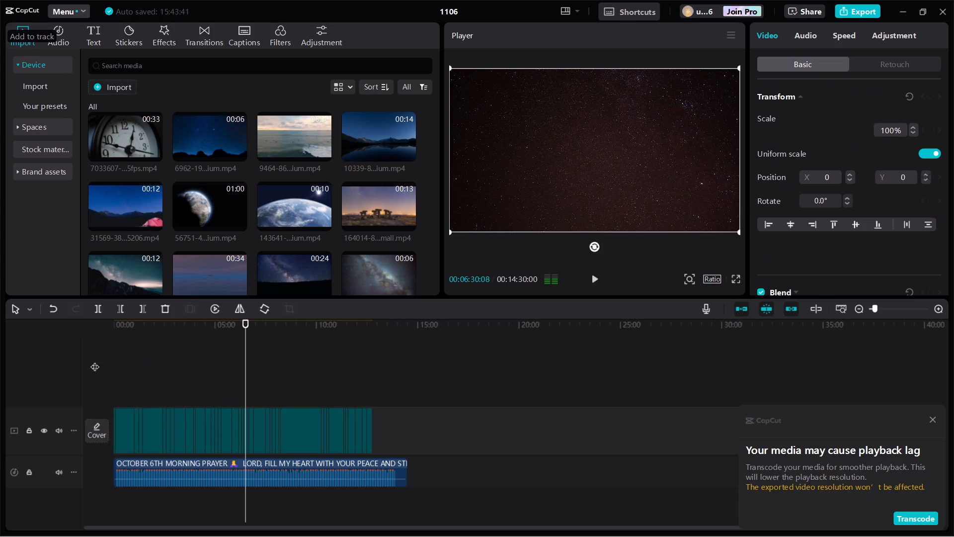
click(114, 355)
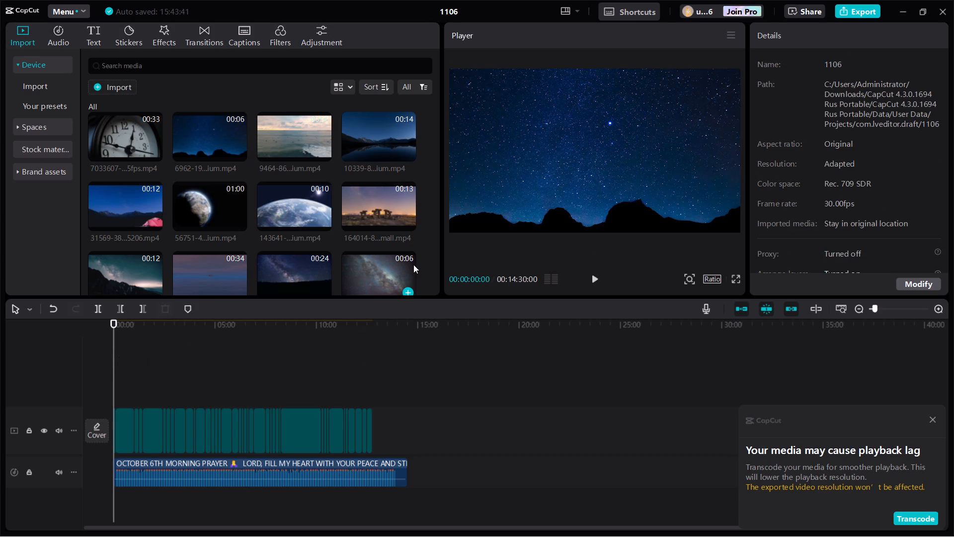
click(237, 154)
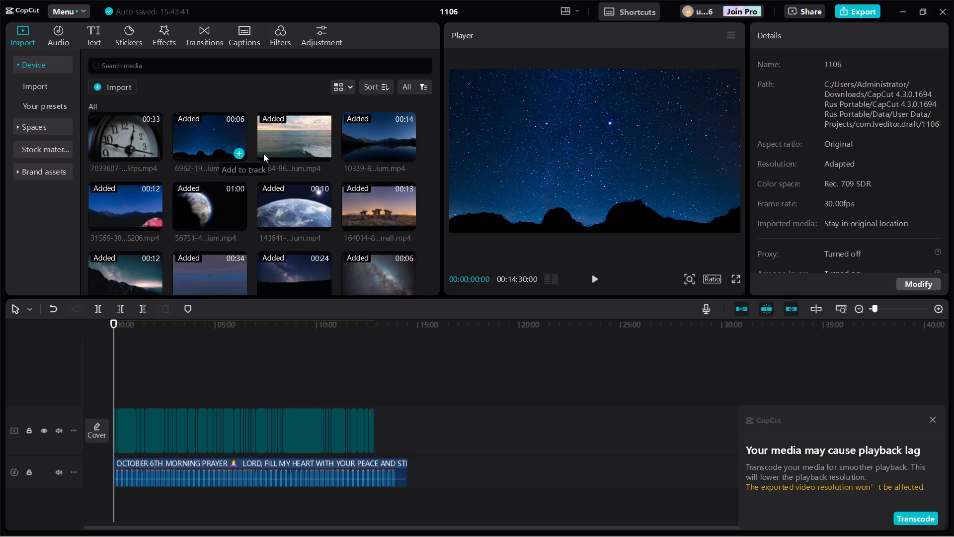
click(409, 153)
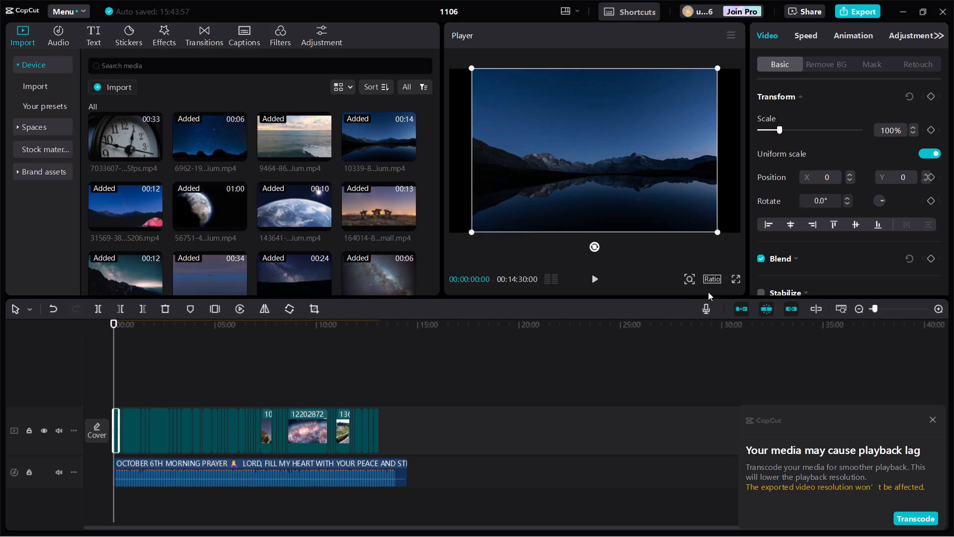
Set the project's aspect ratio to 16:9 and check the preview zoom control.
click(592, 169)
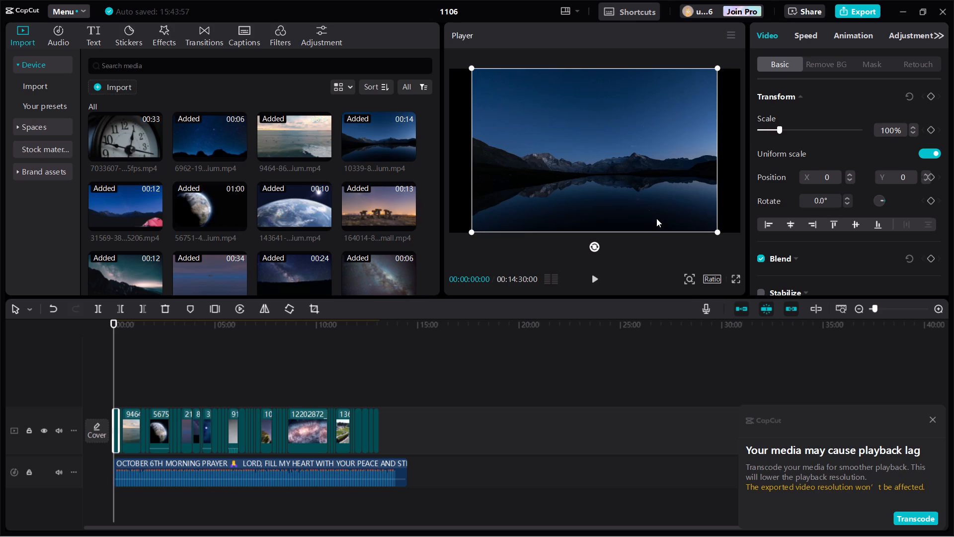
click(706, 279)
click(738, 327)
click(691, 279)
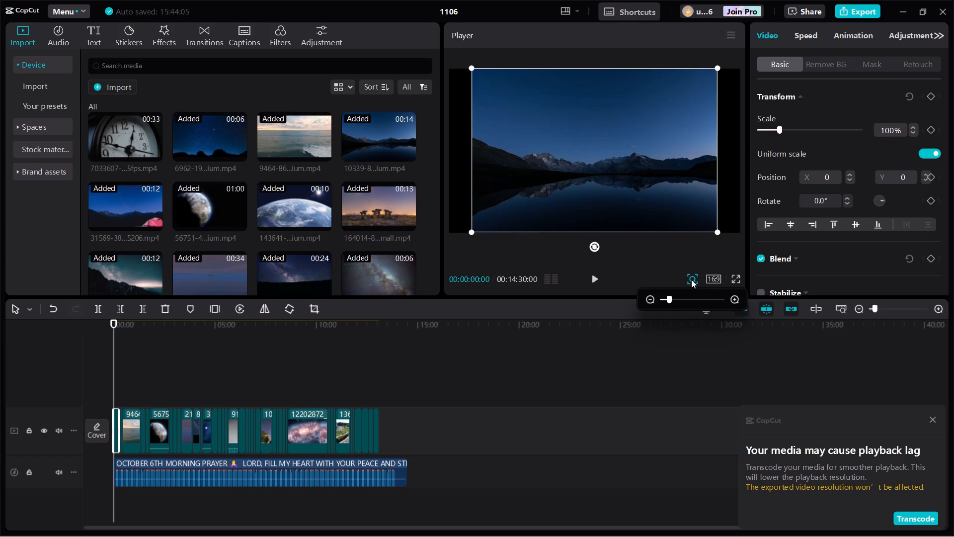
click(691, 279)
Set the project's aspect ratio to 4:3.
click(712, 277)
click(769, 339)
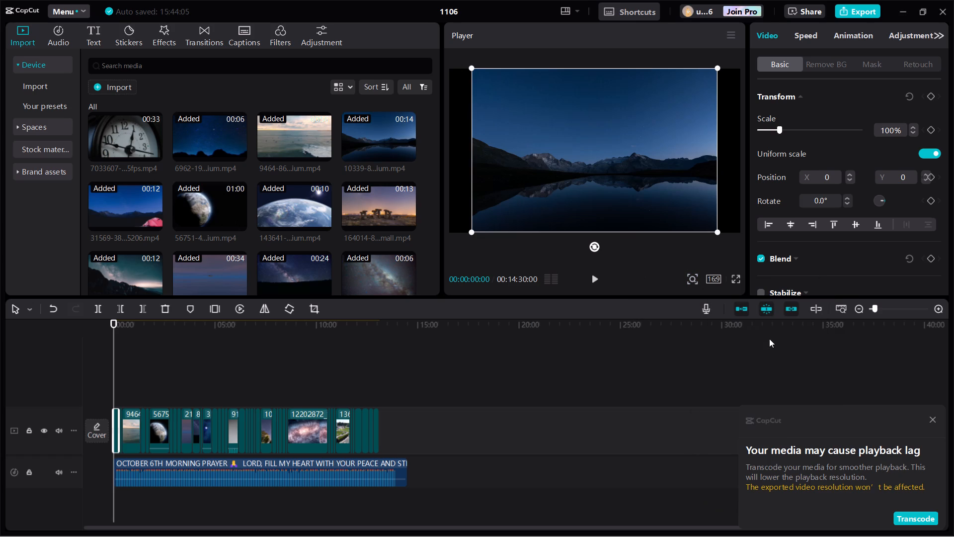
click(592, 195)
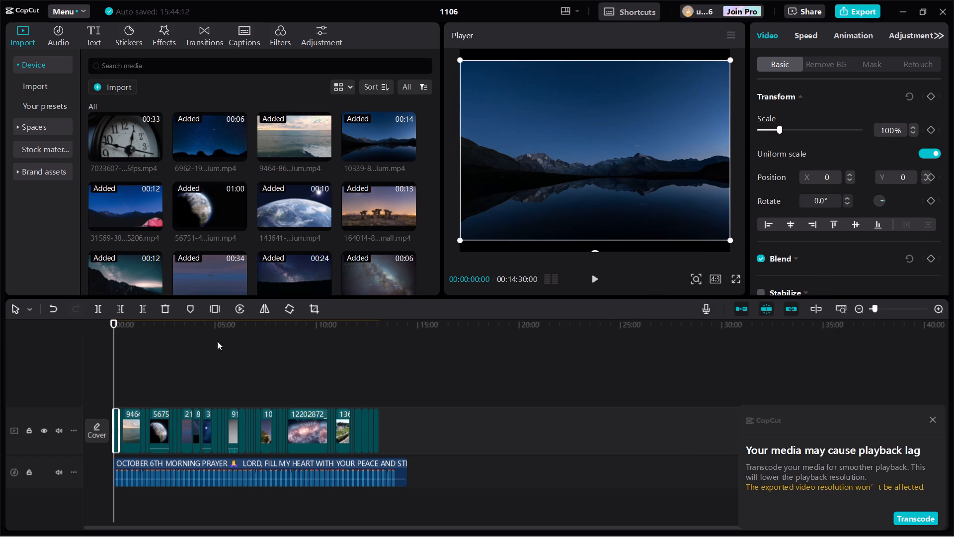
Play the first moments of the timeline and dismiss the playback-lag notice.
click(595, 275)
click(557, 149)
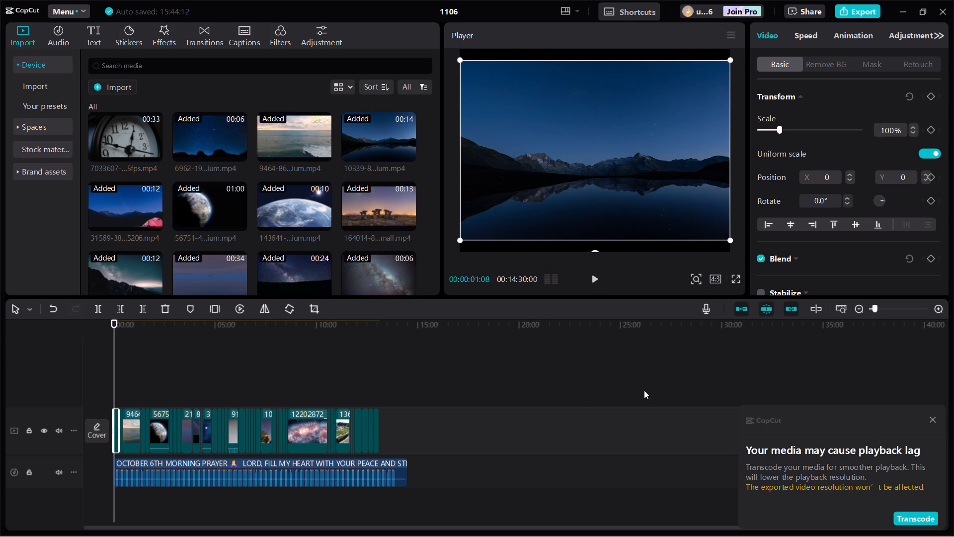
click(932, 418)
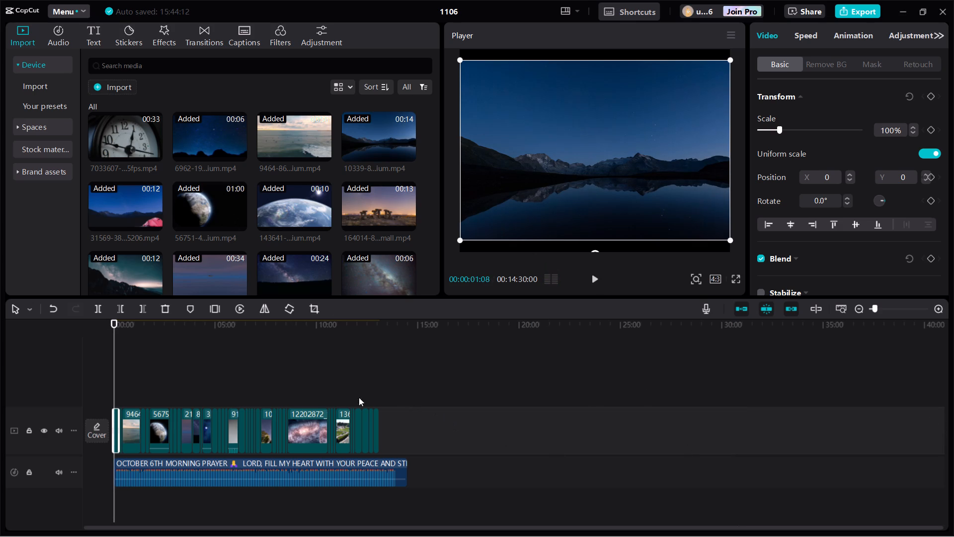
Return the playhead to 00:00:00:00 and insert the stone-ruins clip 164014 and the Milky Way clip 857134 there.
drag(111, 357, 78, 350)
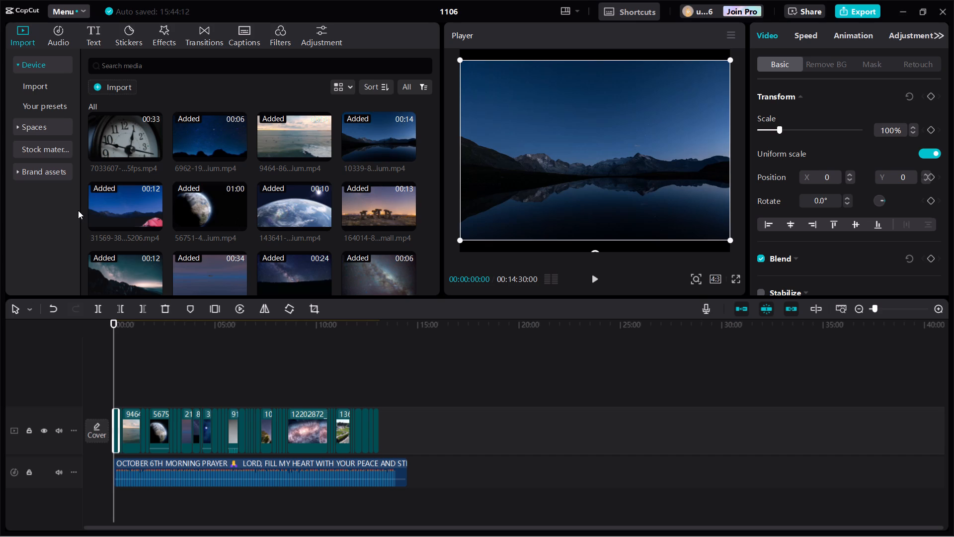
click(410, 221)
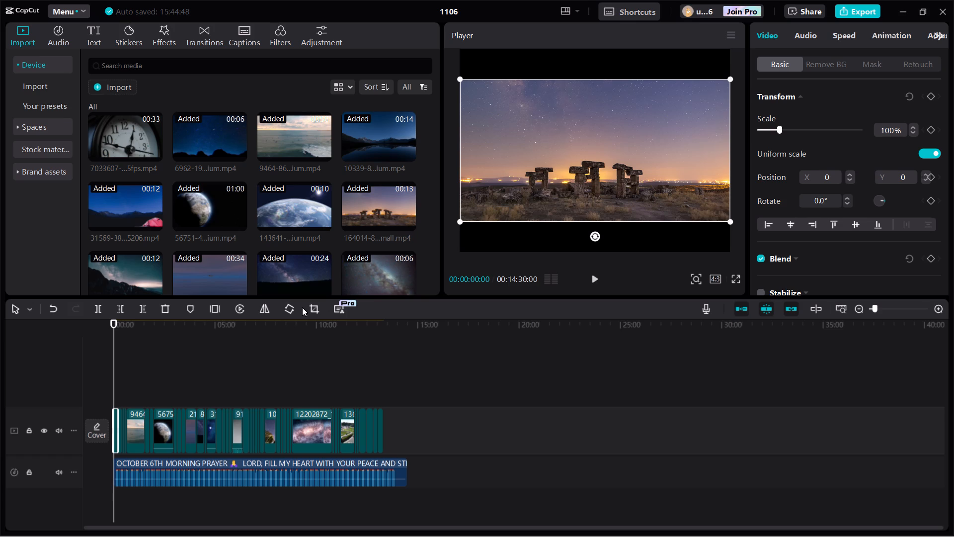
scroll(362, 273, down, 1)
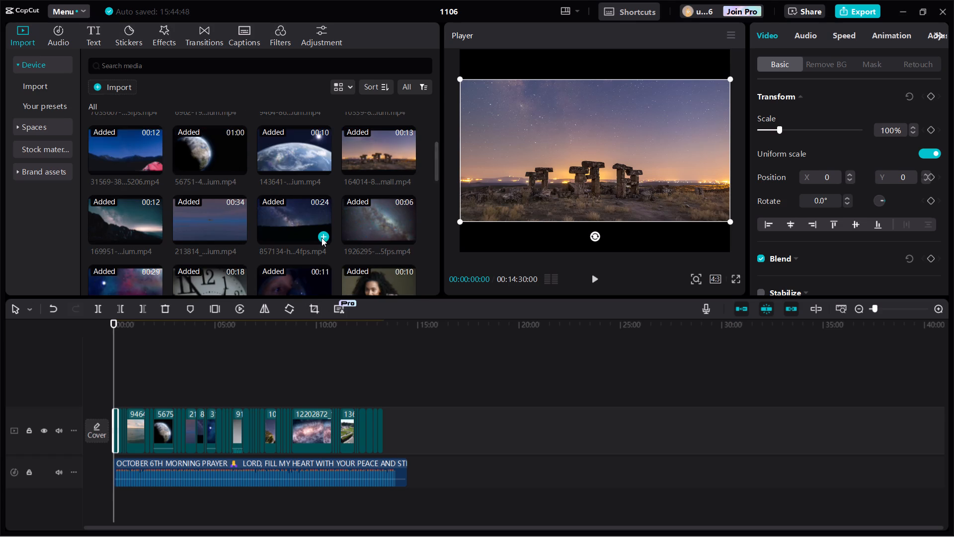
click(322, 235)
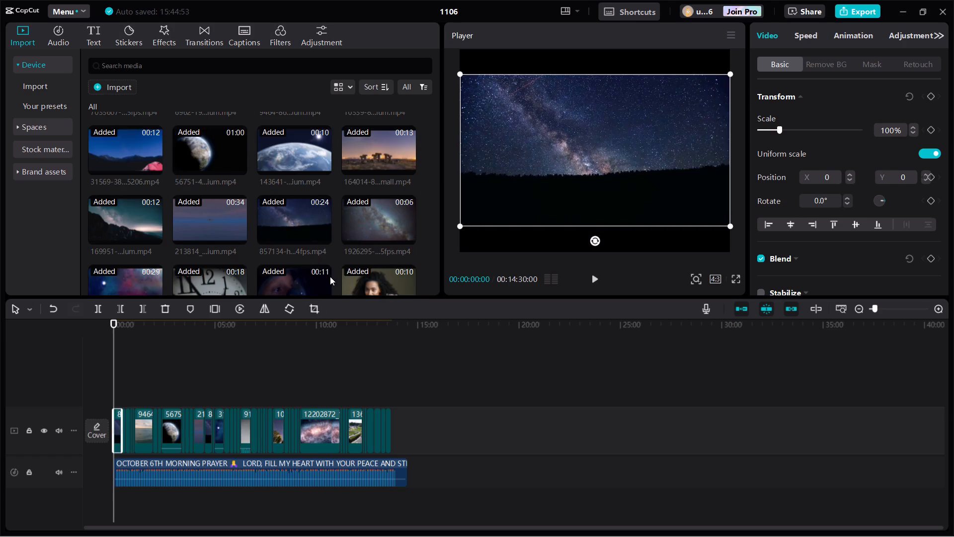
Select all the video clips on the main track and set the project's aspect ratio to 16:9.
drag(424, 375, 386, 420)
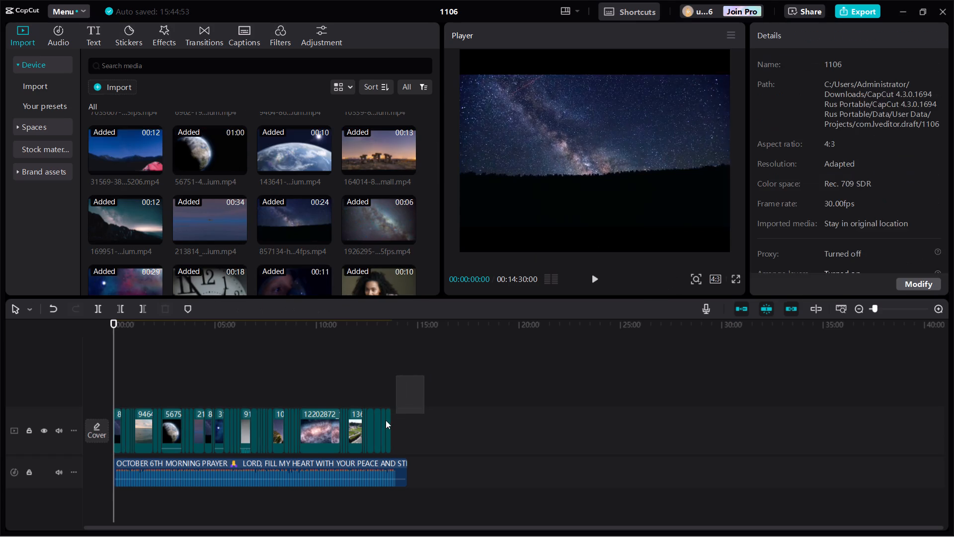
drag(386, 420, 93, 423)
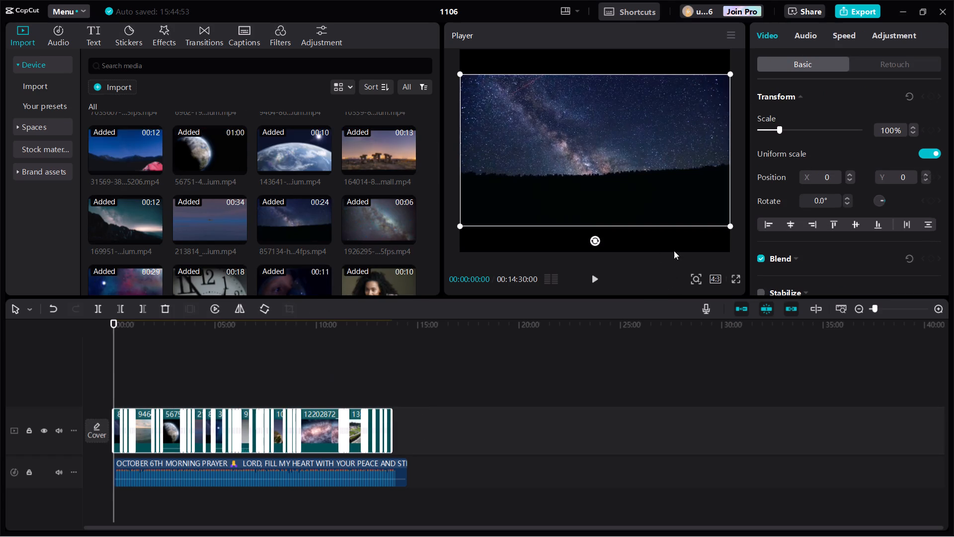
click(714, 281)
click(740, 329)
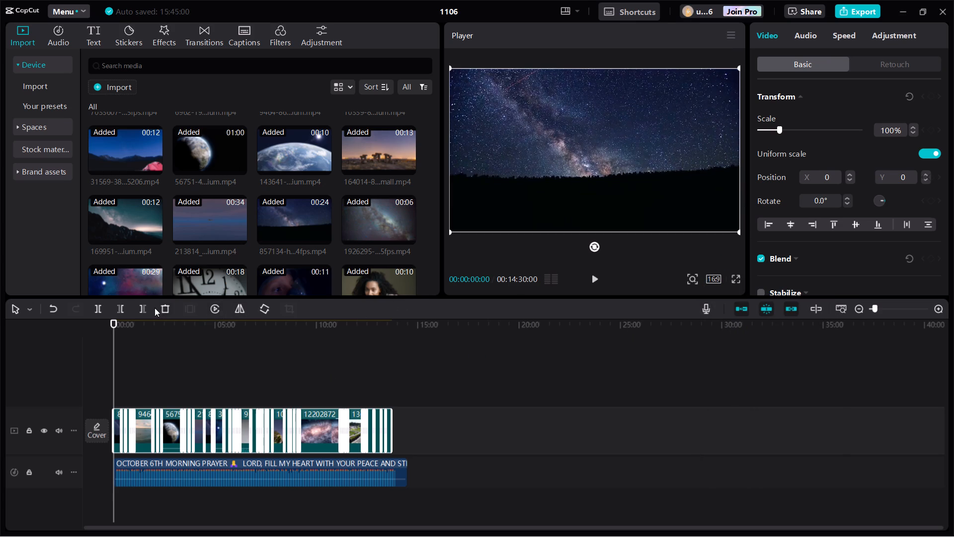
Play the opening from 00:00:00:00 and examine the first clips and their cuts against the prayer audio.
click(595, 279)
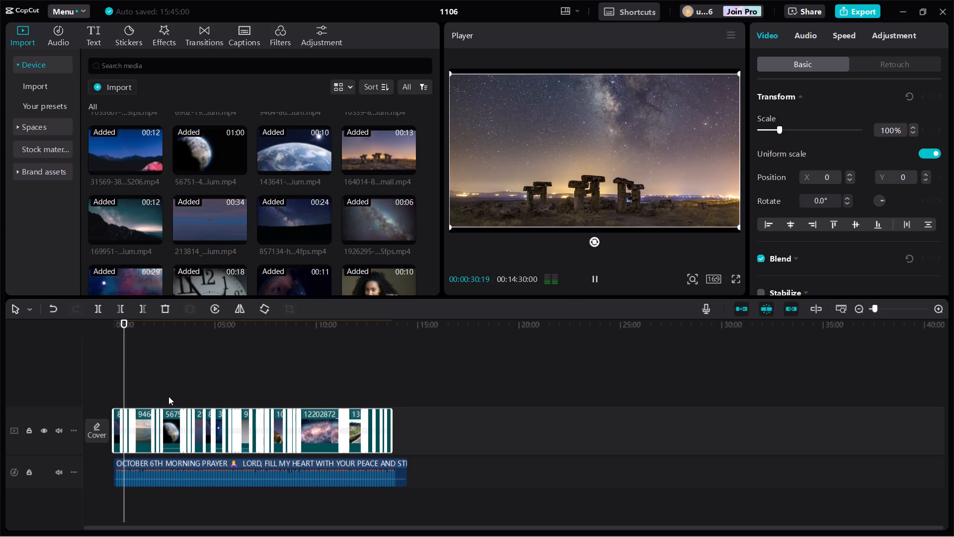
triple_click(935, 309)
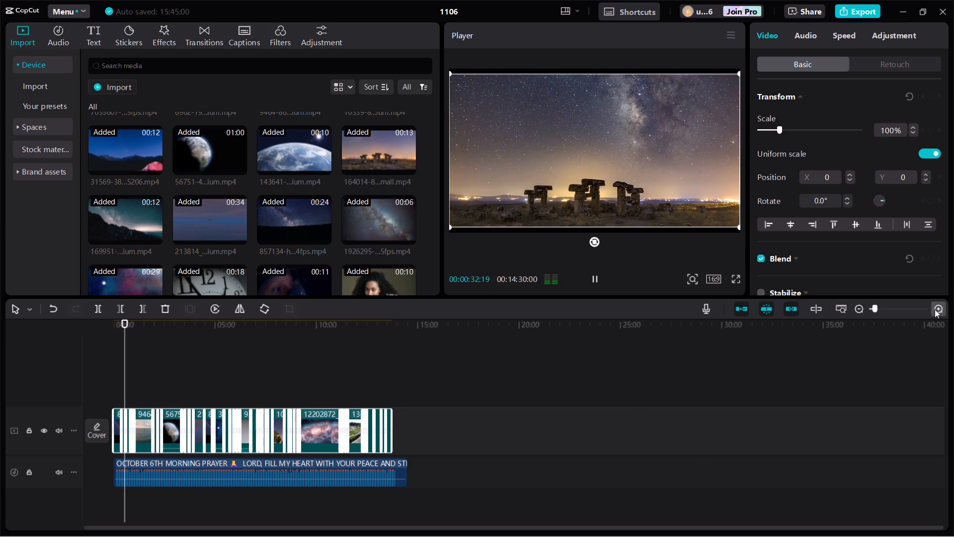
double_click(935, 309)
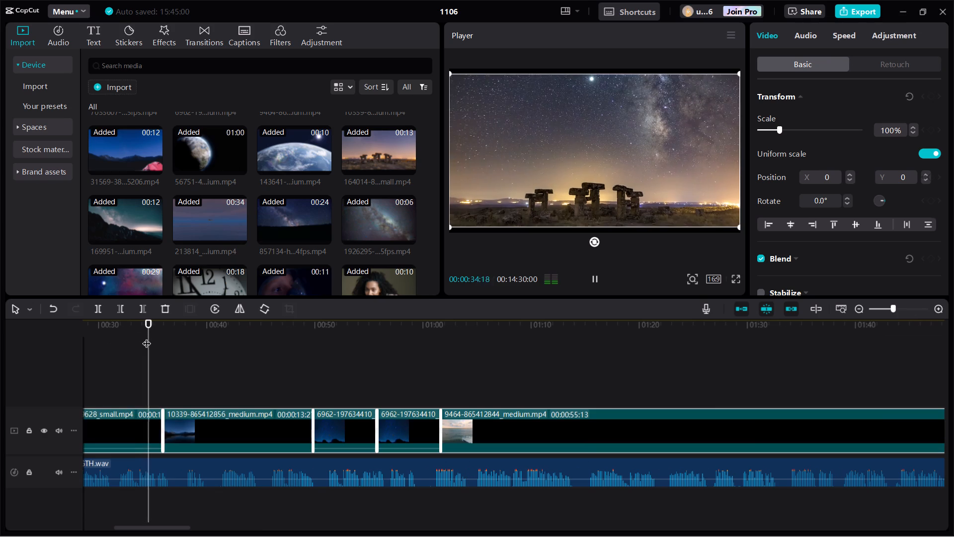
drag(161, 336, 0, 345)
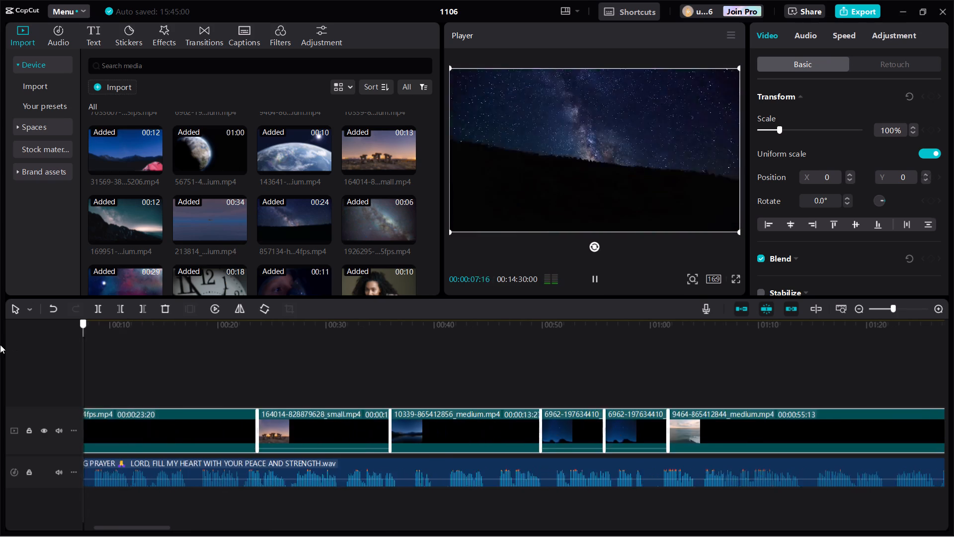
drag(0, 345, 0, 346)
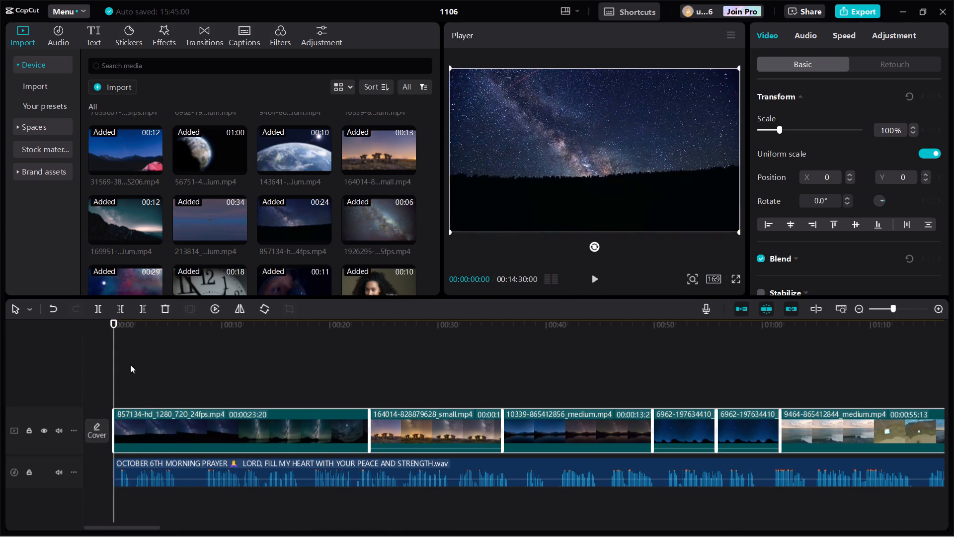
click(237, 381)
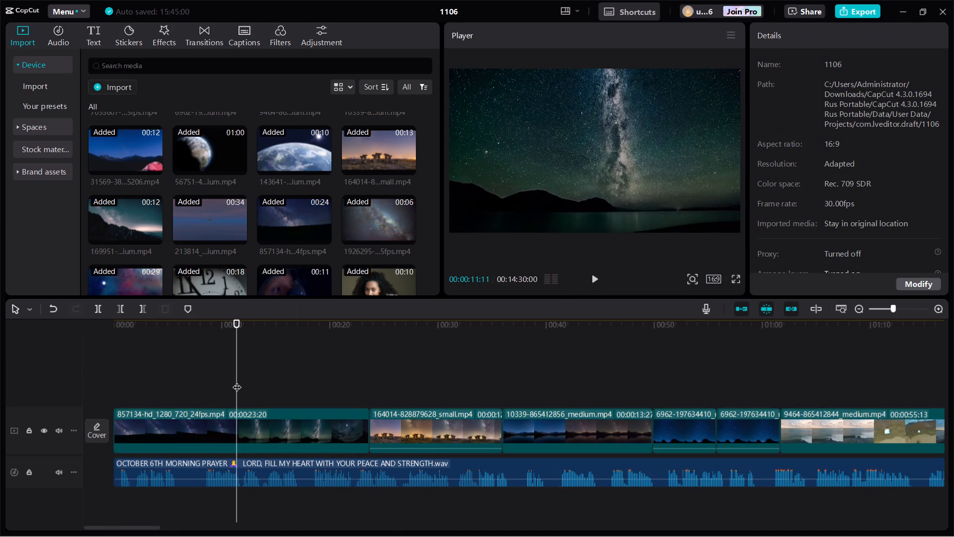
click(239, 378)
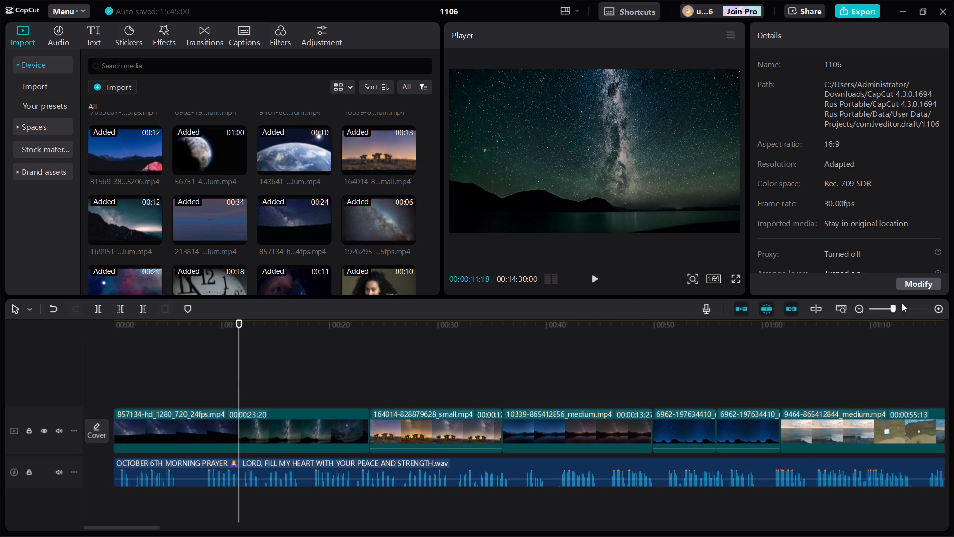
click(936, 307)
click(936, 307)
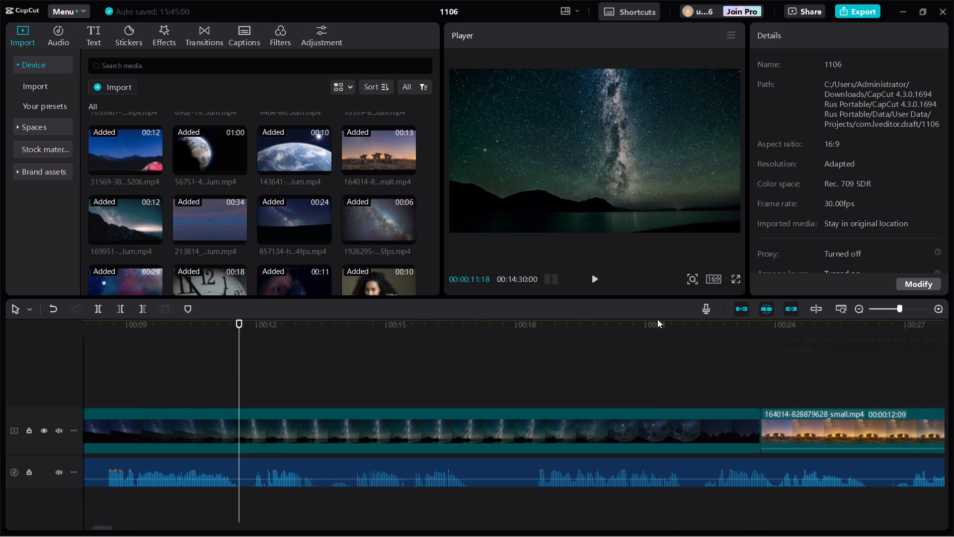
drag(238, 360, 228, 363)
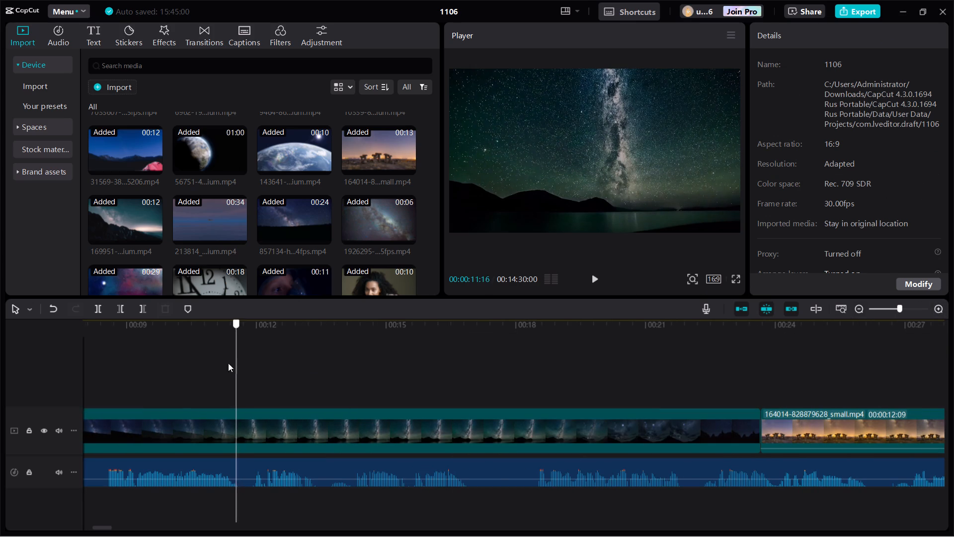
drag(228, 363, 0, 379)
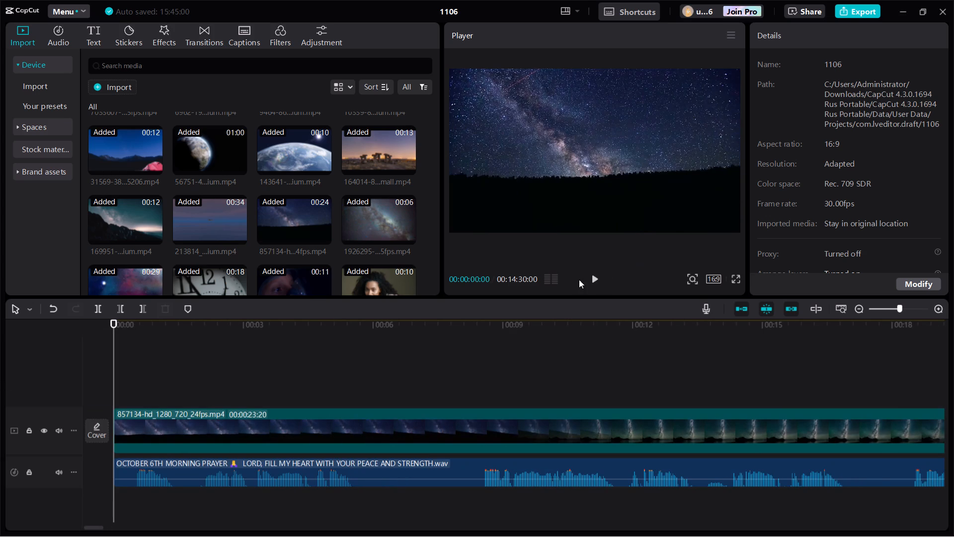
click(592, 277)
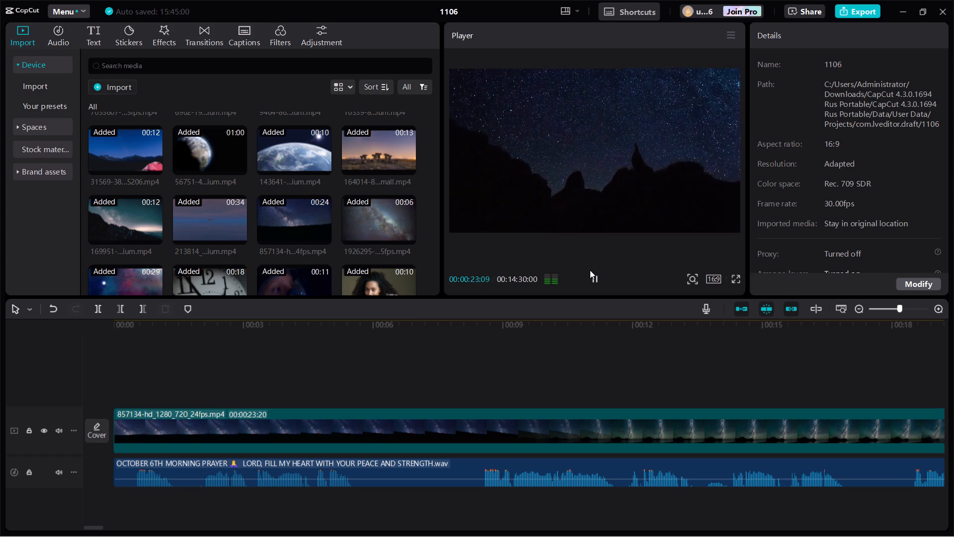
Delete the night-lake clip 10339 and the second copy of the starry-mountain clip 6962 from the main track.
click(856, 310)
click(856, 310)
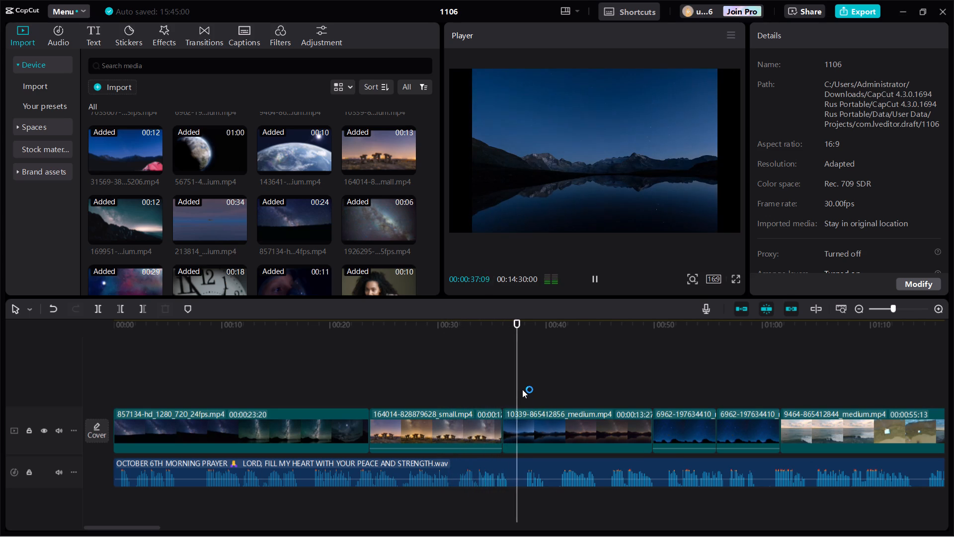
click(575, 437)
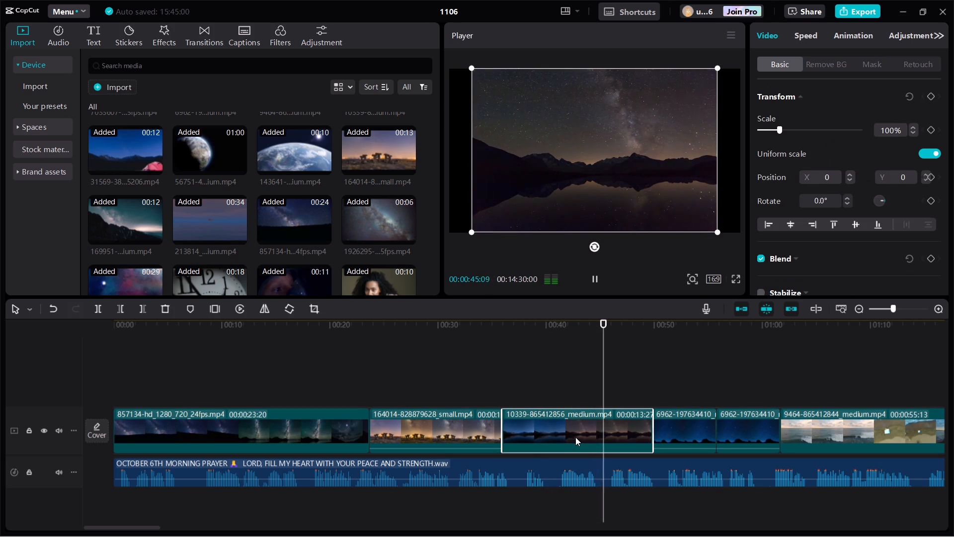
key(BackSpace)
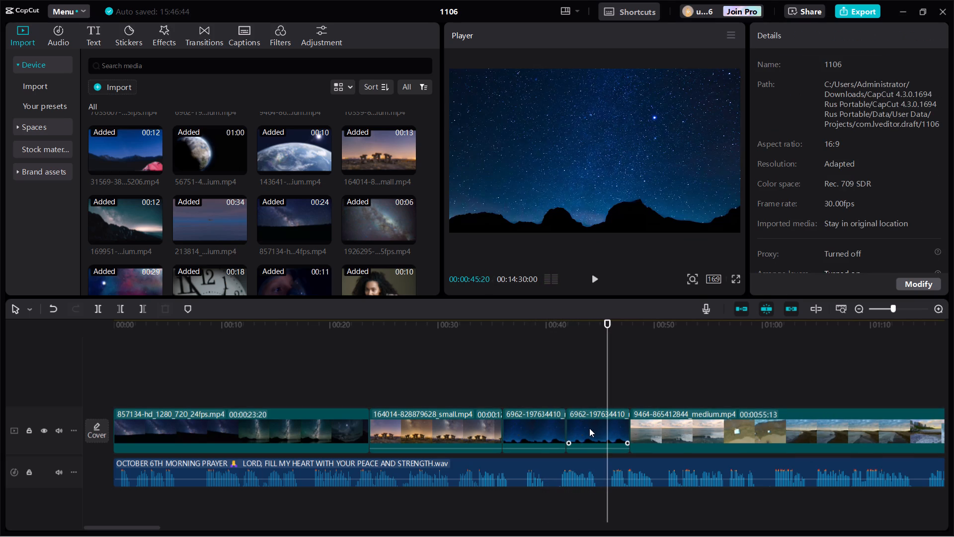
click(590, 428)
key(BackSpace)
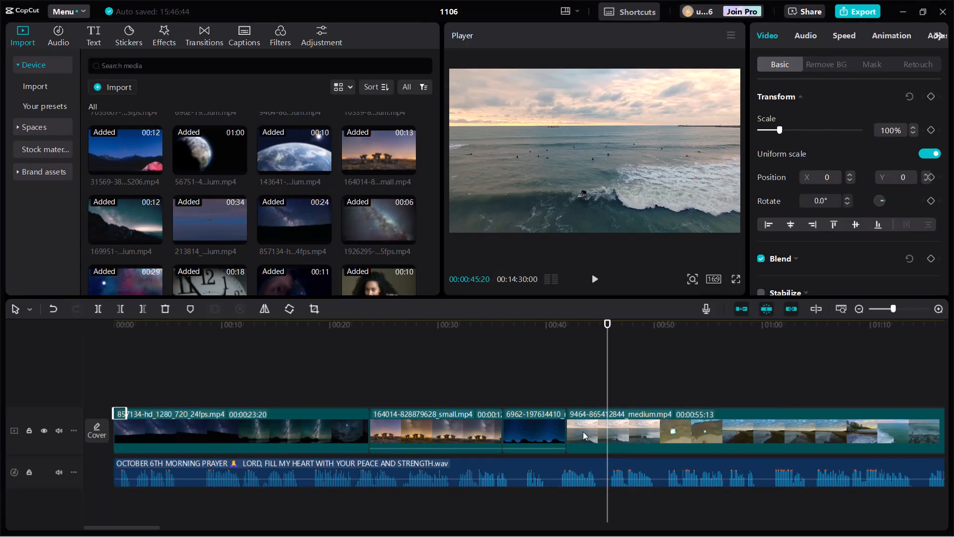
Add the Twist Flip transition at 00:00:23:20 between clips 857134 and 164014, after trying Slide Left and Pull In II, and accept duplicate frames.
click(532, 398)
click(514, 388)
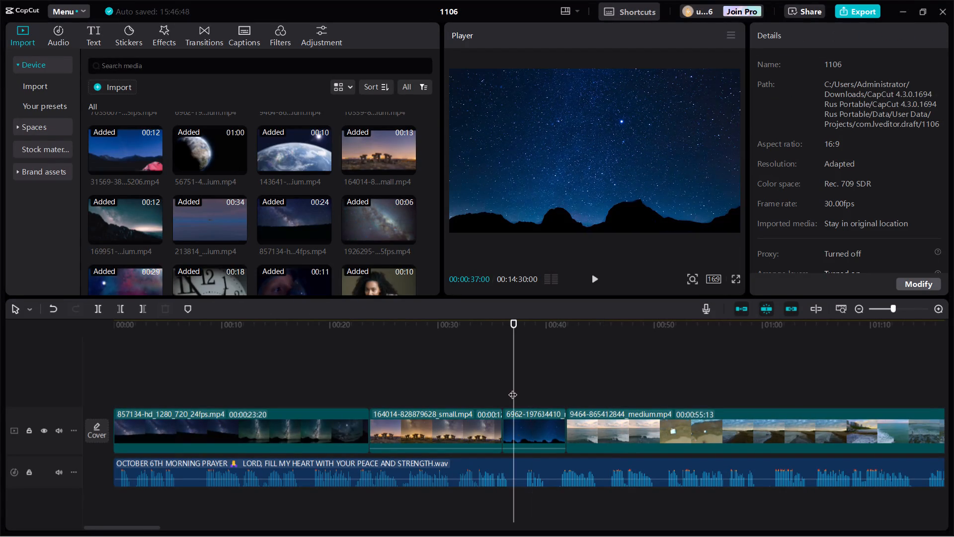
click(510, 388)
click(505, 391)
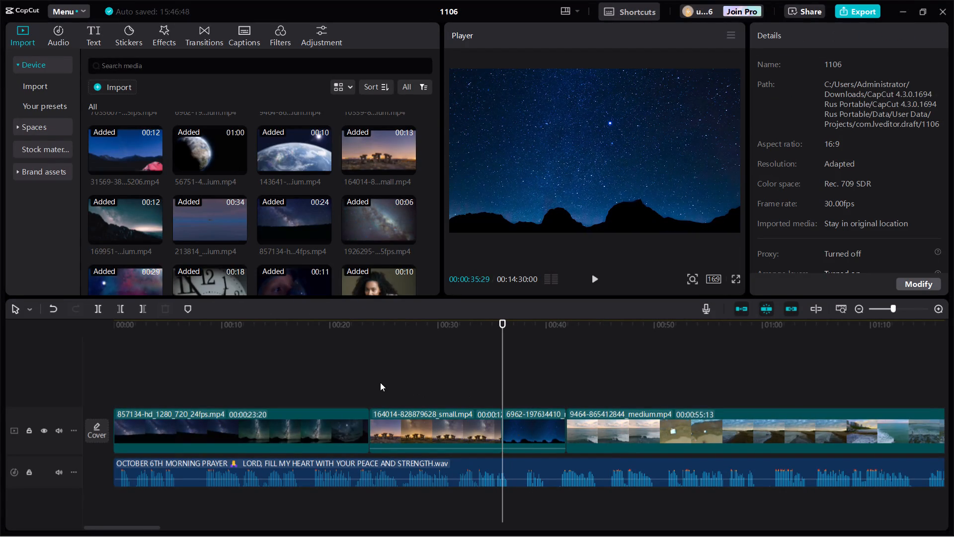
click(379, 382)
drag(380, 379, 245, 381)
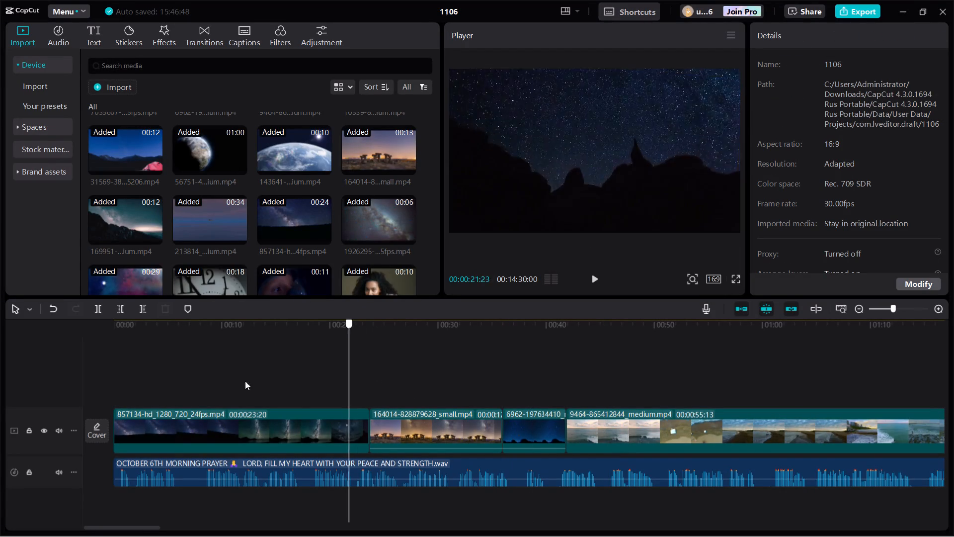
drag(245, 381, 11, 382)
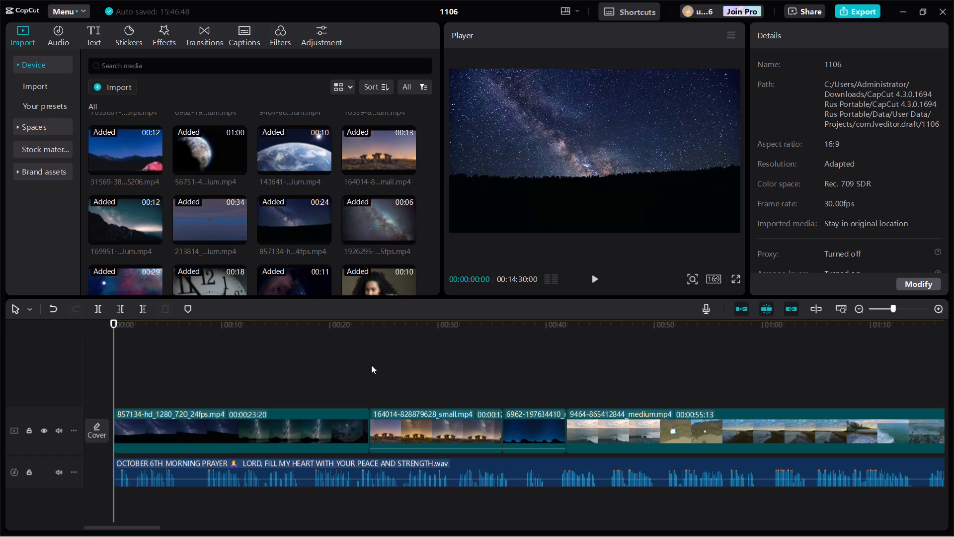
click(370, 364)
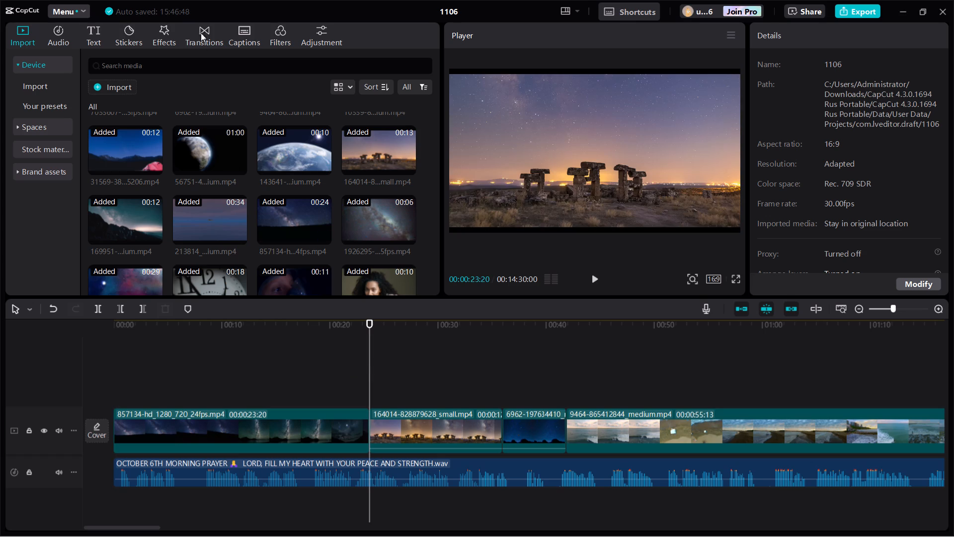
click(207, 30)
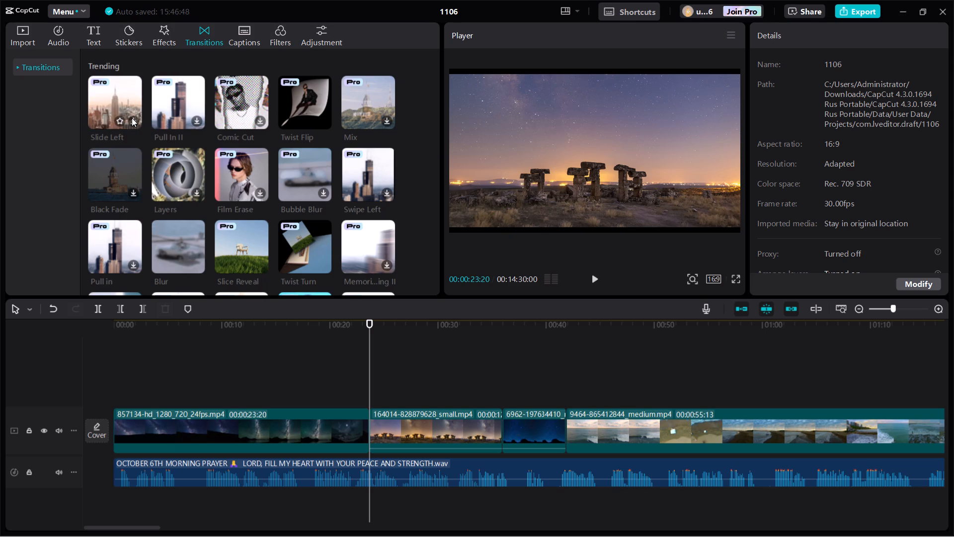
click(132, 118)
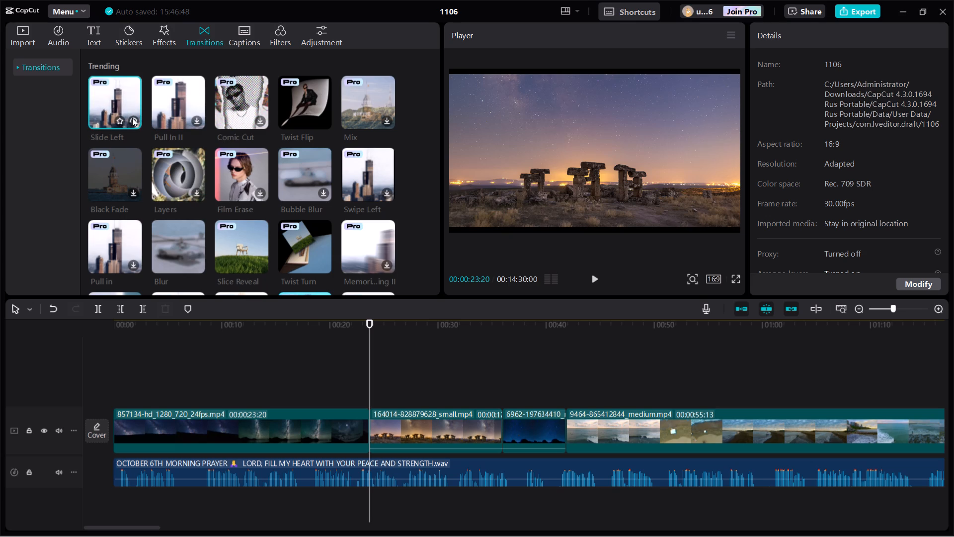
click(199, 119)
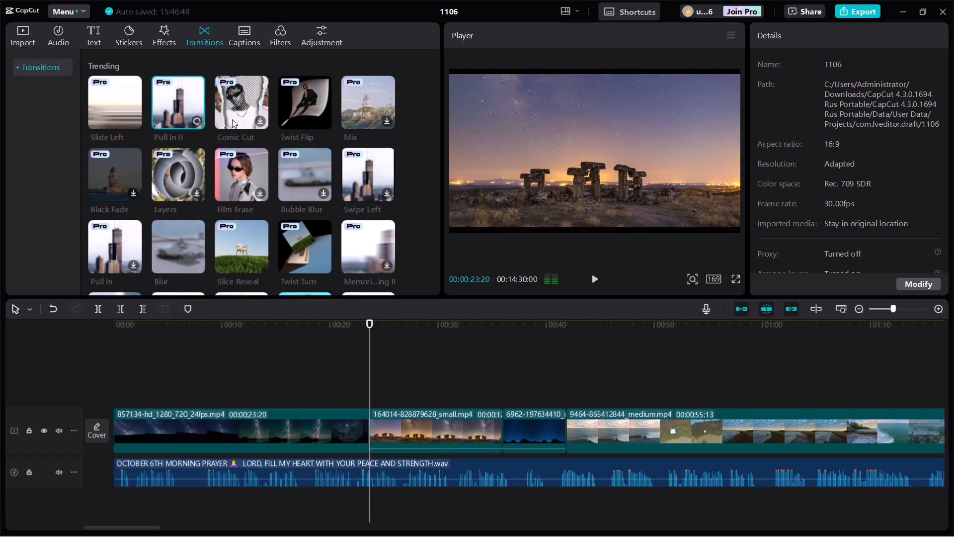
click(324, 121)
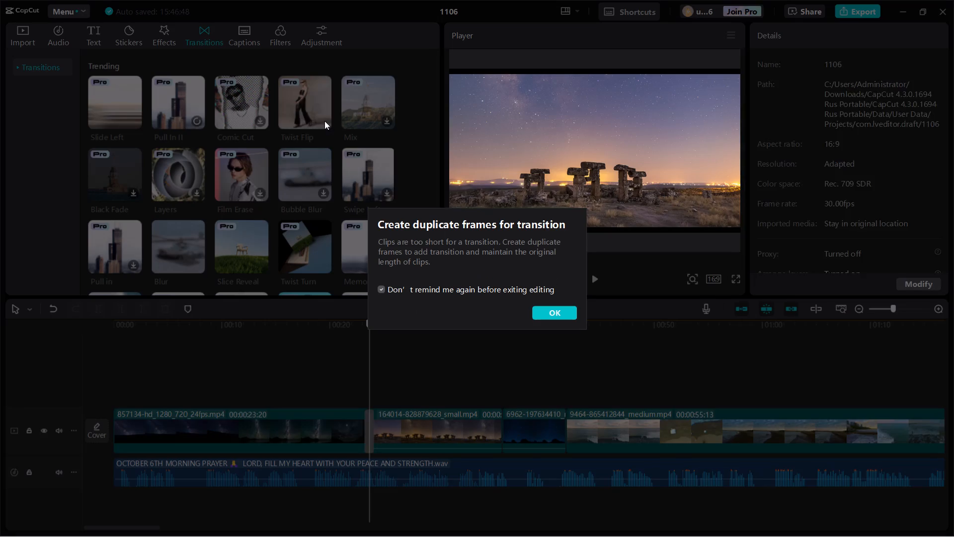
click(541, 309)
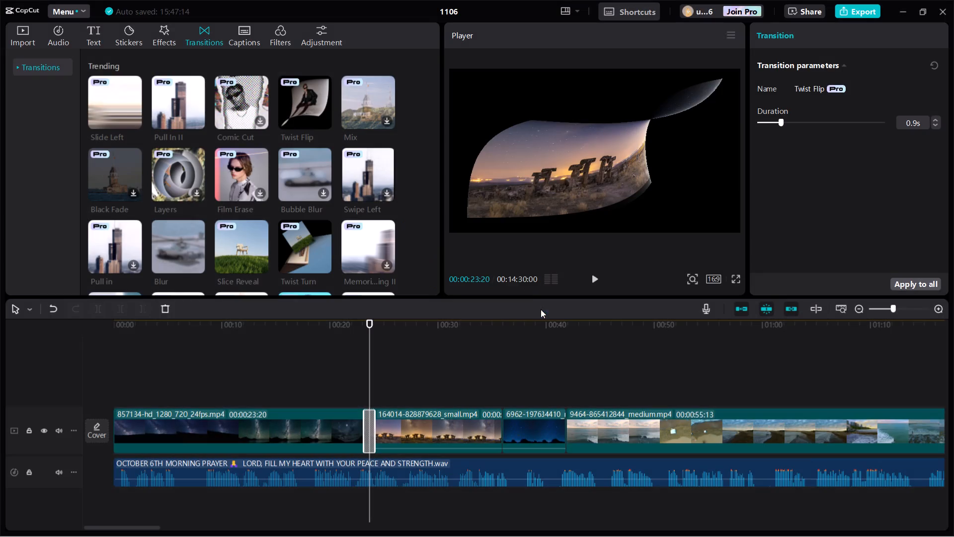
Replace the Twist Flip transition at 00:00:23:20 between clips 857134 and 164014 with Slide Left, after trying Mix.
click(387, 119)
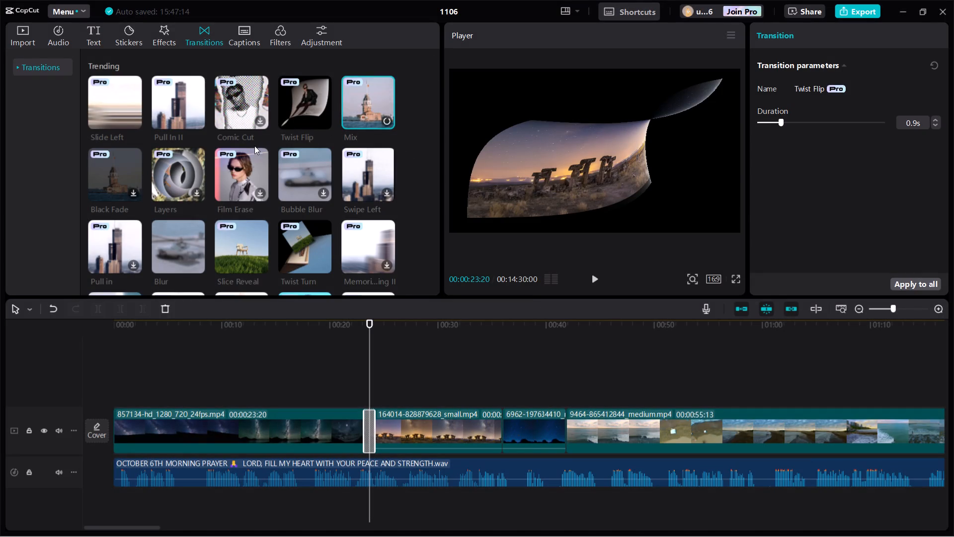
click(135, 118)
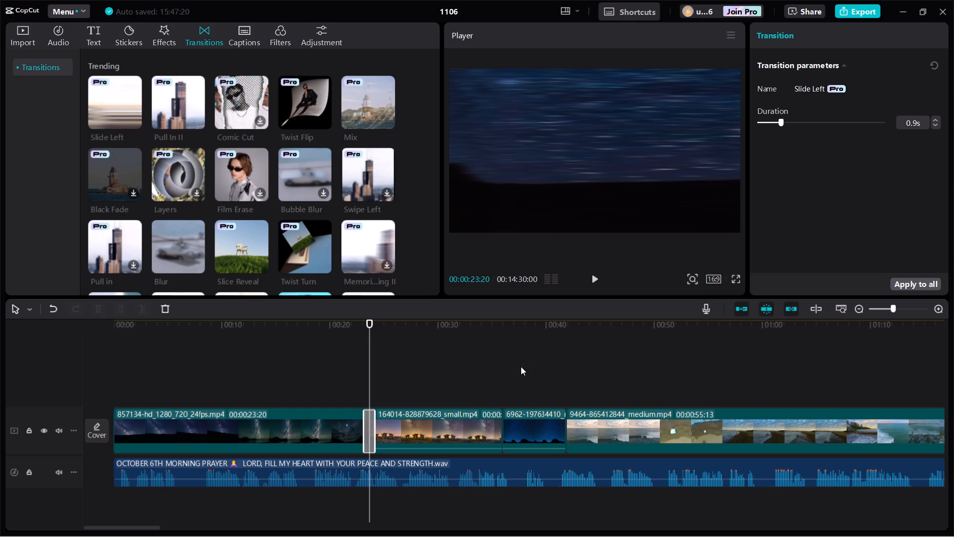
Add the Pull In II transition at the 00:00:35:29 cut between clips 164014 and 6962.
click(496, 368)
click(501, 366)
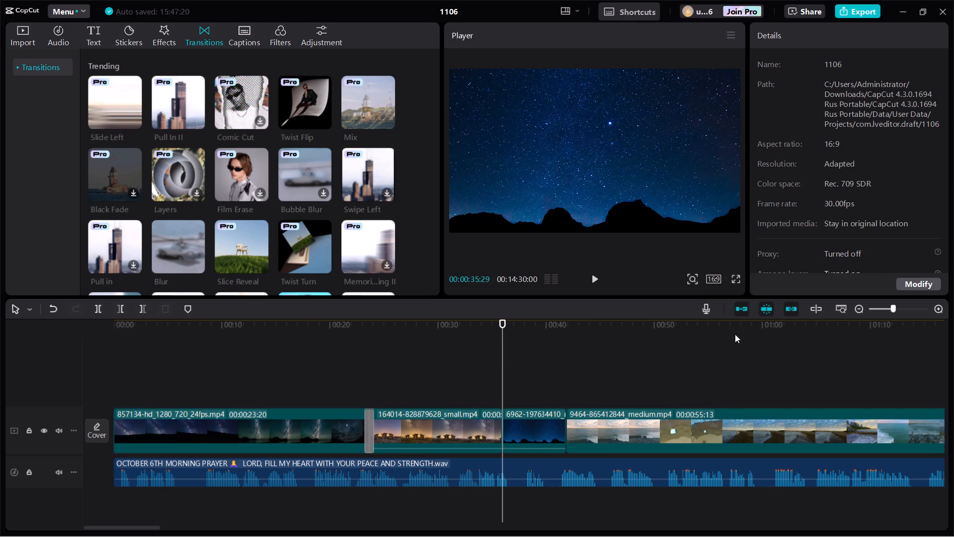
click(938, 307)
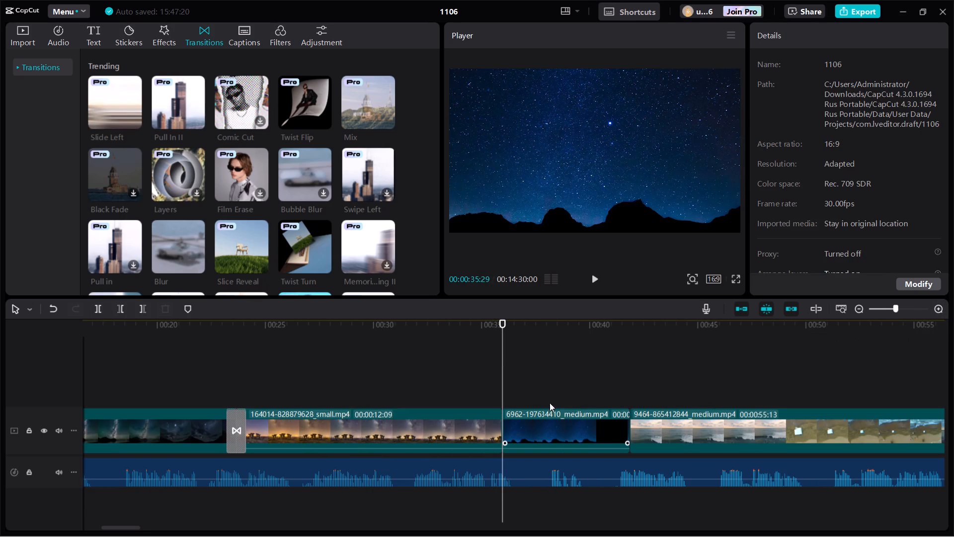
click(193, 122)
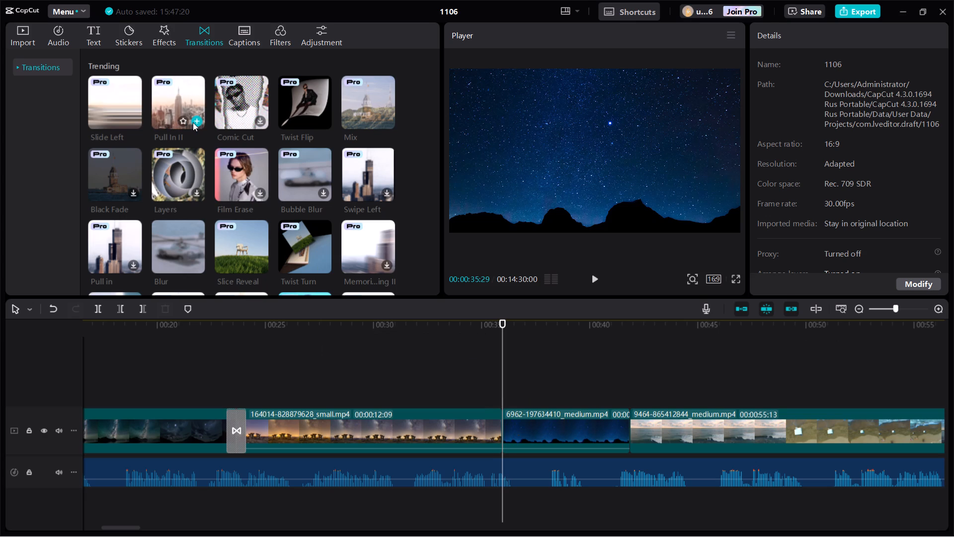
Add the Mix transition at the 00:00:41:26 cut between the starry-mountain clip 6962 and the beach clip 9464.
click(626, 365)
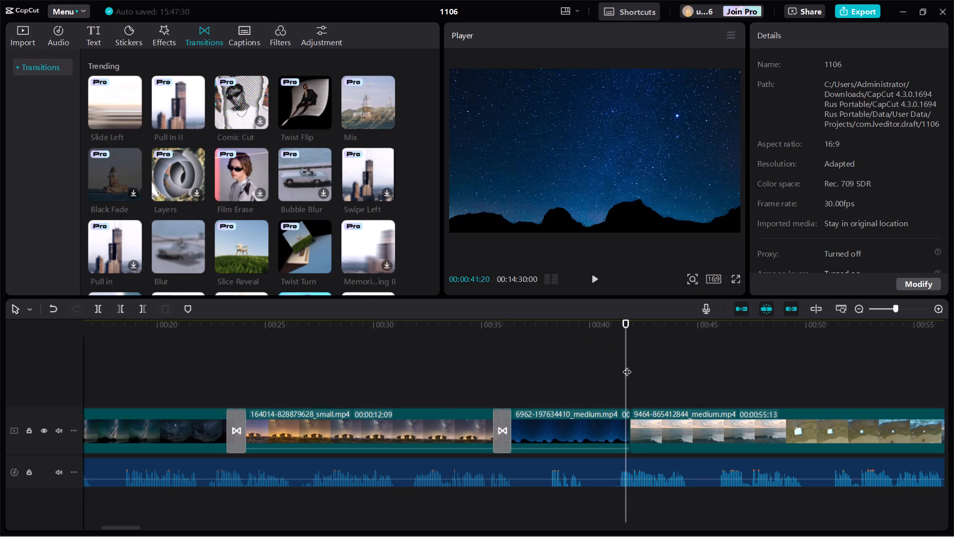
click(630, 363)
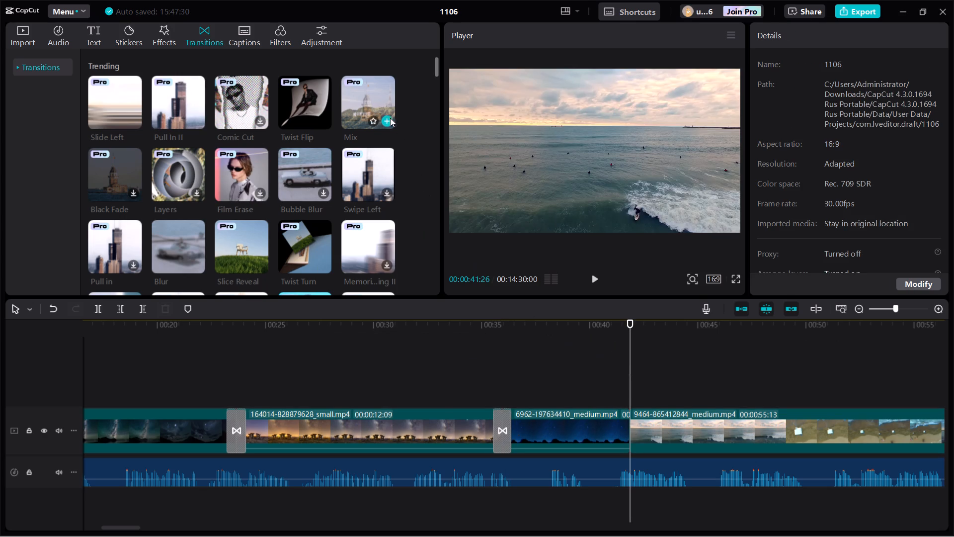
click(388, 117)
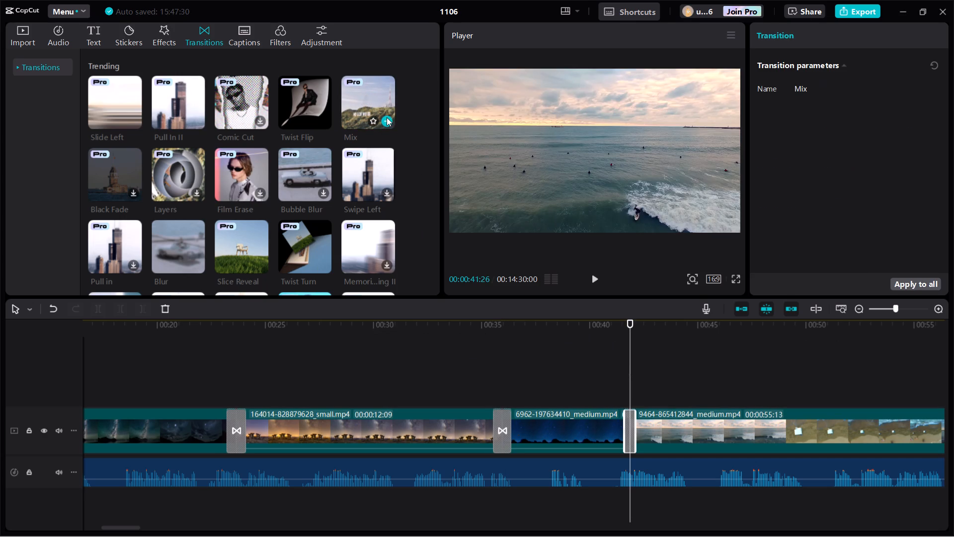
Mute the October 6th morning prayer audio track.
click(244, 355)
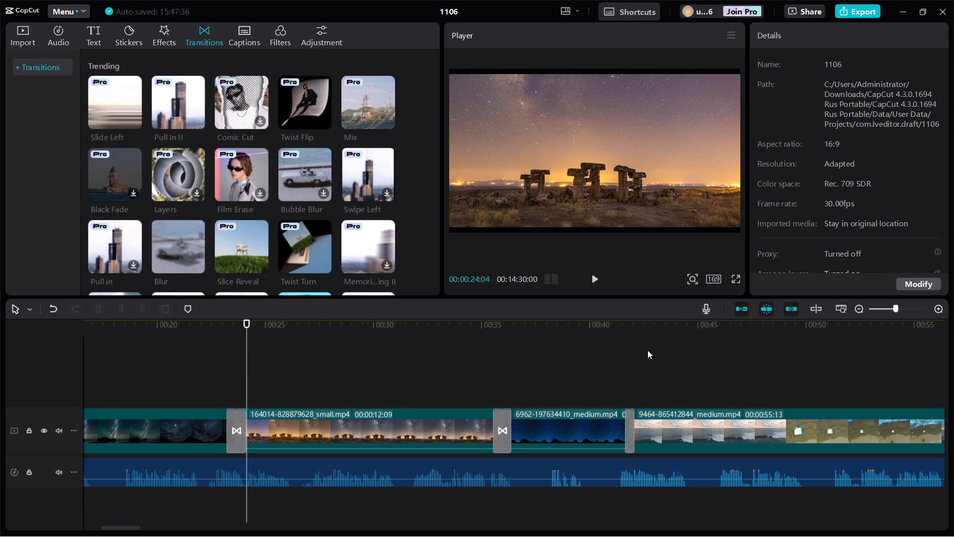
click(57, 471)
Play the video from 00:00:00:00 and examine the new transitions and the coastal clip 9464 through to its ending.
drag(245, 342, 0, 358)
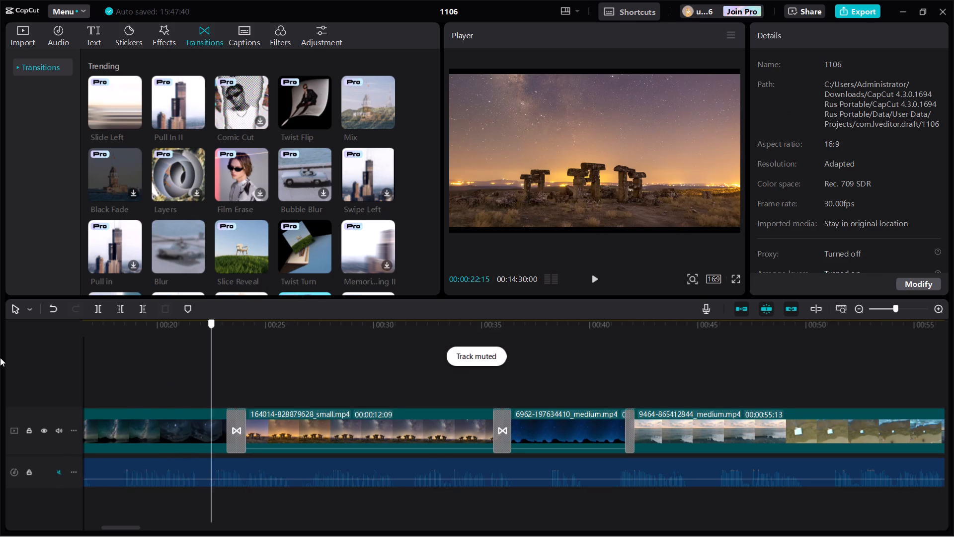
drag(0, 358, 0, 367)
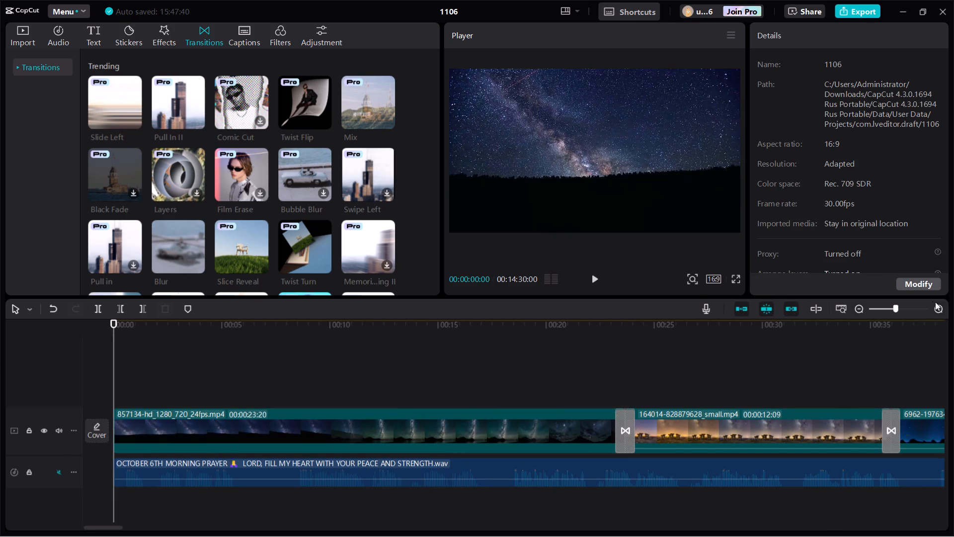
click(593, 280)
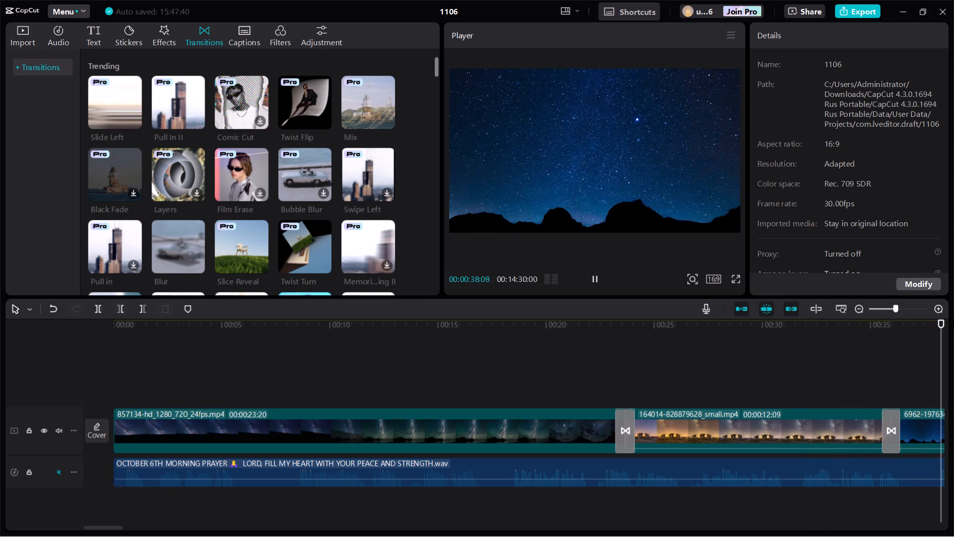
click(861, 308)
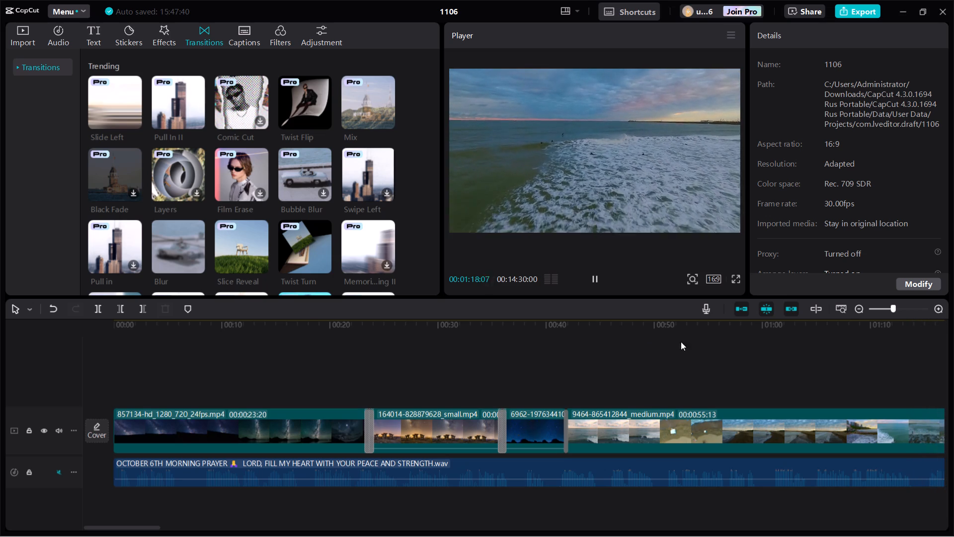
click(857, 311)
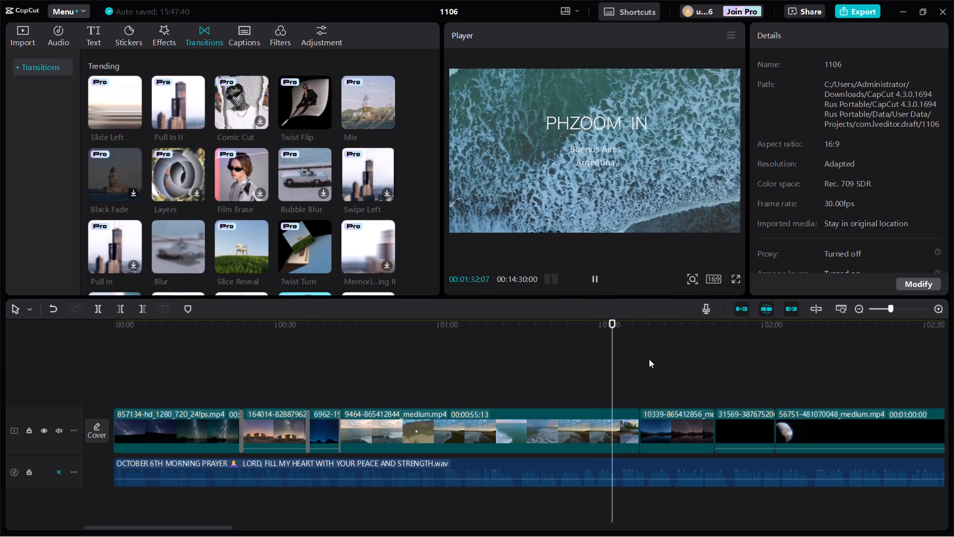
Trim the coastal clip 9464 at 00:01:30:14, removing everything after that point, including the PHZOOM IN title shot.
click(610, 390)
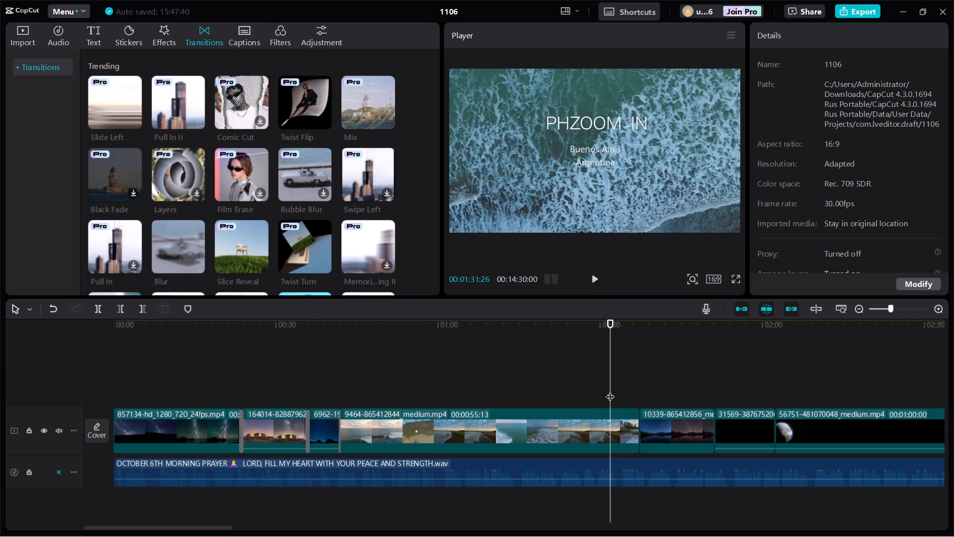
click(597, 393)
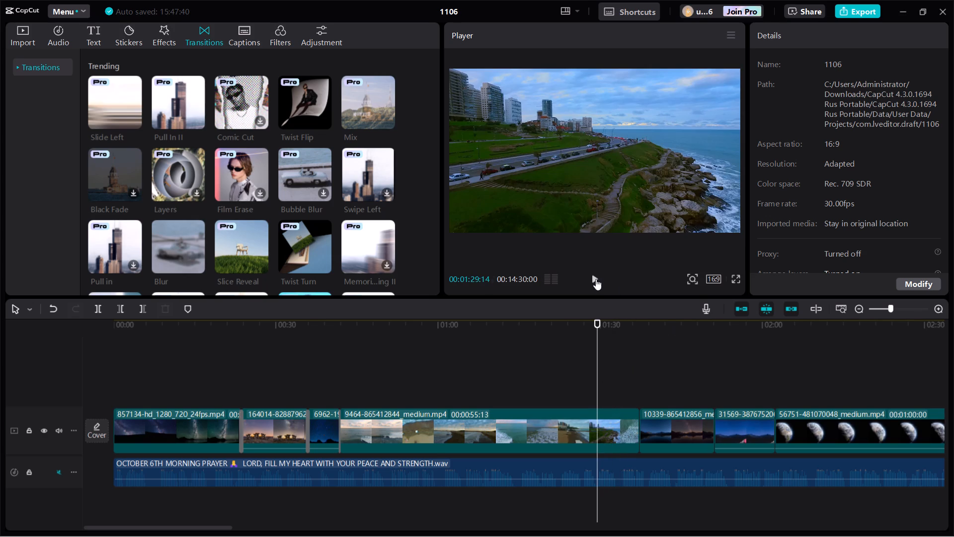
click(591, 276)
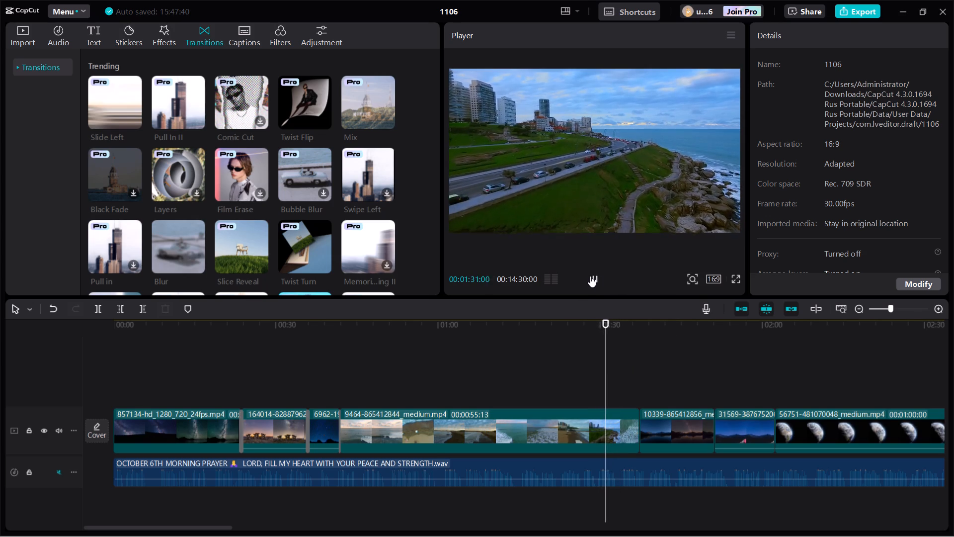
click(590, 276)
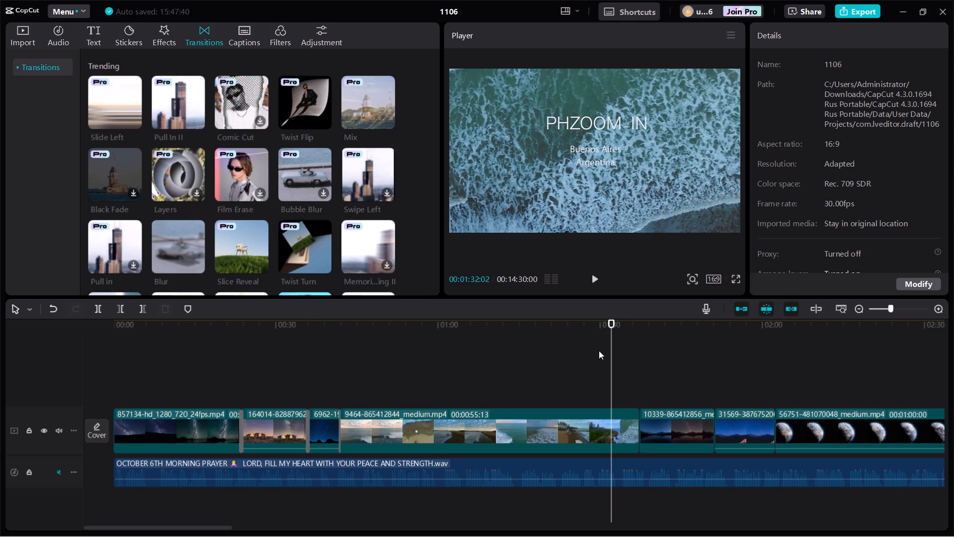
click(599, 351)
click(603, 353)
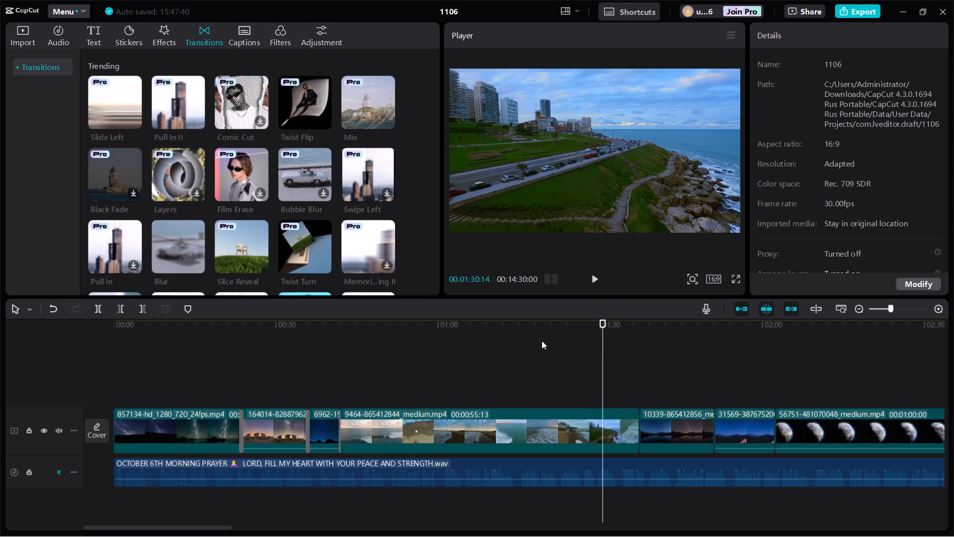
click(144, 309)
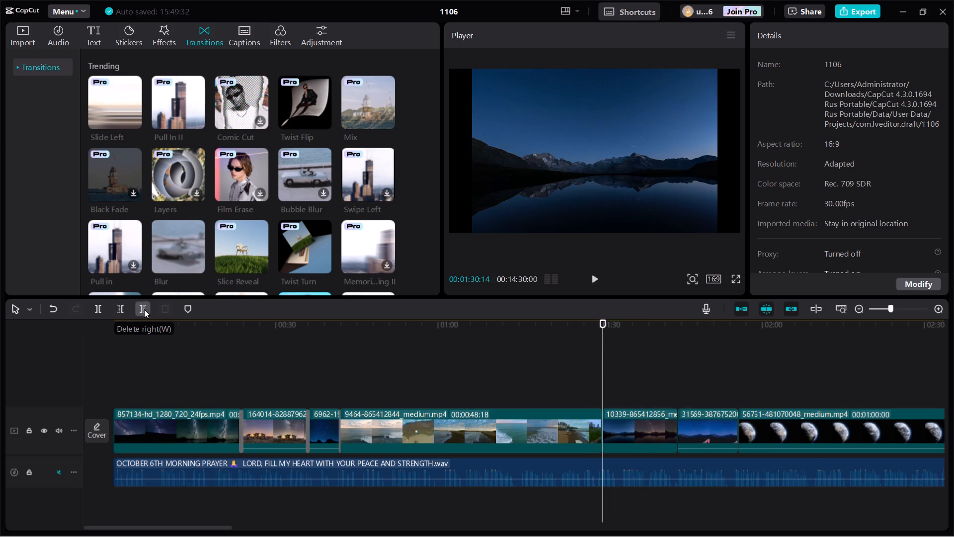
Delete the night-lake clip 10339 that follows the trimmed coastal clip on the main track.
click(636, 431)
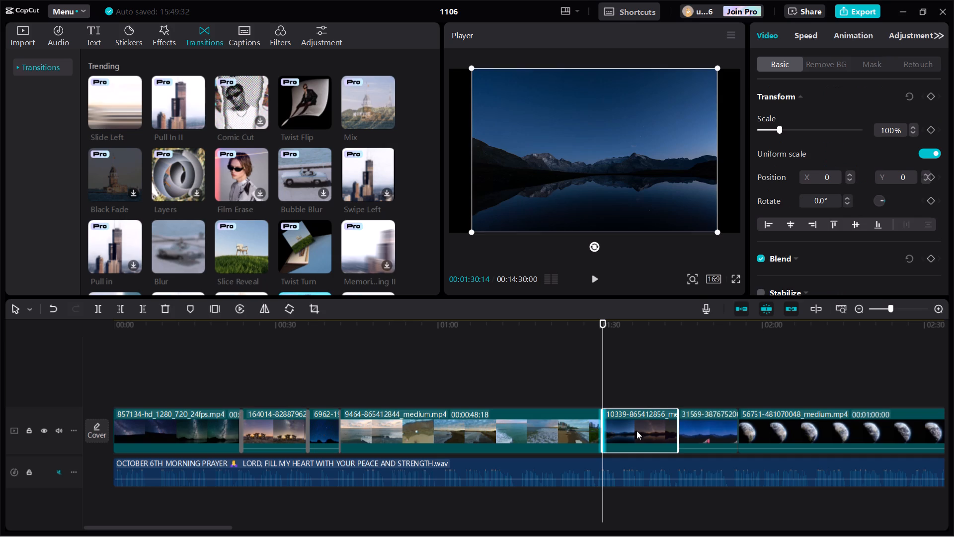
key(BackSpace)
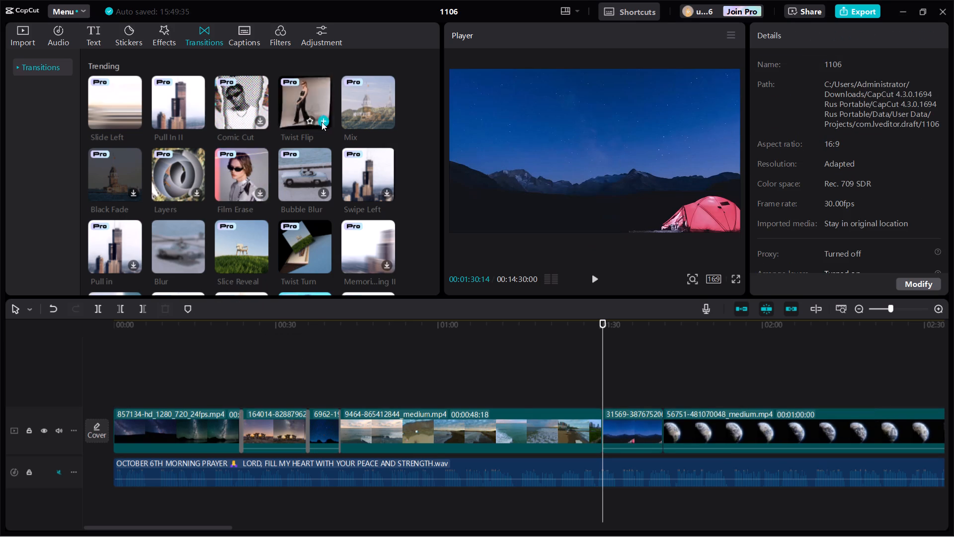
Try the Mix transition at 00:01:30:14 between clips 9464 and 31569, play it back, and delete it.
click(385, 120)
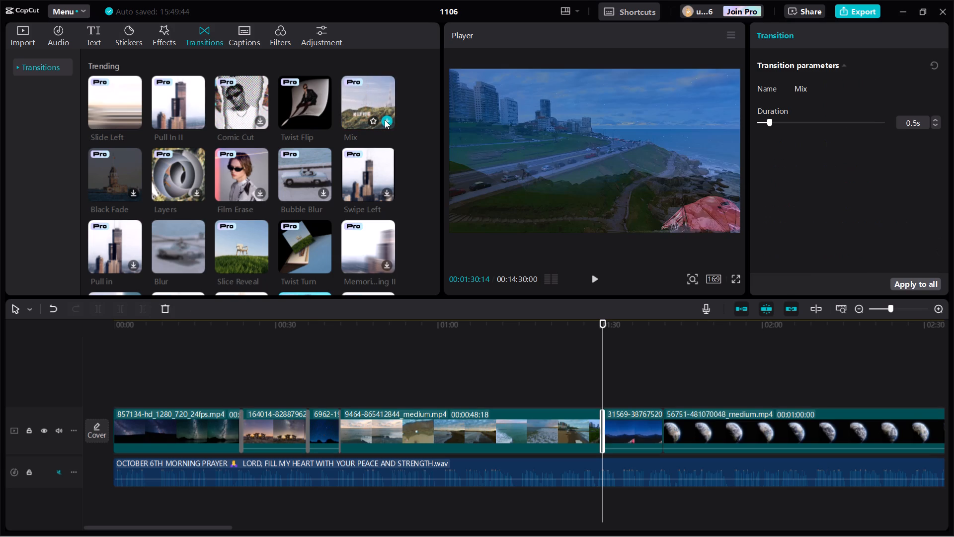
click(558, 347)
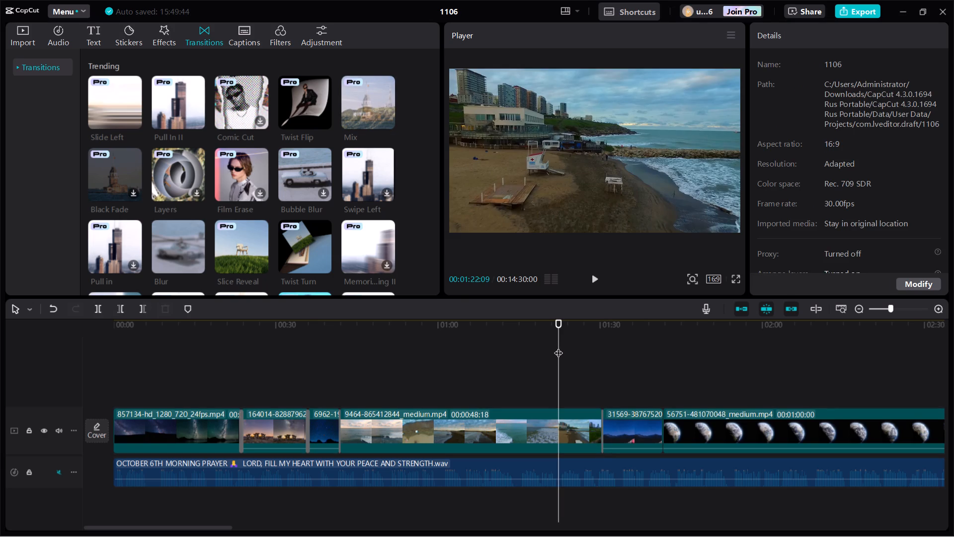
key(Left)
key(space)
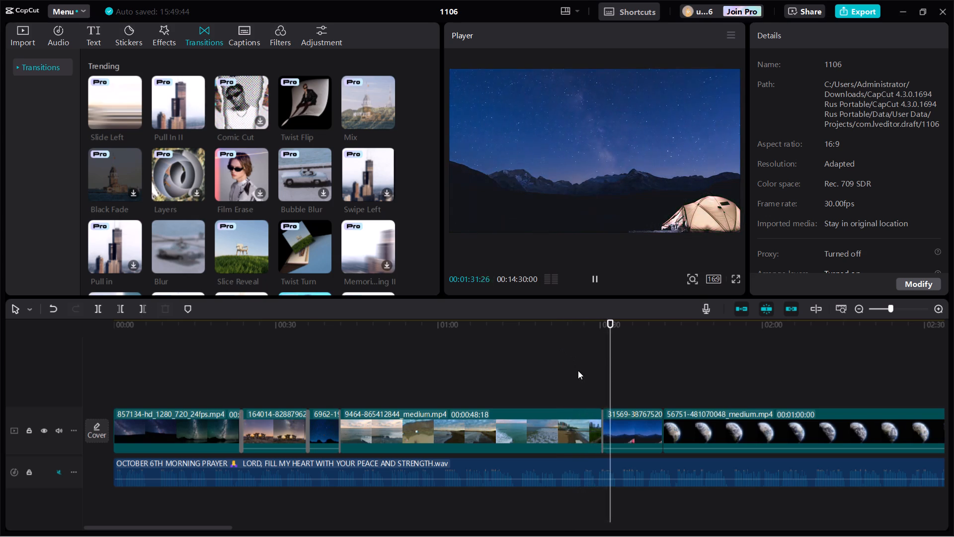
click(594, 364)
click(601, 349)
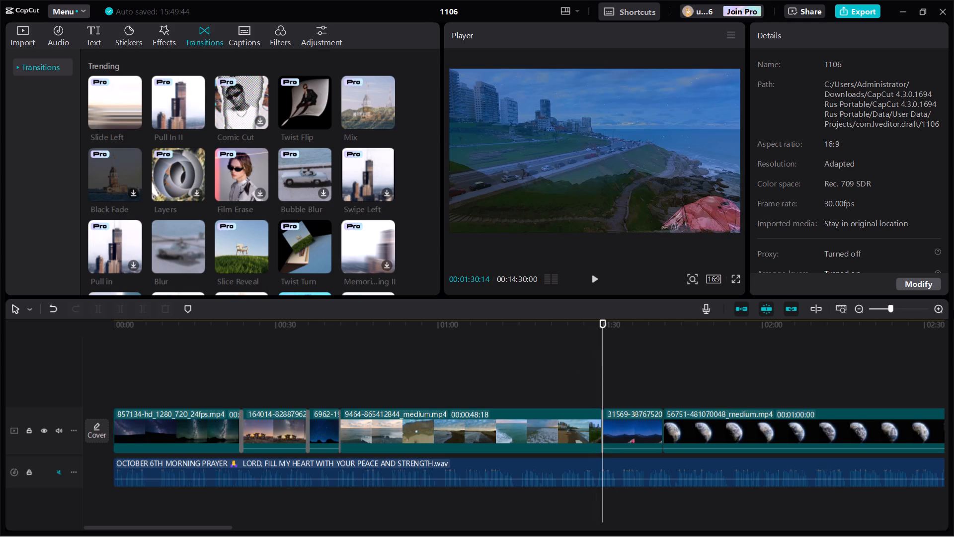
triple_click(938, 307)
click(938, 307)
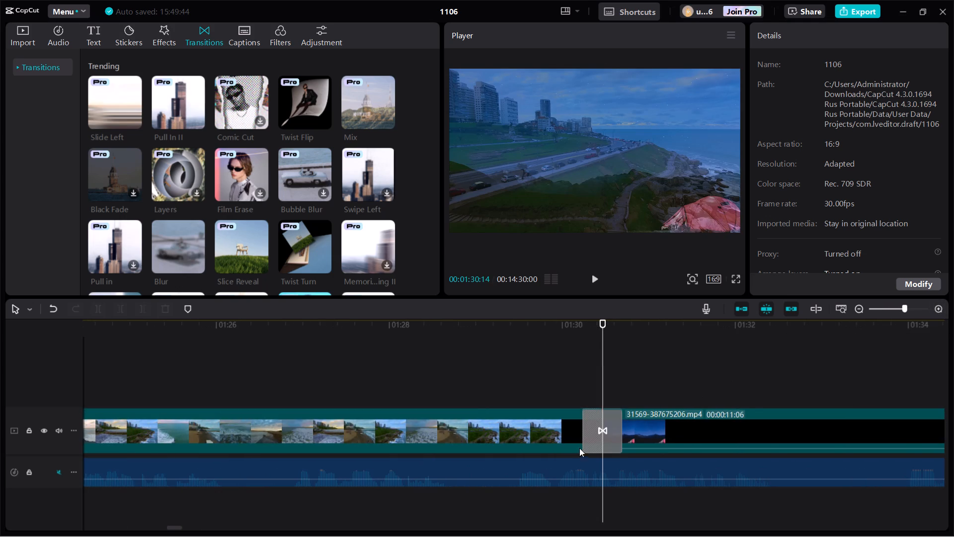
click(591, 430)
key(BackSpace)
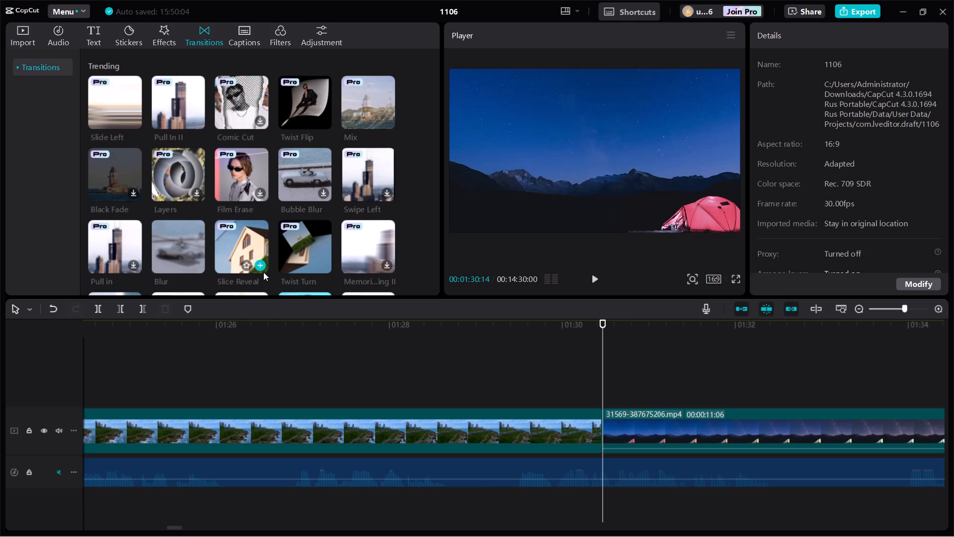
Add the Slice Reveal transition at 00:01:30:14 between the coastal clip 9464 and the tent clip 31569, and play it back.
click(260, 265)
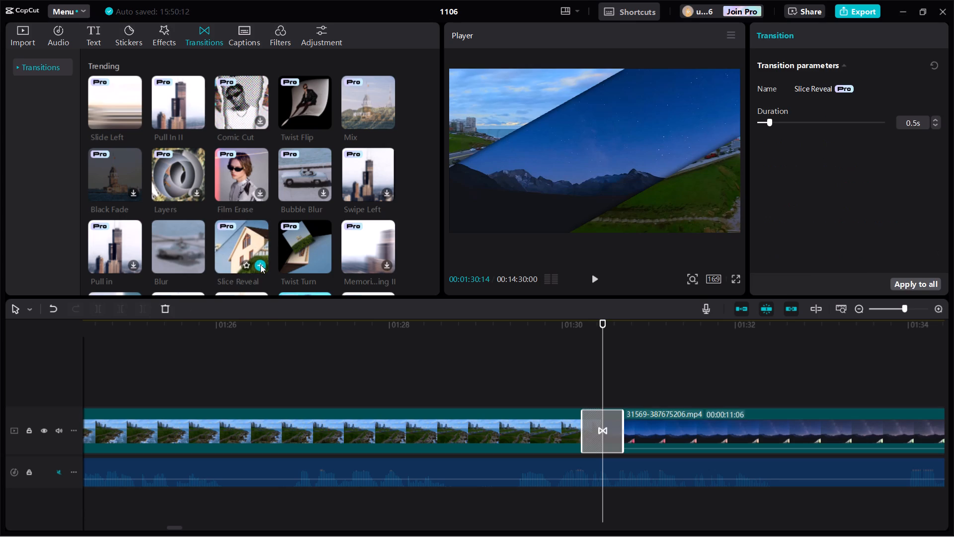
click(570, 374)
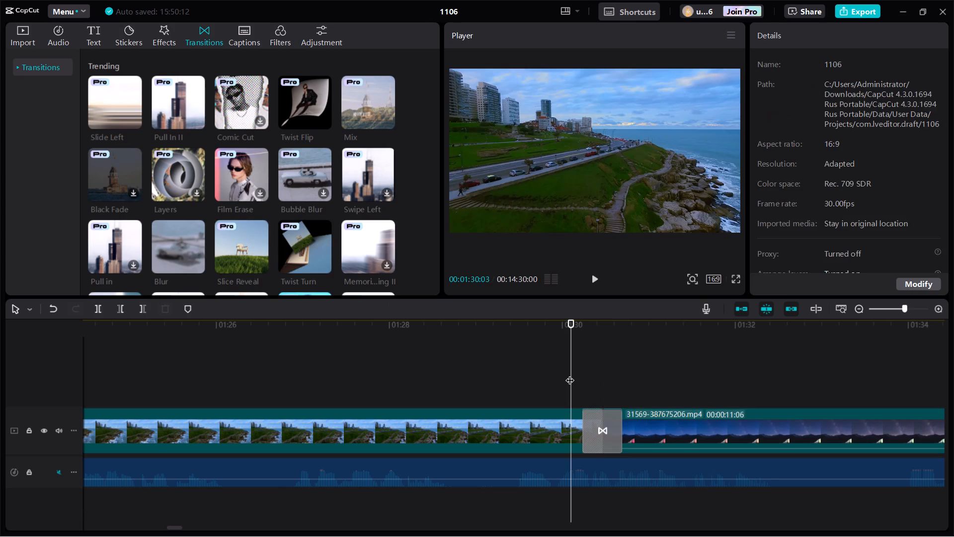
key(Left)
key(space)
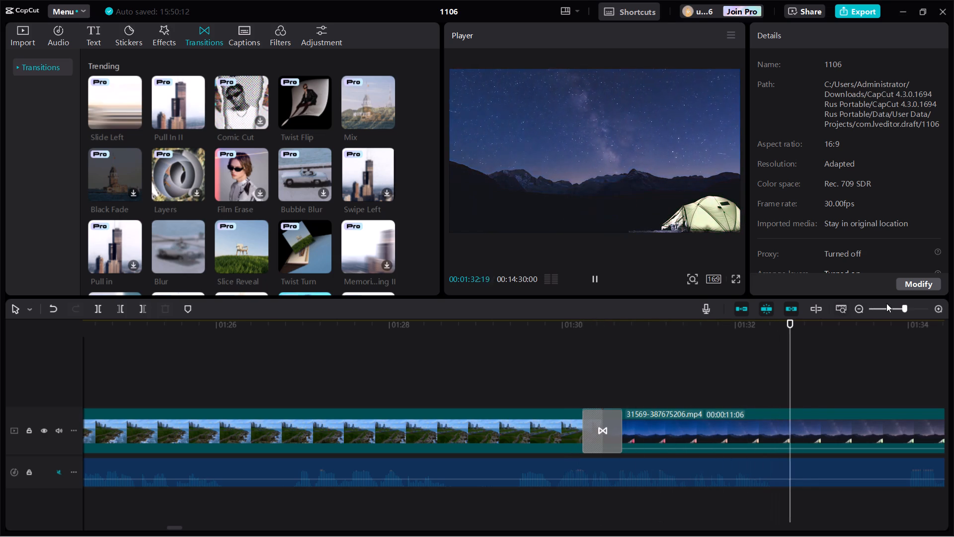
Add the Flip Page transition at 00:01:41:20 between the tent clip 31569 and the Earth clip 56751, and play it back.
double_click(859, 310)
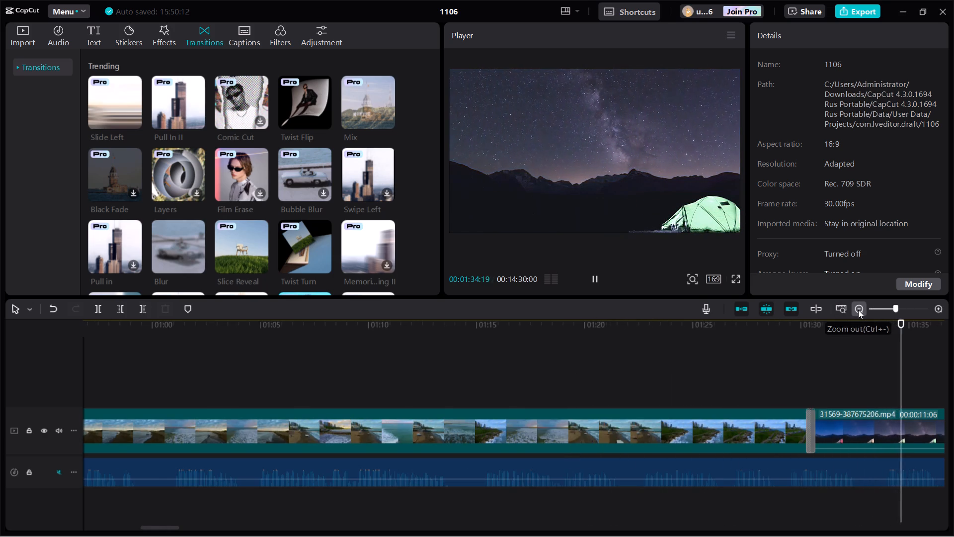
click(858, 310)
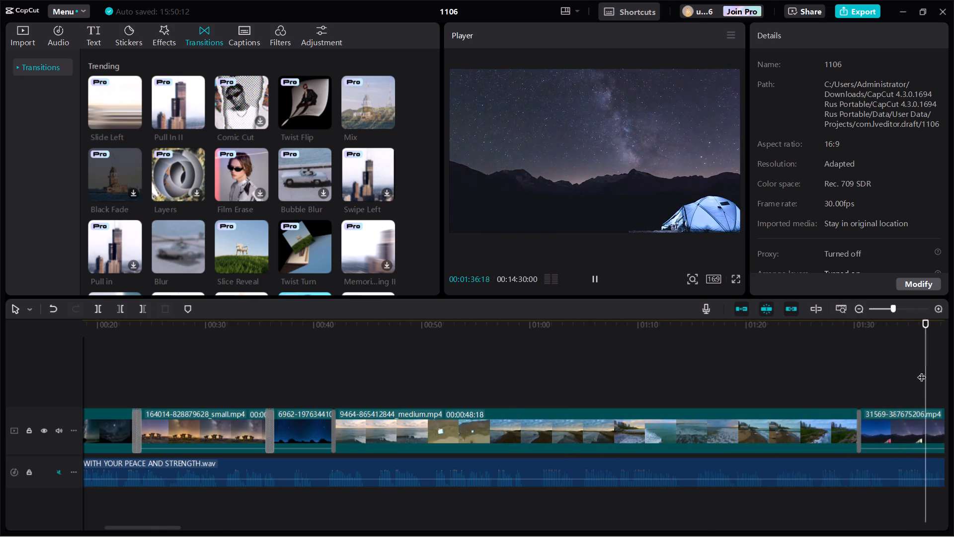
drag(927, 369, 953, 369)
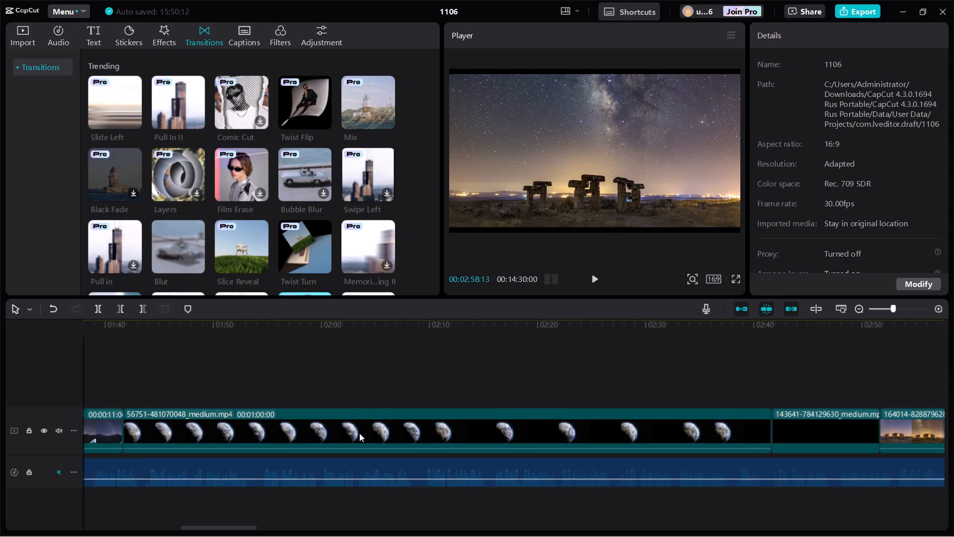
click(121, 373)
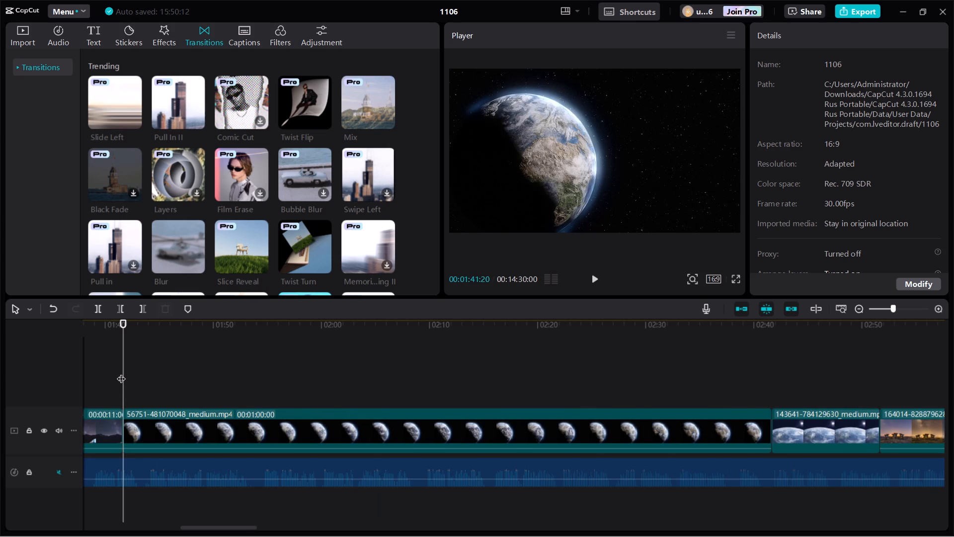
scroll(201, 282, down, 1)
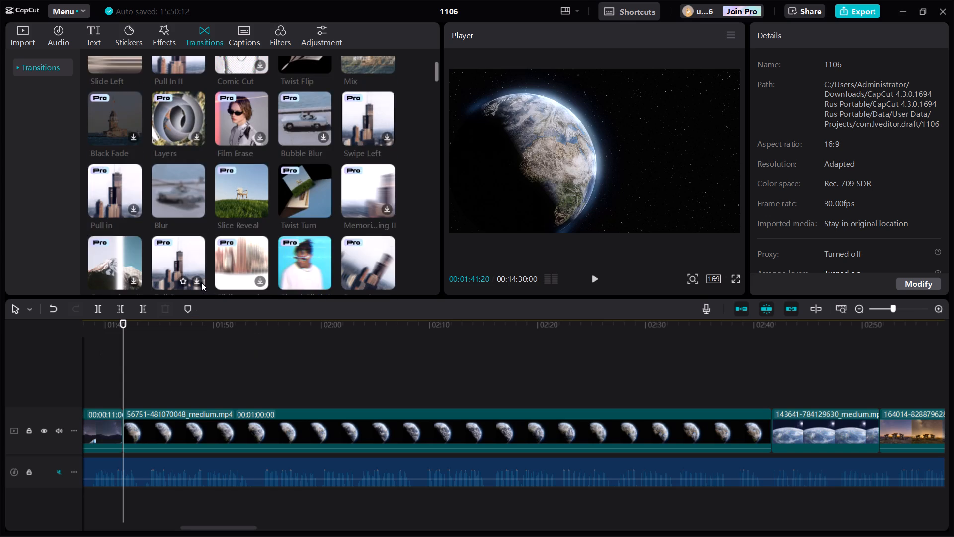
scroll(201, 281, down, 2)
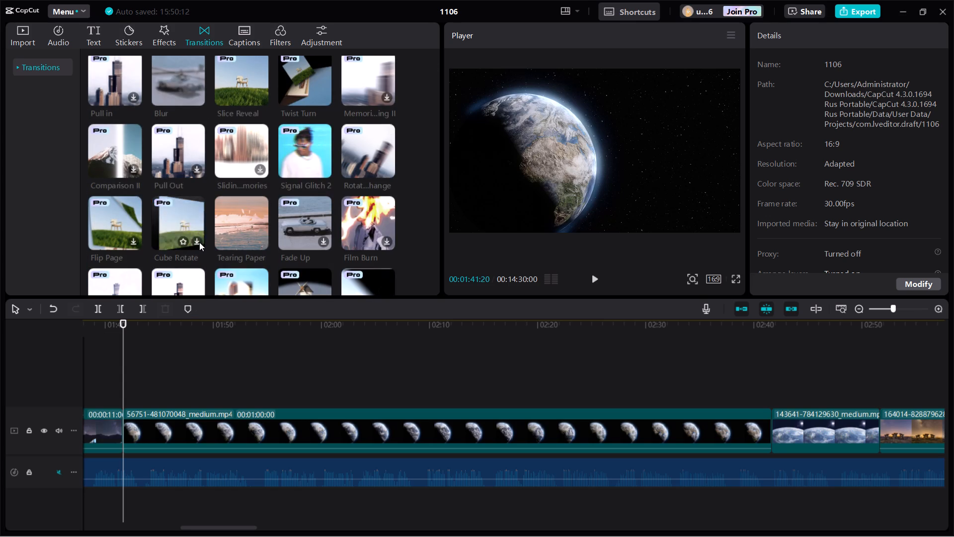
click(133, 241)
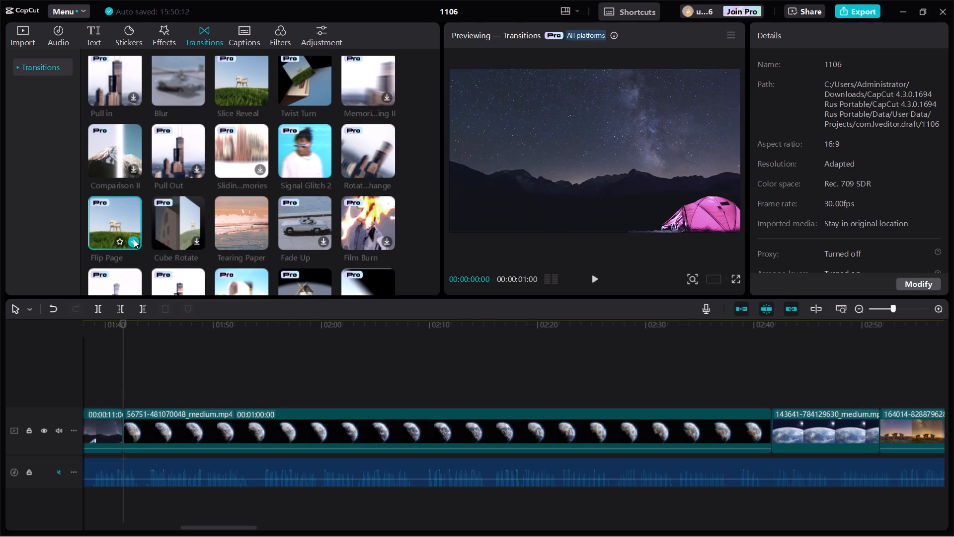
click(133, 239)
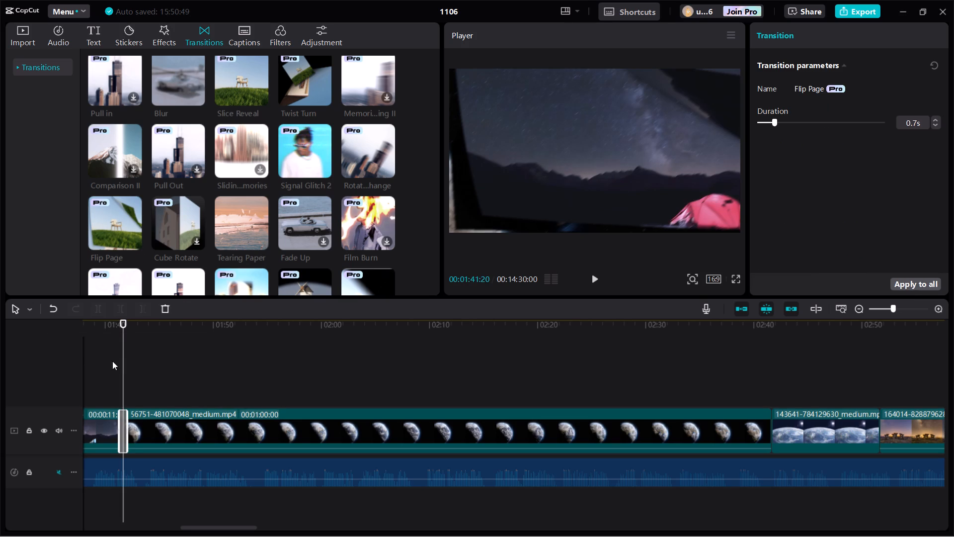
click(101, 364)
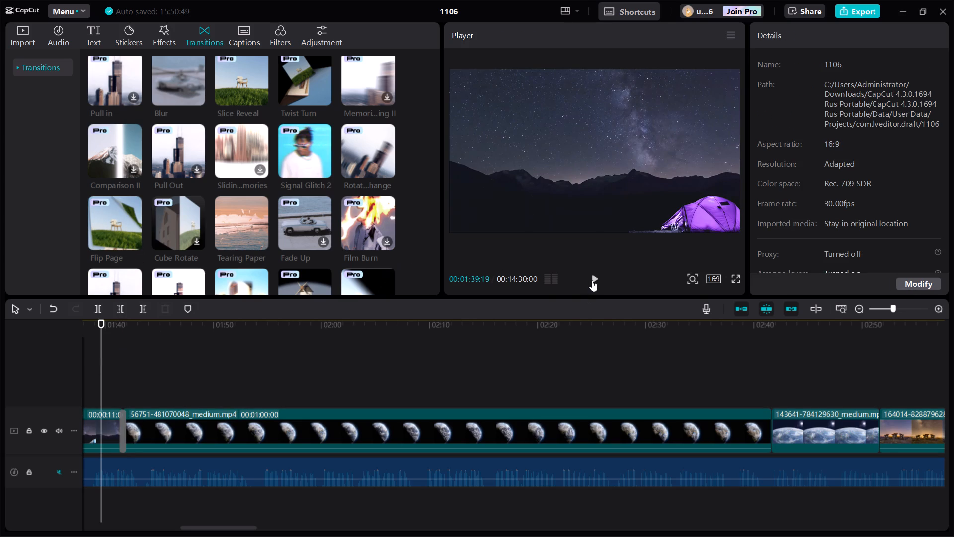
click(595, 276)
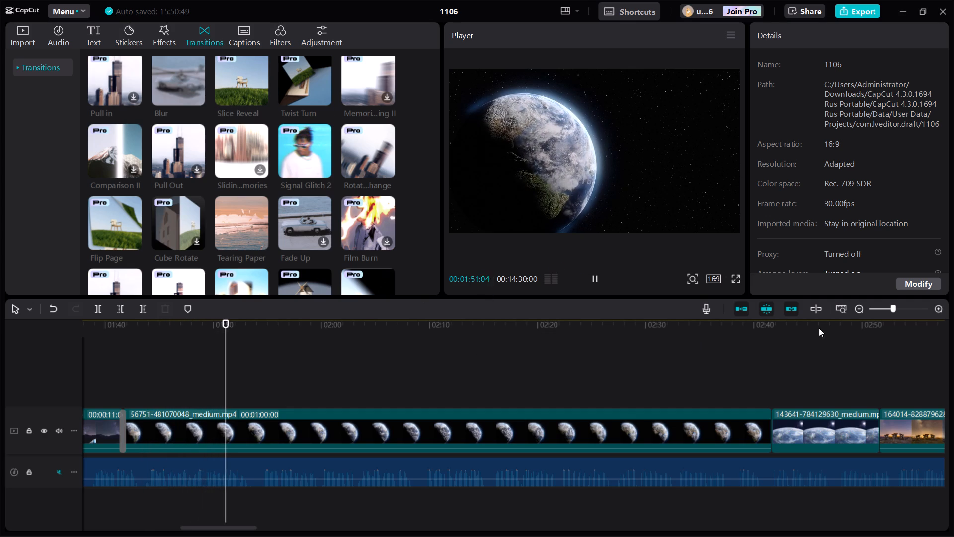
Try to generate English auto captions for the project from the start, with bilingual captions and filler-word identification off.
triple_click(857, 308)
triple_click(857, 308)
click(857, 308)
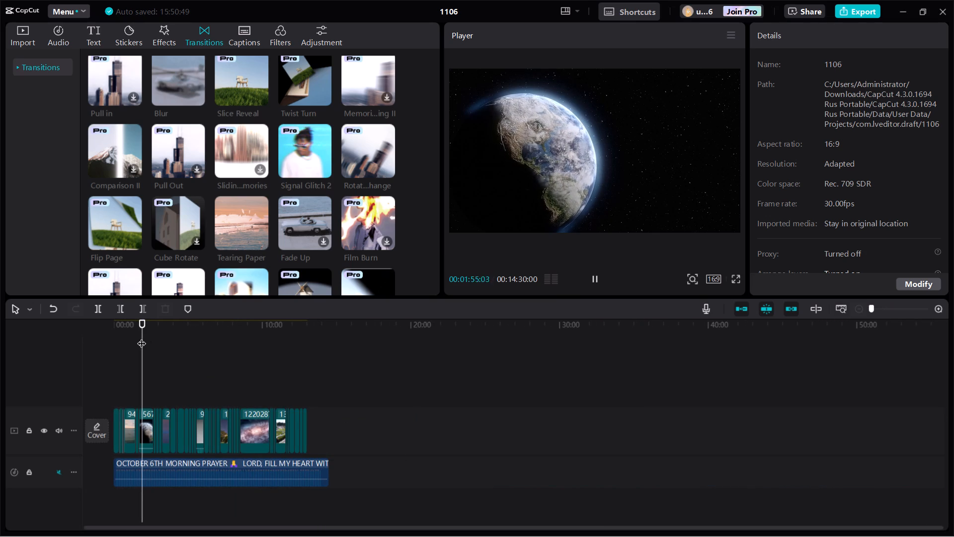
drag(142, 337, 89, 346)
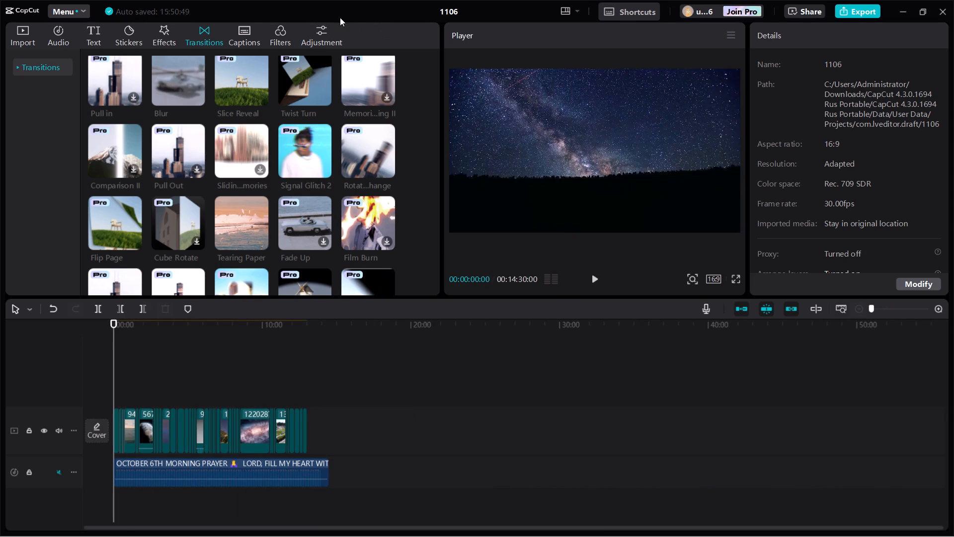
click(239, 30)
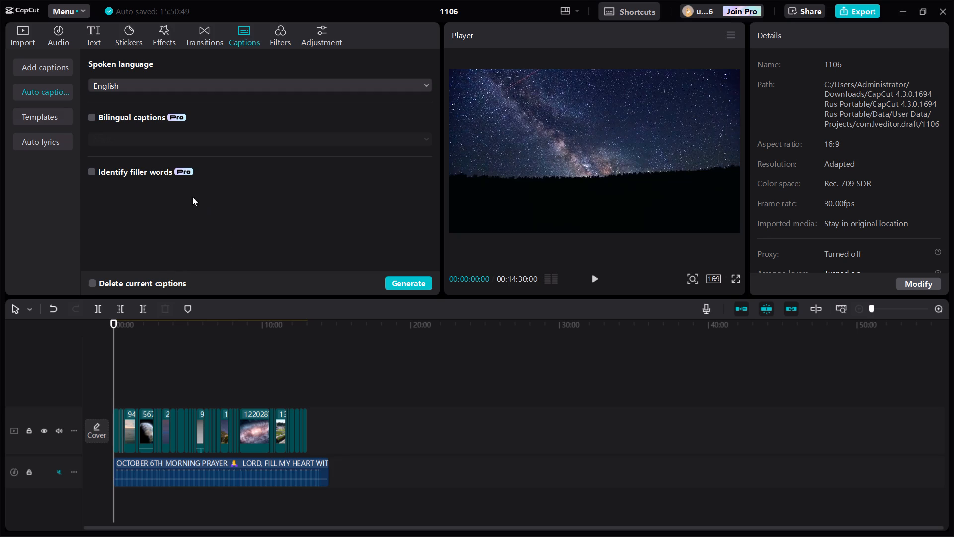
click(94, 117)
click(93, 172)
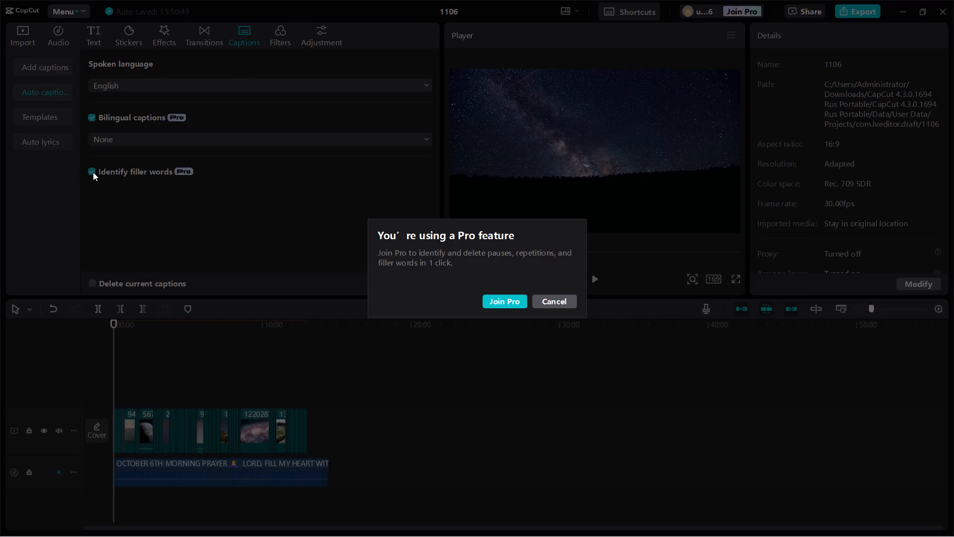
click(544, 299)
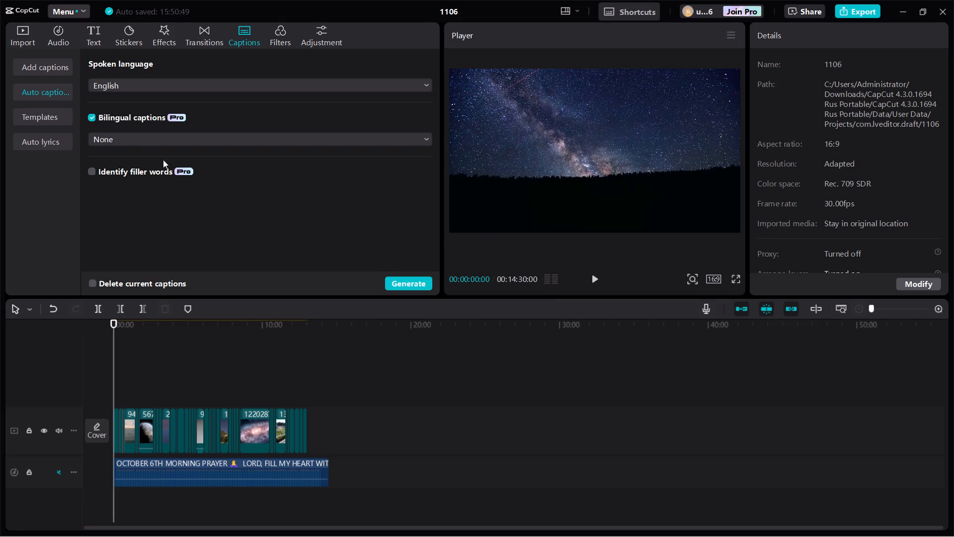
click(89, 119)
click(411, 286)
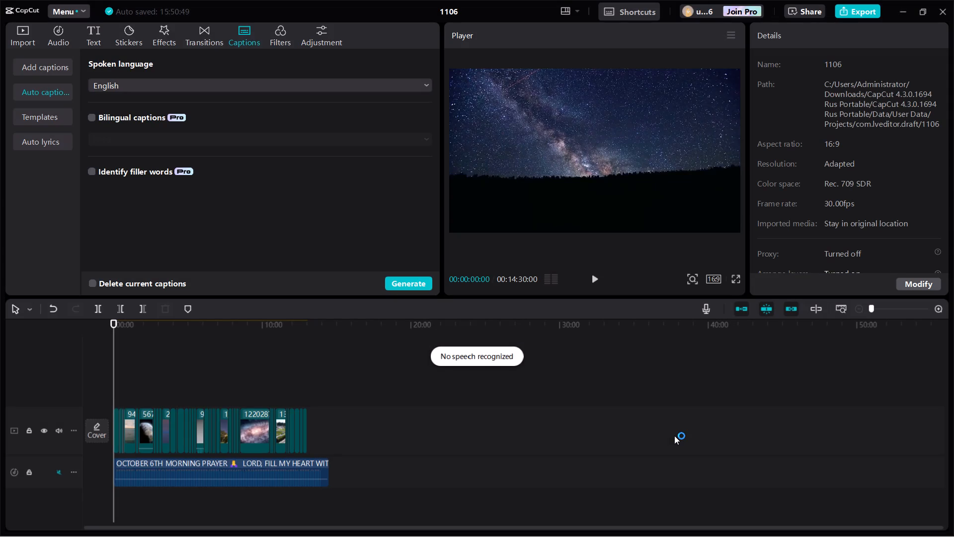
Unmute the October 6th morning prayer audio track and play the timeline from the start.
click(59, 473)
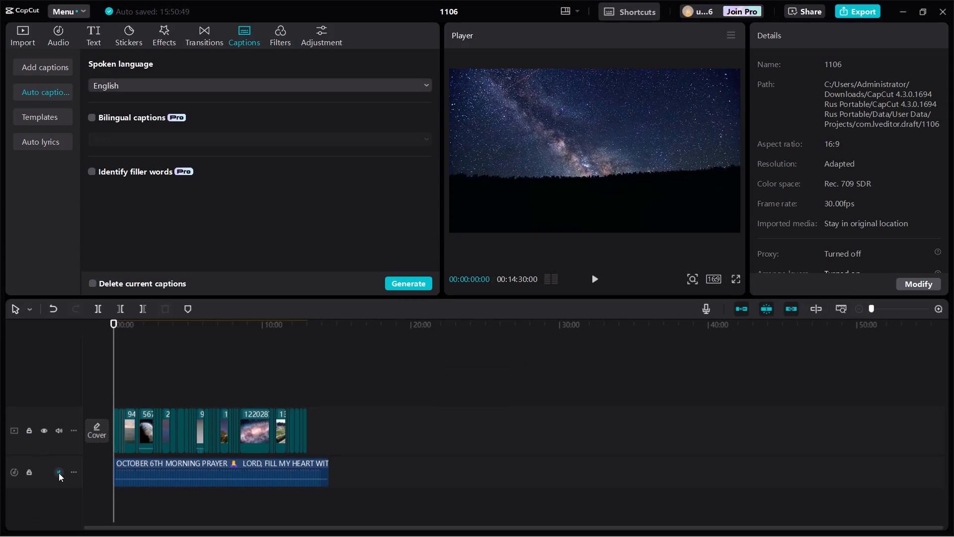
click(115, 362)
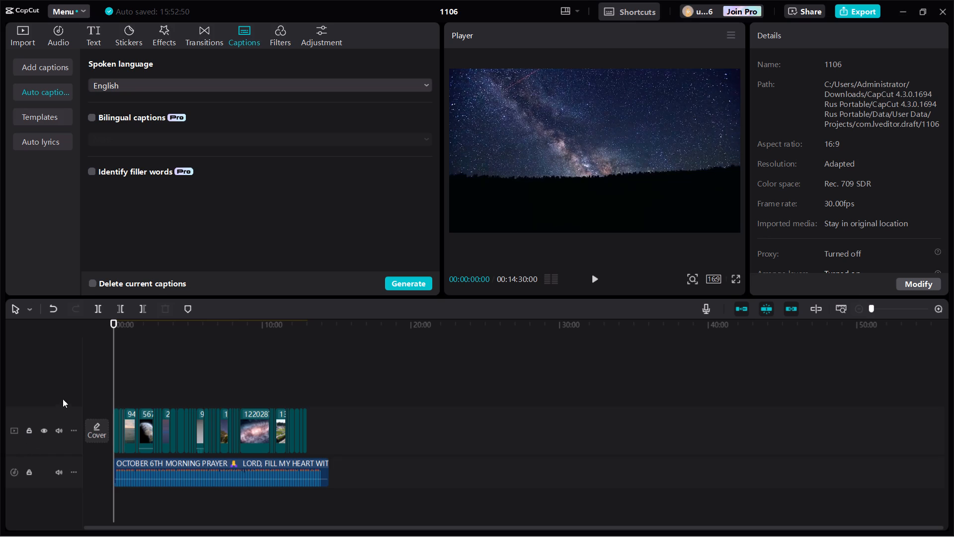
click(593, 278)
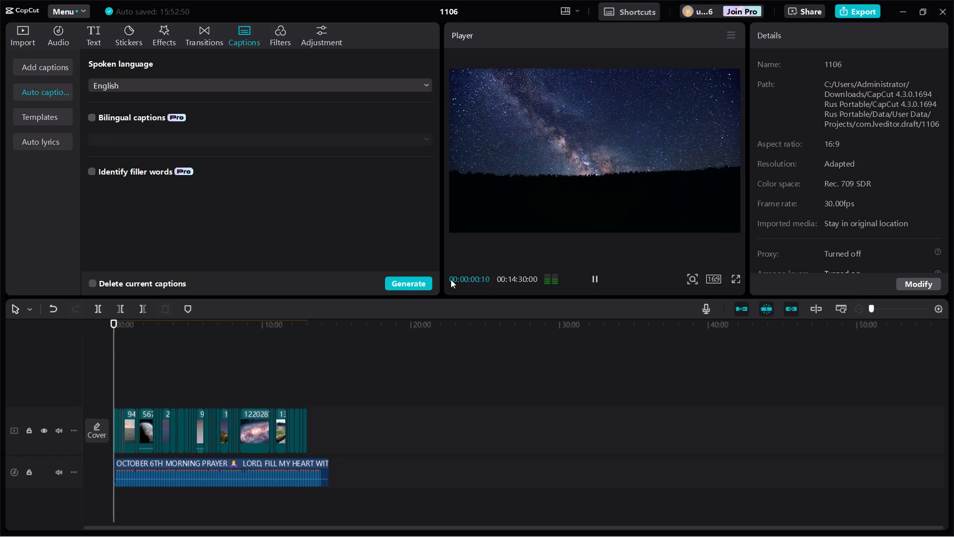
Generate English auto captions from the unmuted prayer audio, without bilingual captions or filler-word identification.
click(419, 284)
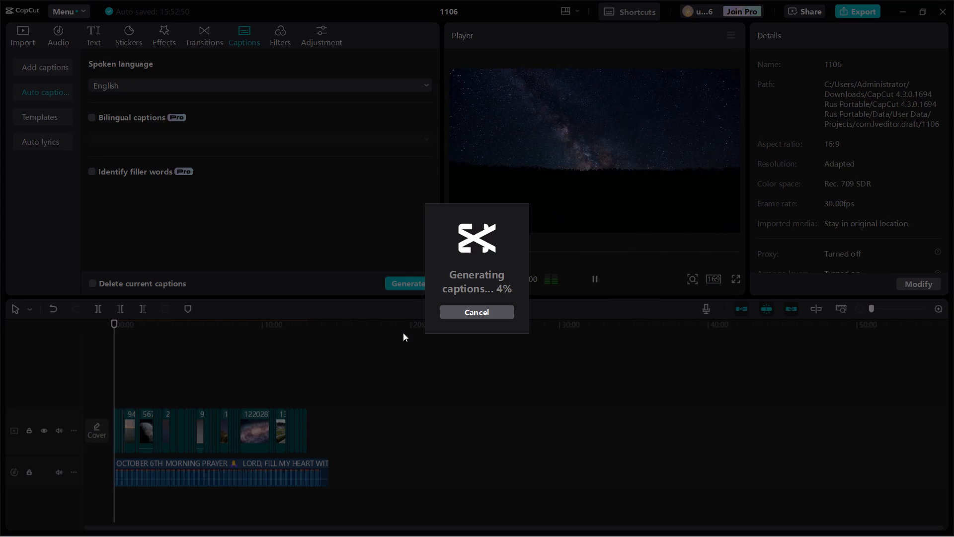
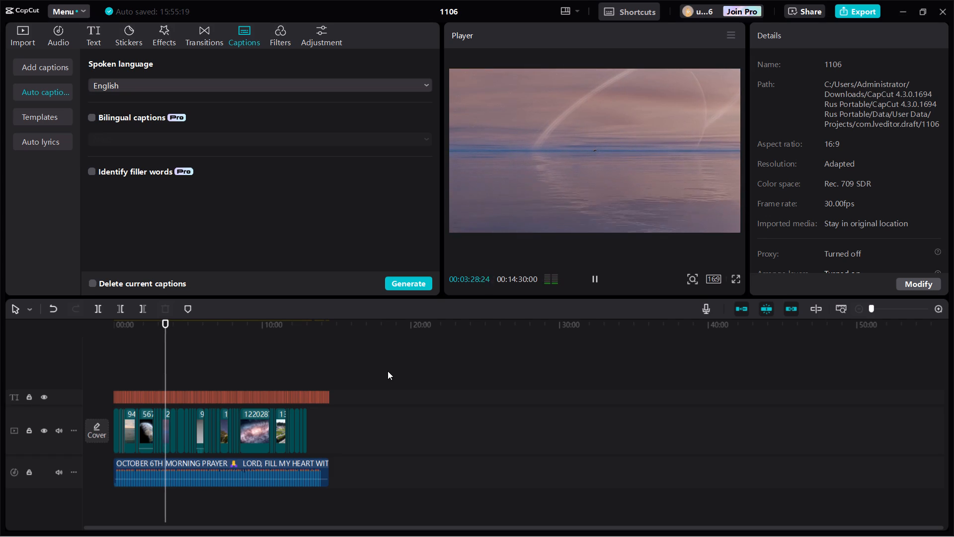
Lock the caption and prayer audio tracks, and trim the end of the 213814 seascape clip to 00:03:39:06.
click(591, 279)
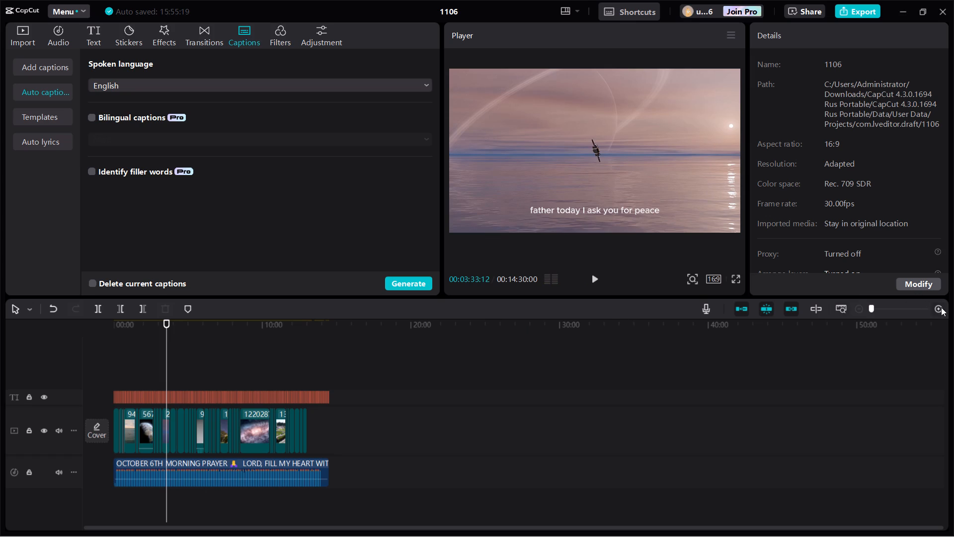
triple_click(941, 308)
click(941, 307)
triple_click(933, 307)
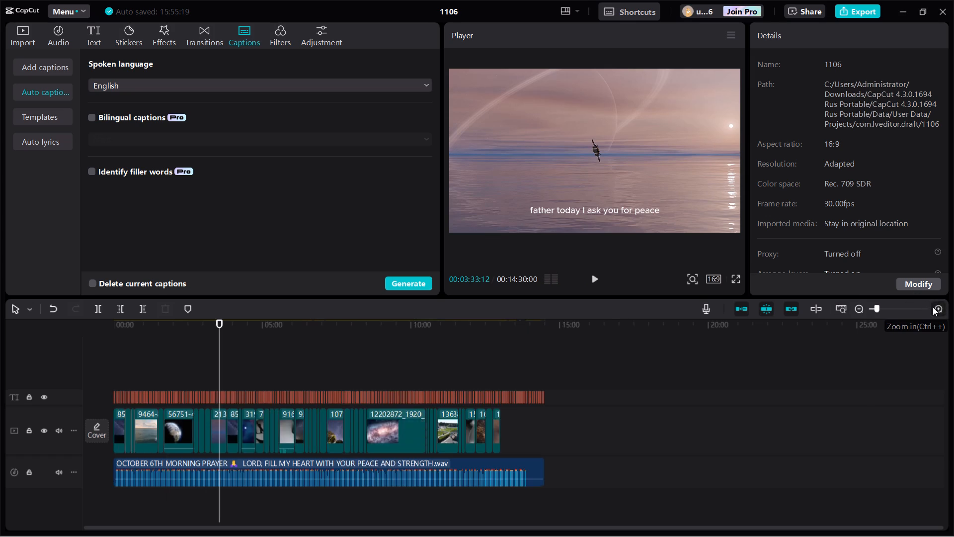
click(934, 306)
click(934, 306)
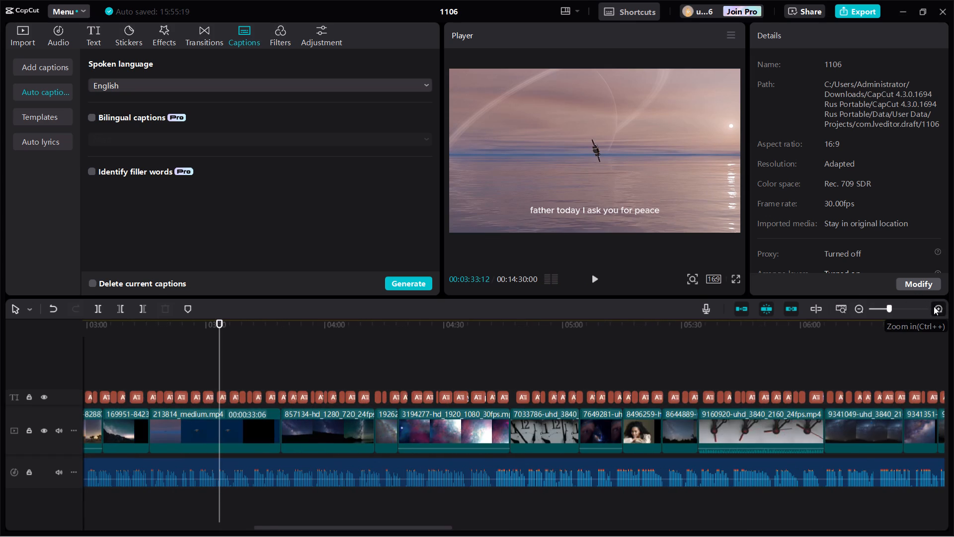
drag(219, 347, 218, 347)
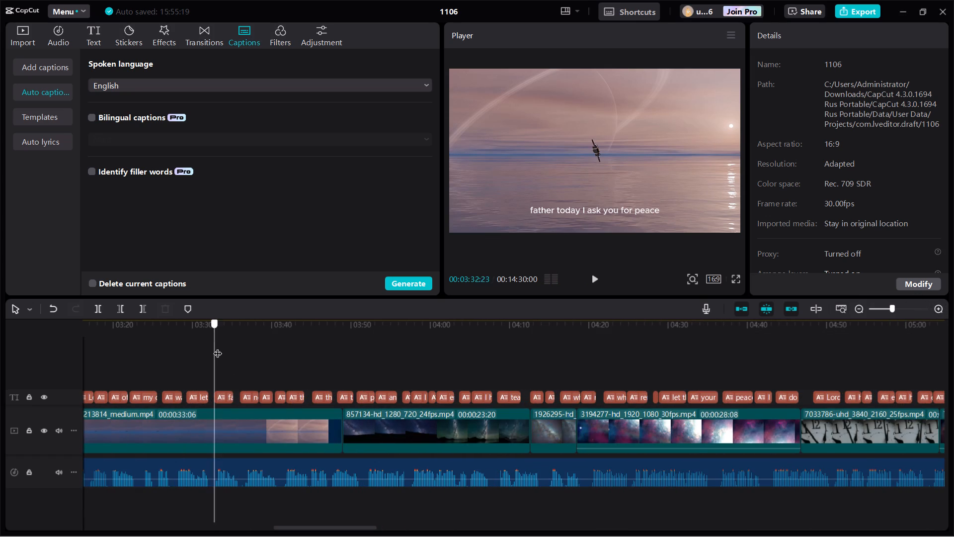
drag(218, 347, 101, 351)
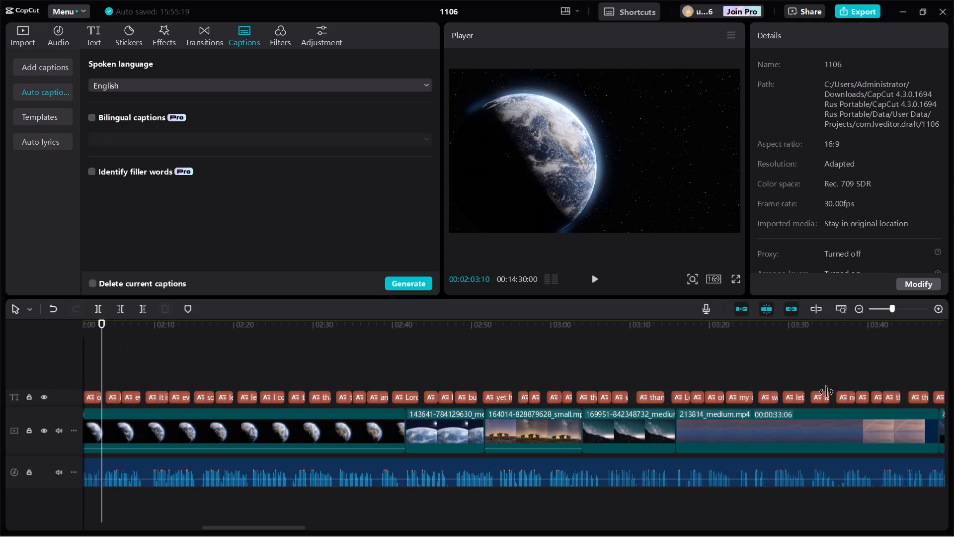
click(862, 365)
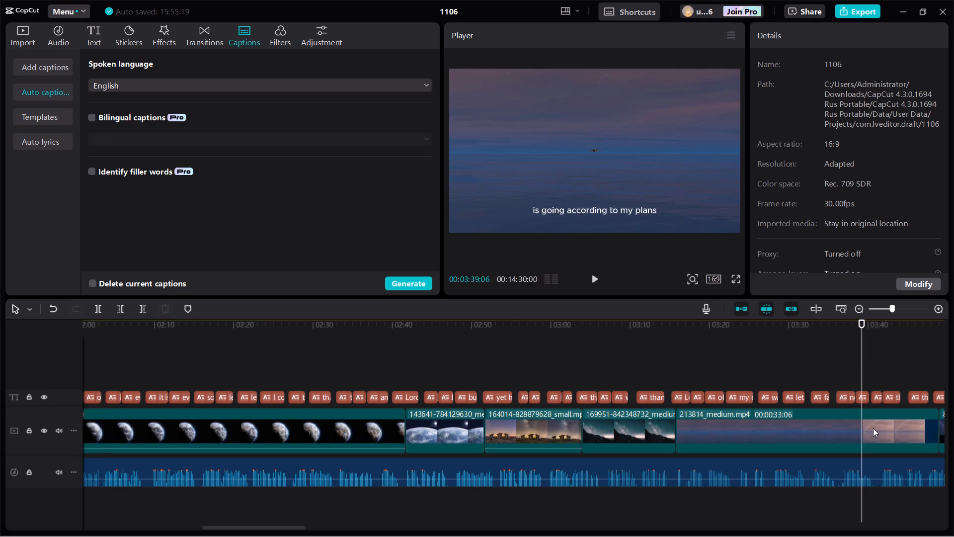
click(873, 427)
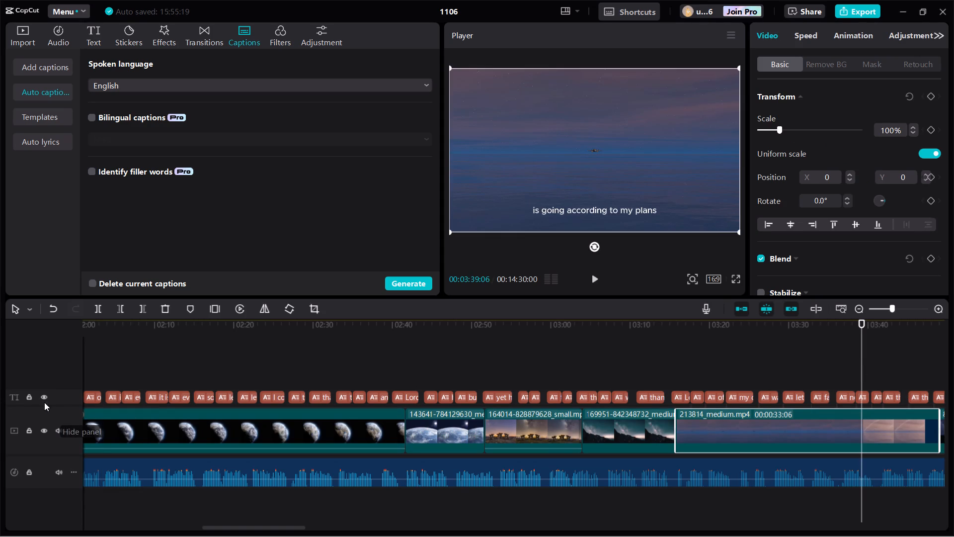
click(28, 394)
click(28, 473)
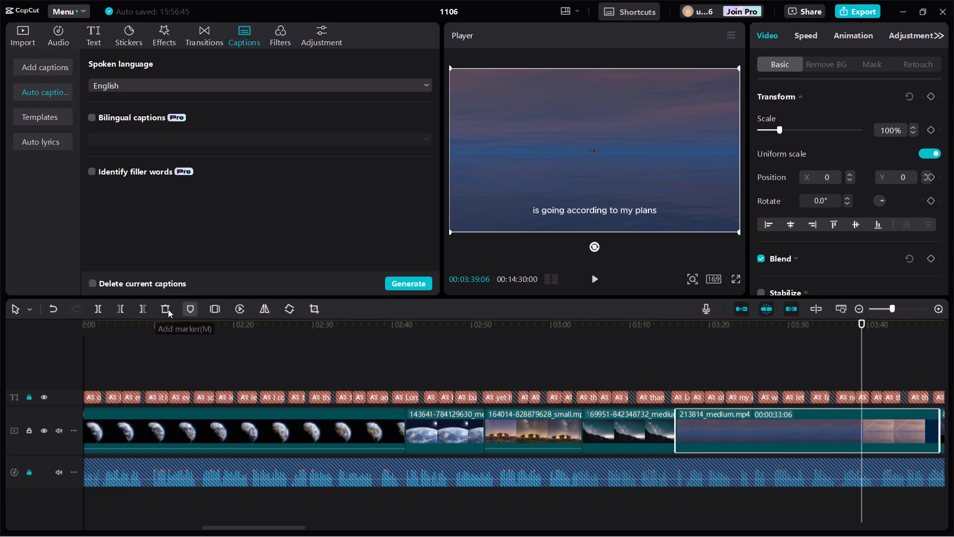
click(144, 309)
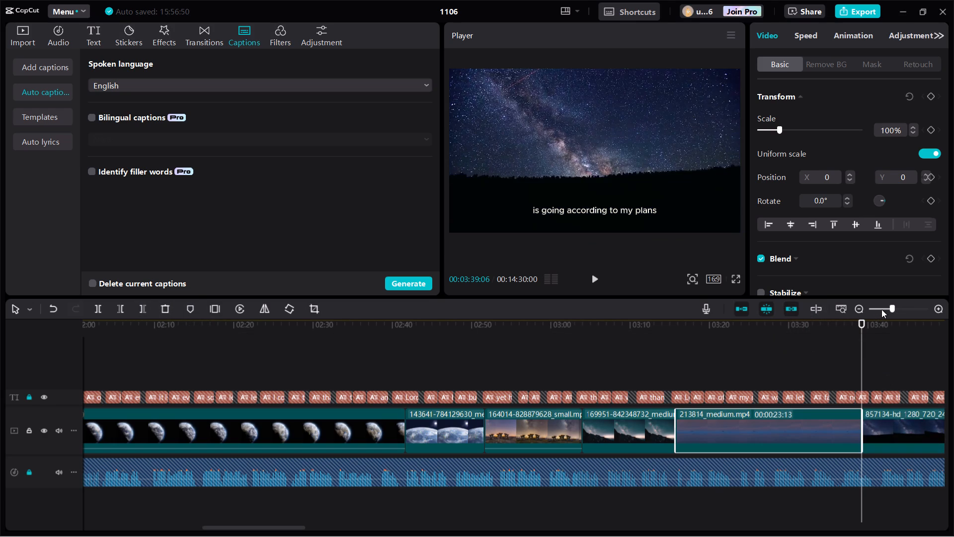
Trim the end of the 213814 seascape clip a little further, to 00:03:39:00.
drag(860, 352, 921, 351)
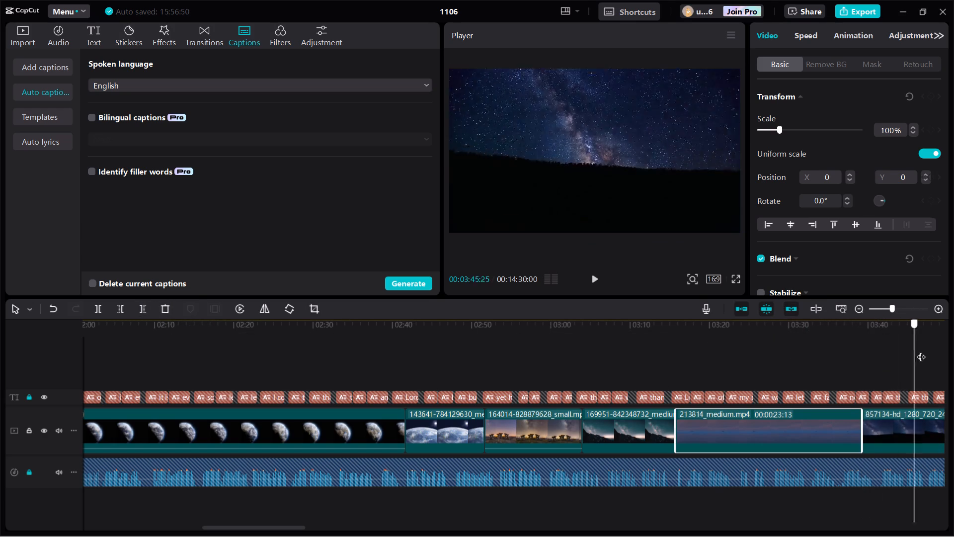
drag(921, 351, 953, 359)
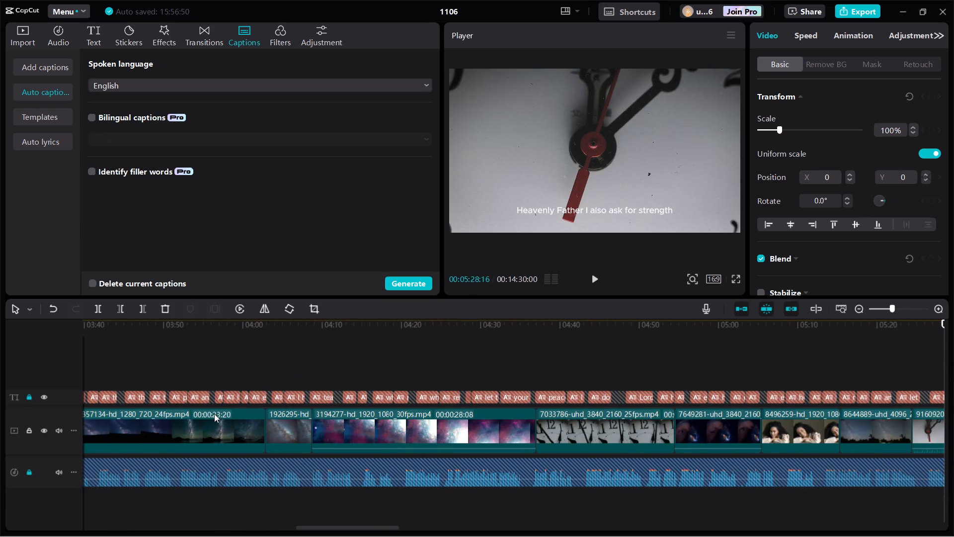
click(188, 431)
click(164, 421)
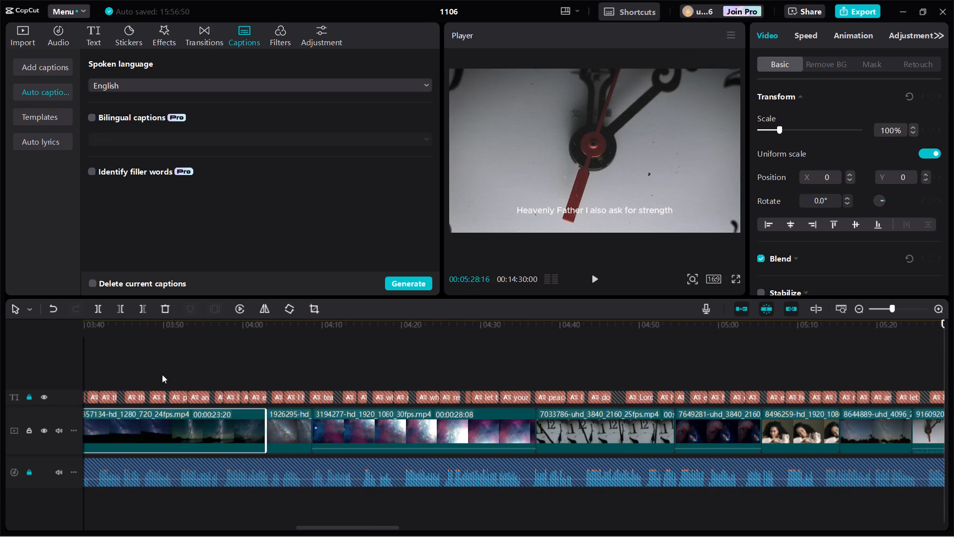
click(162, 371)
drag(162, 370, 118, 367)
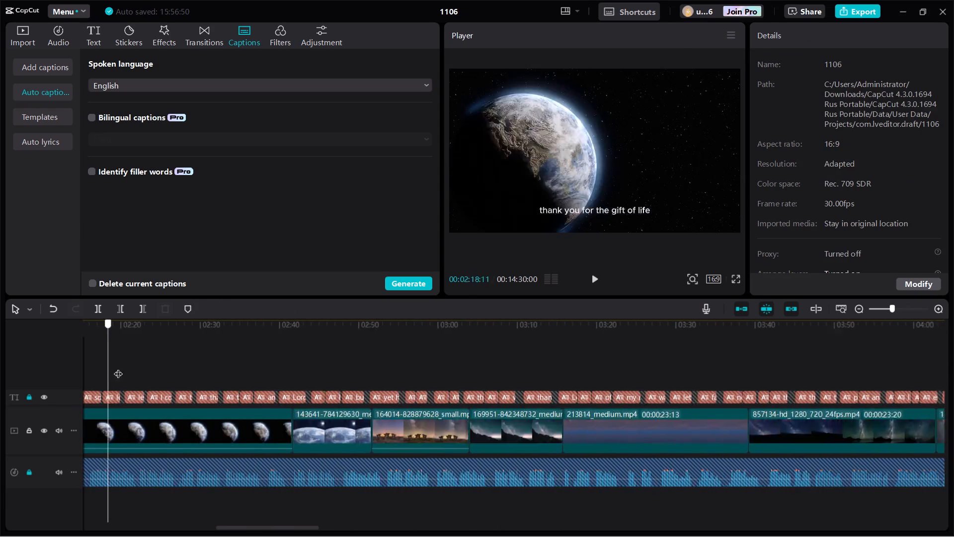
drag(118, 367, 812, 375)
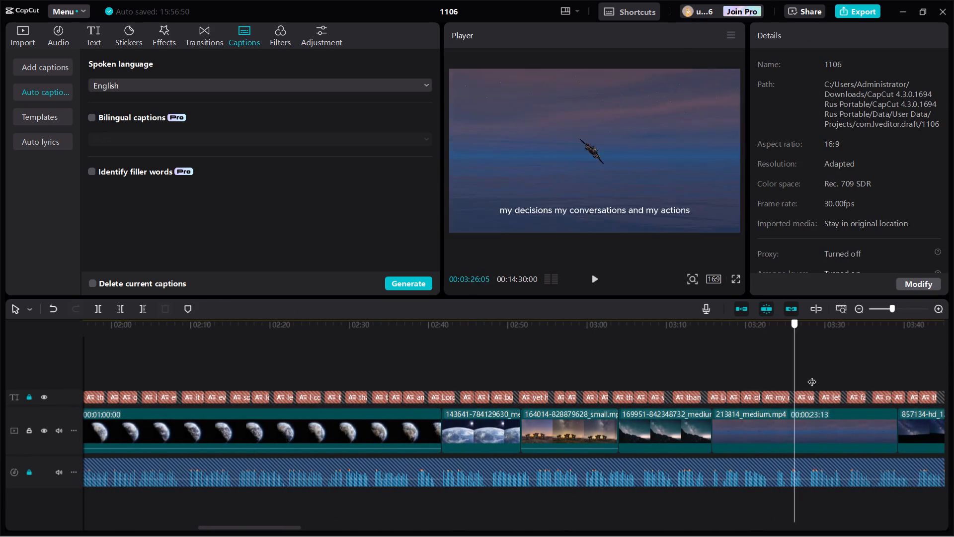
drag(812, 375, 896, 377)
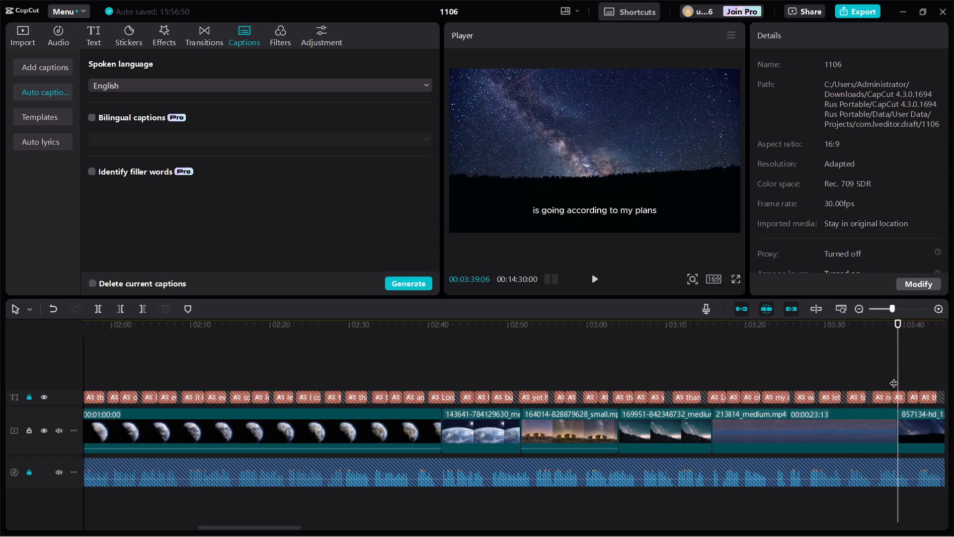
double_click(935, 307)
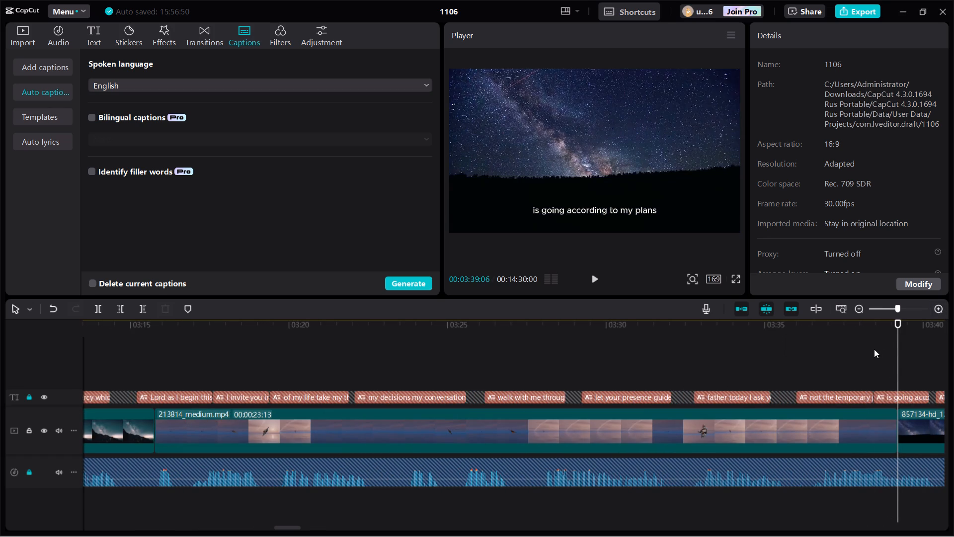
double_click(934, 308)
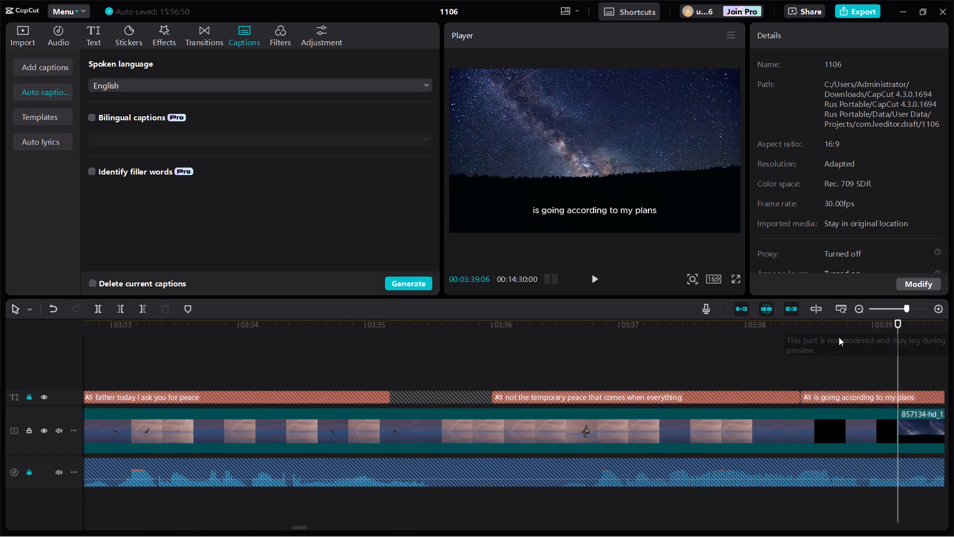
click(873, 327)
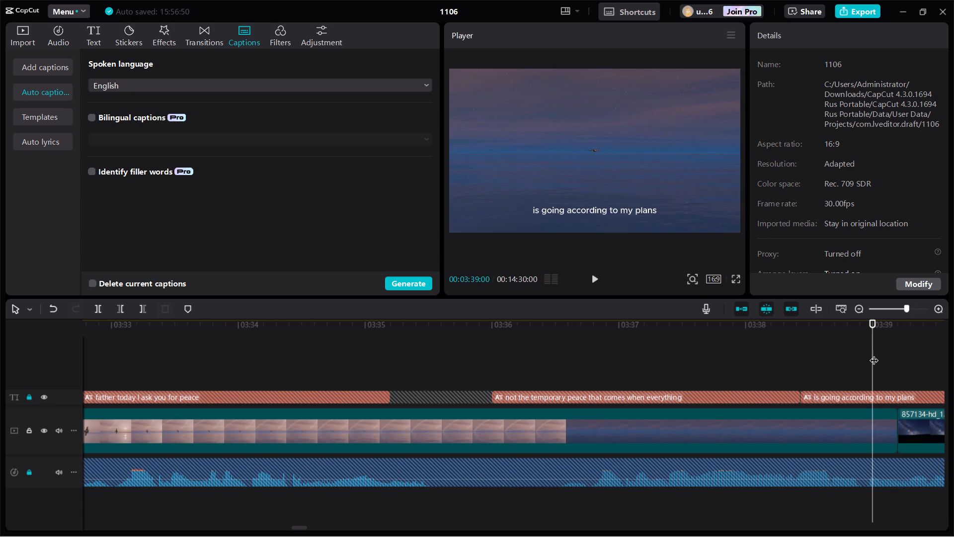
click(881, 435)
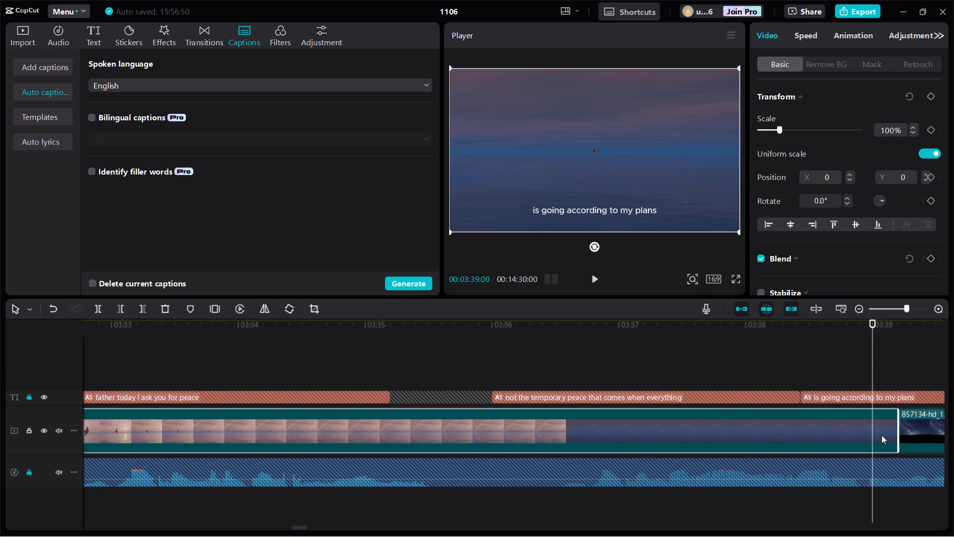
click(147, 309)
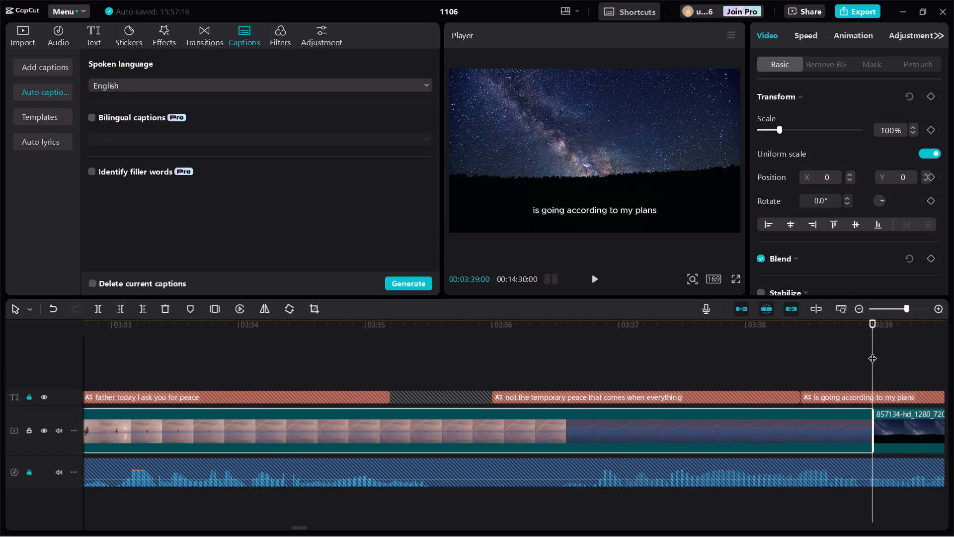
Trim the end of the Milky Way clip 1926295 to 00:04:08:09, before the nebula clip 3194277.
drag(873, 352, 953, 351)
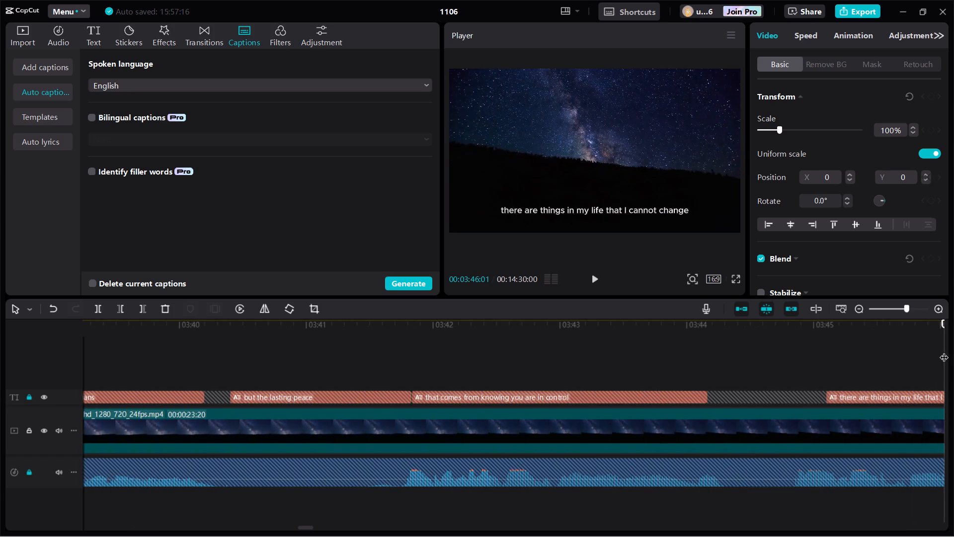
drag(947, 346, 952, 345)
drag(946, 346, 951, 346)
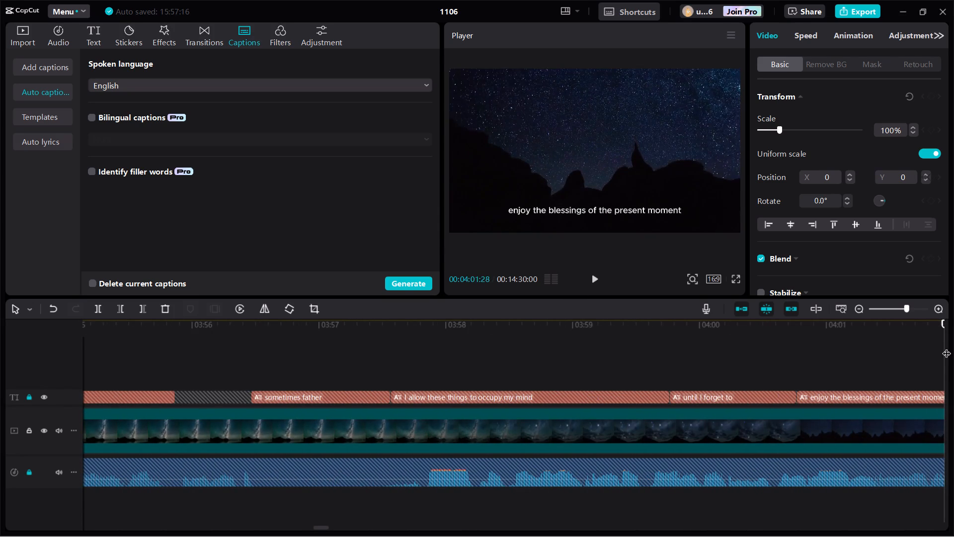
drag(947, 347, 953, 345)
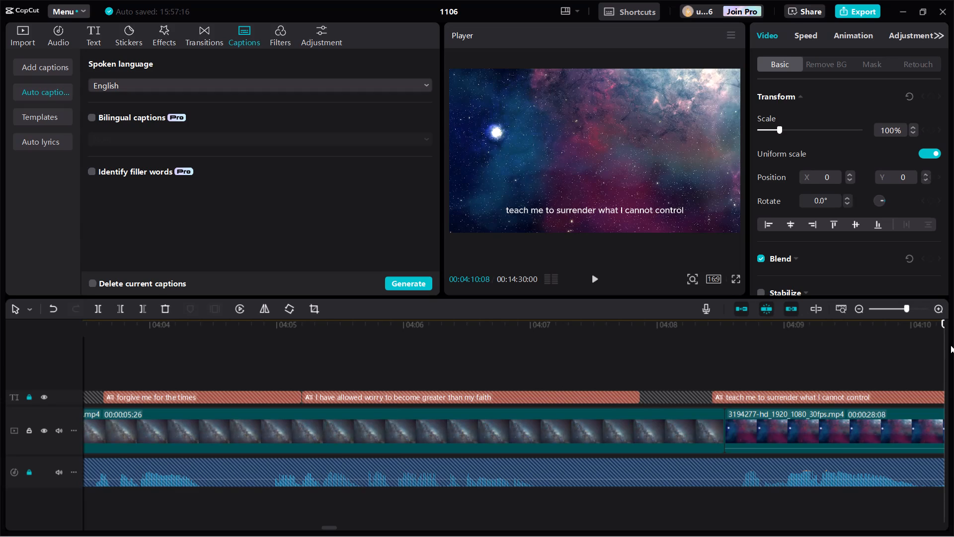
click(723, 358)
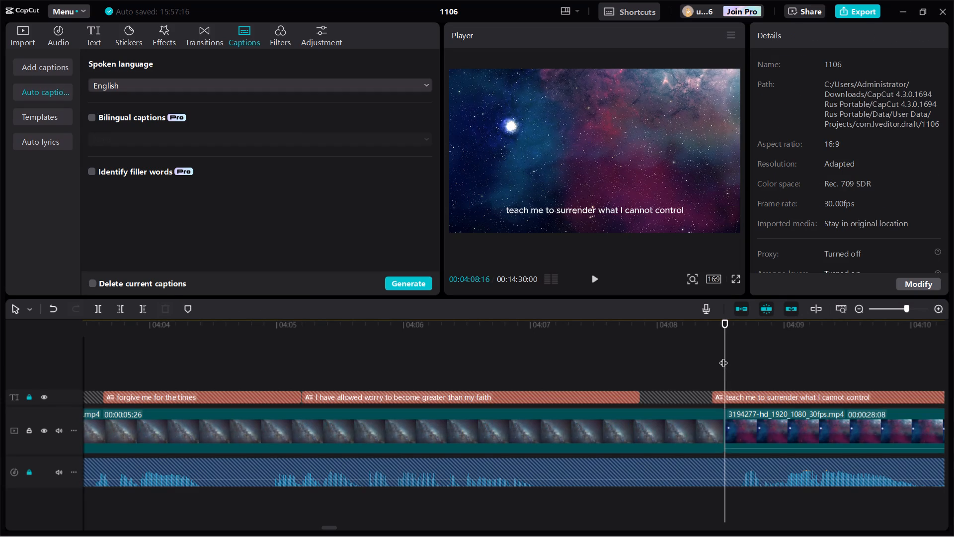
click(707, 323)
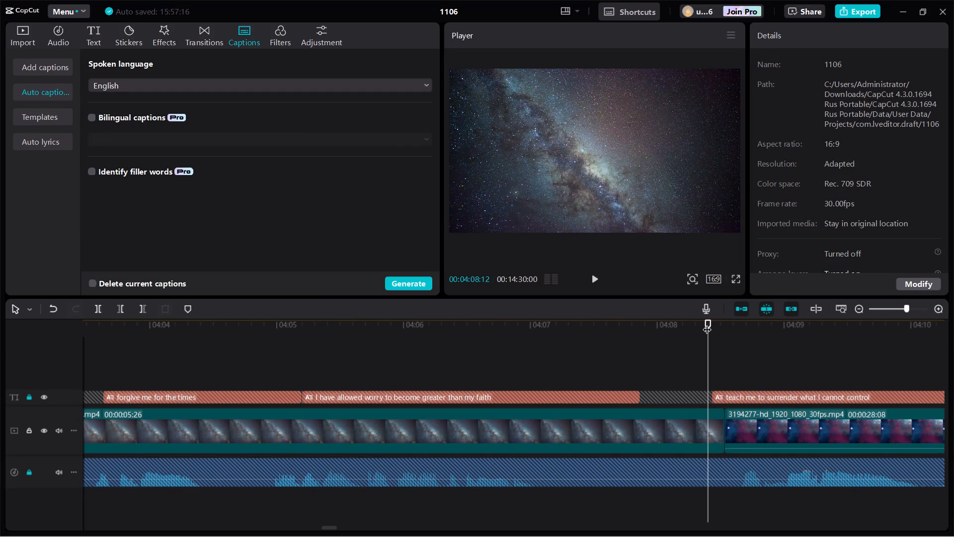
click(697, 323)
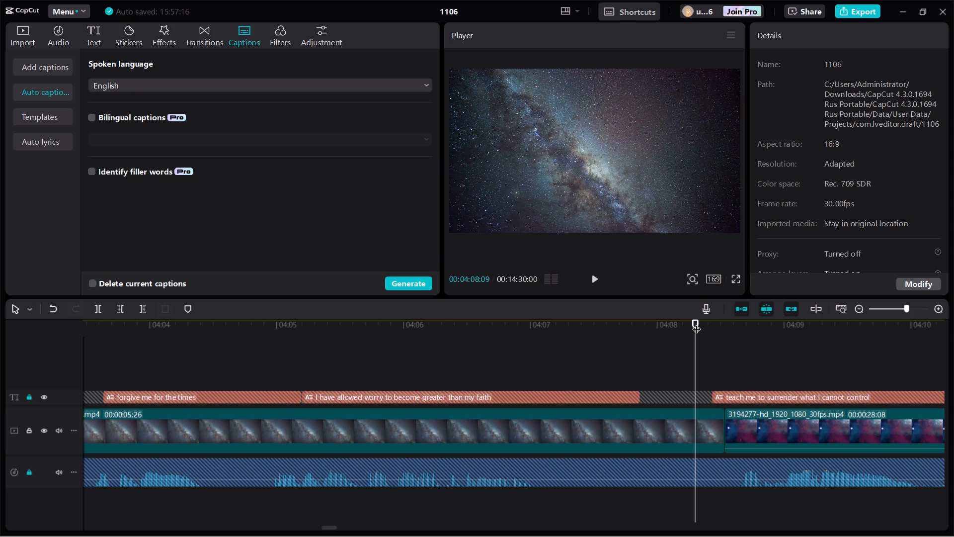
click(705, 427)
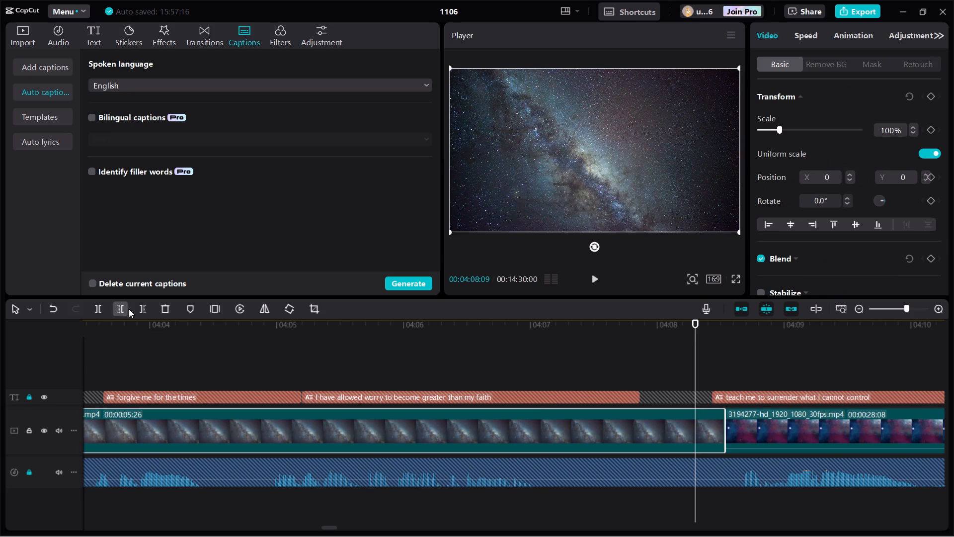
click(144, 306)
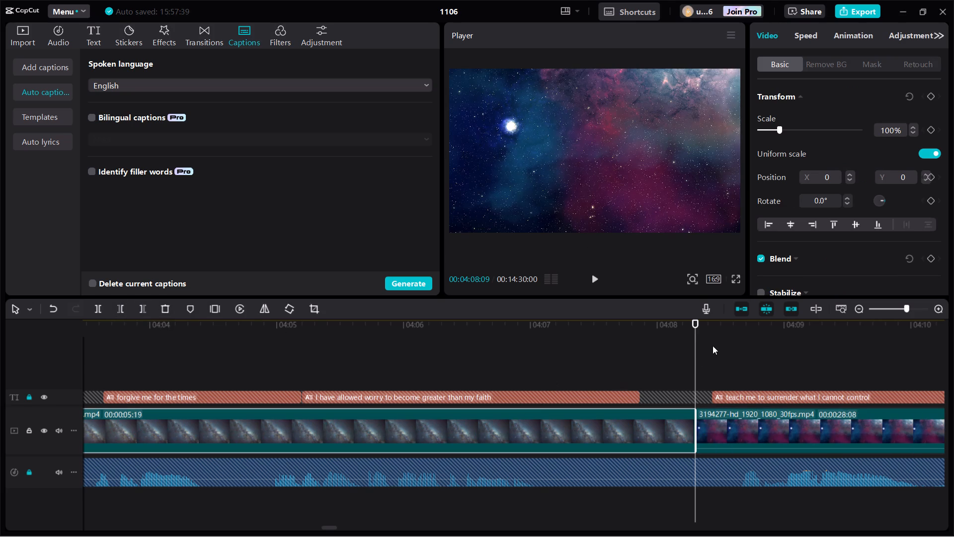
Trim the end of the nebula clip 3194277 to 00:04:36:00, before the clock clip 7033786.
drag(695, 347, 932, 389)
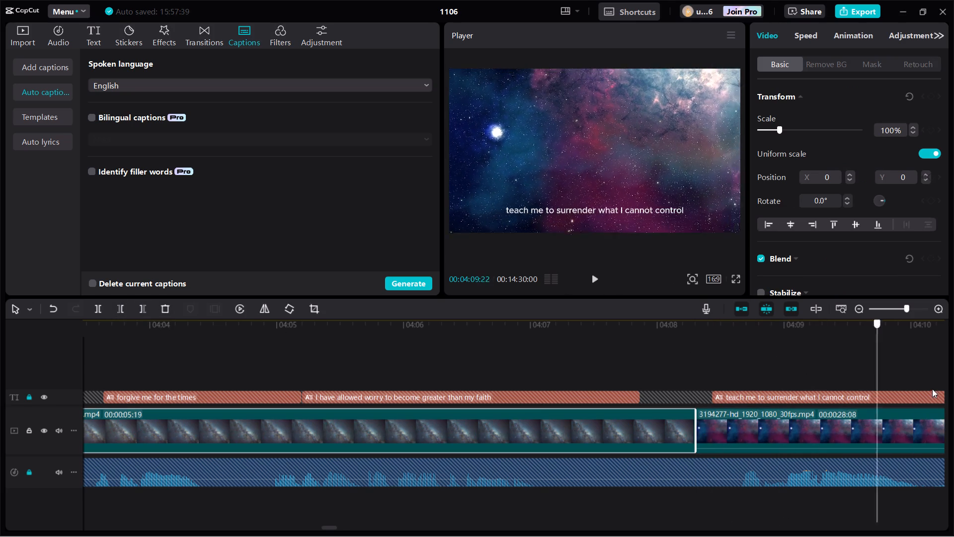
drag(932, 389, 953, 414)
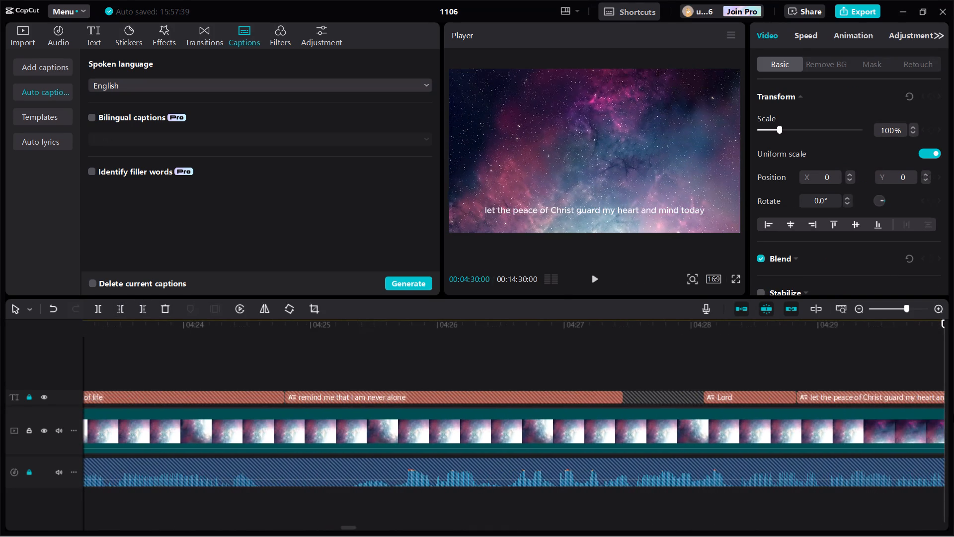
drag(945, 368, 948, 367)
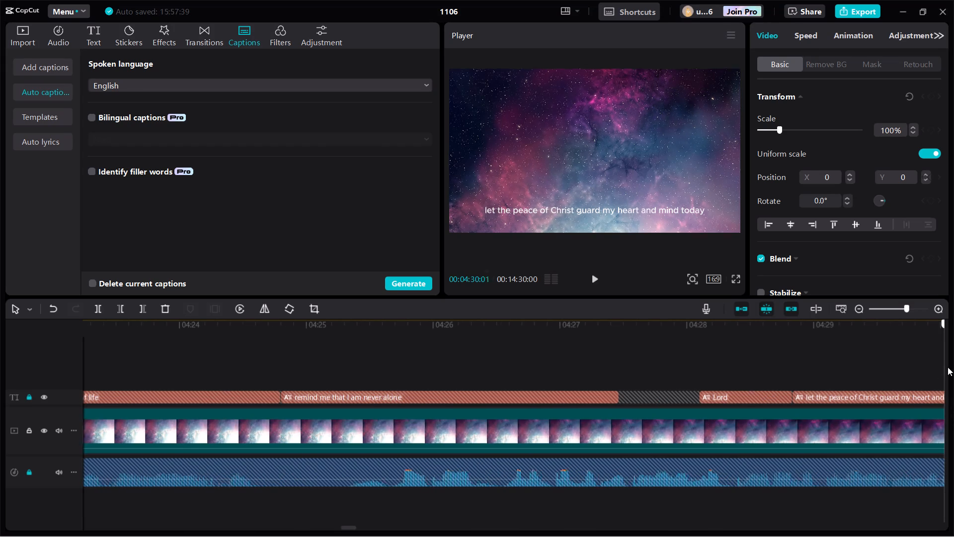
drag(948, 367, 953, 366)
click(858, 308)
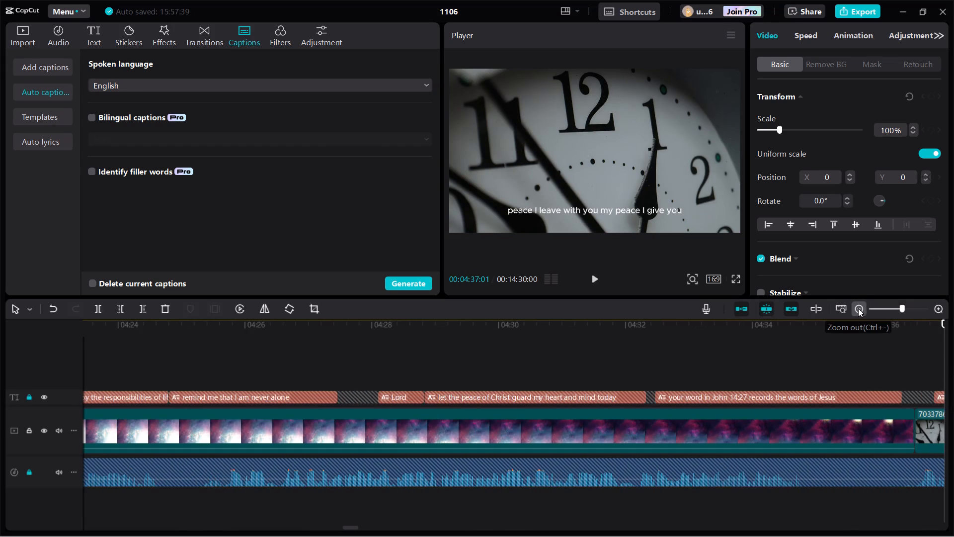
click(913, 350)
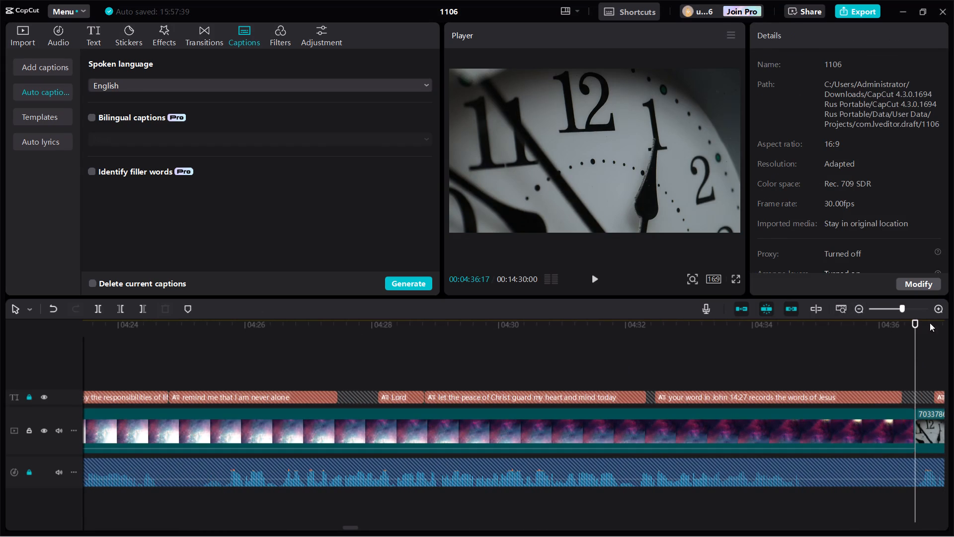
double_click(939, 309)
click(939, 309)
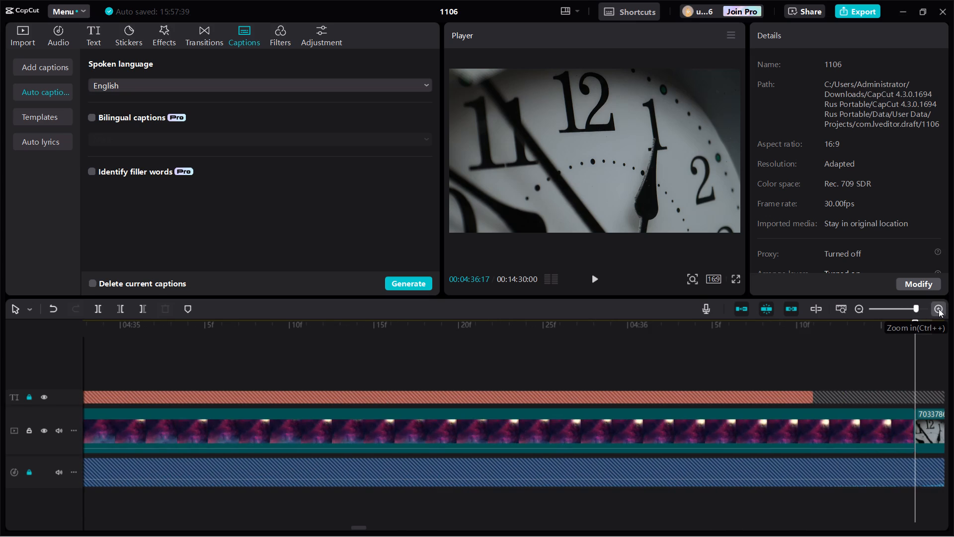
click(775, 344)
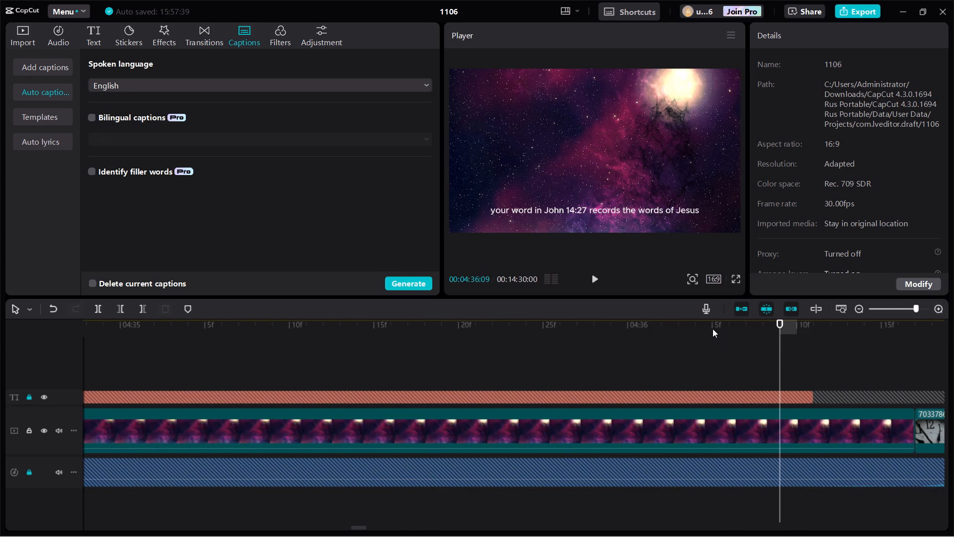
click(629, 330)
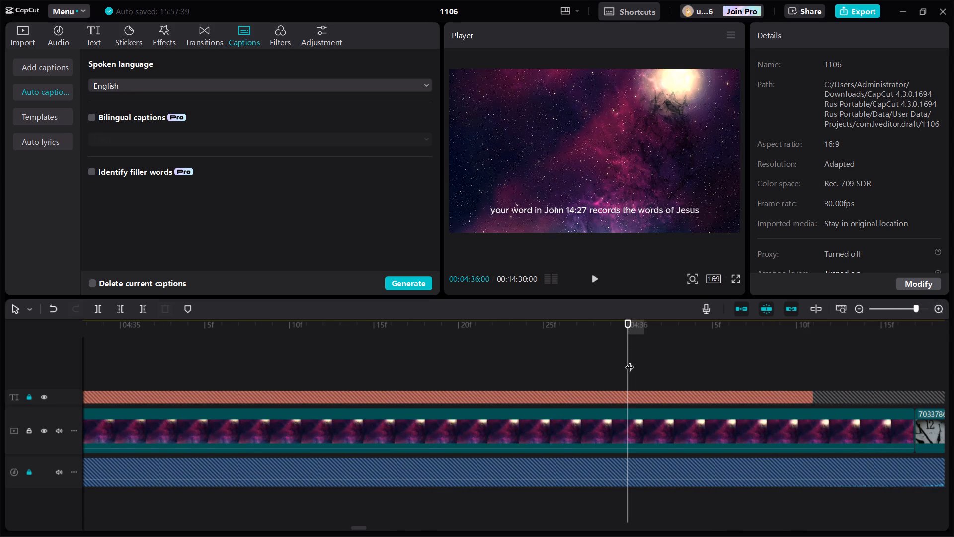
click(666, 434)
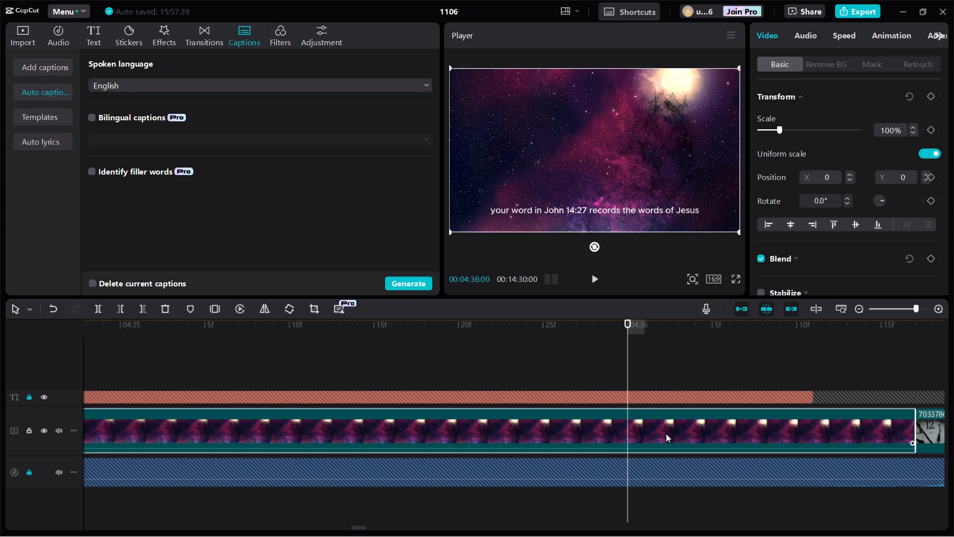
click(144, 309)
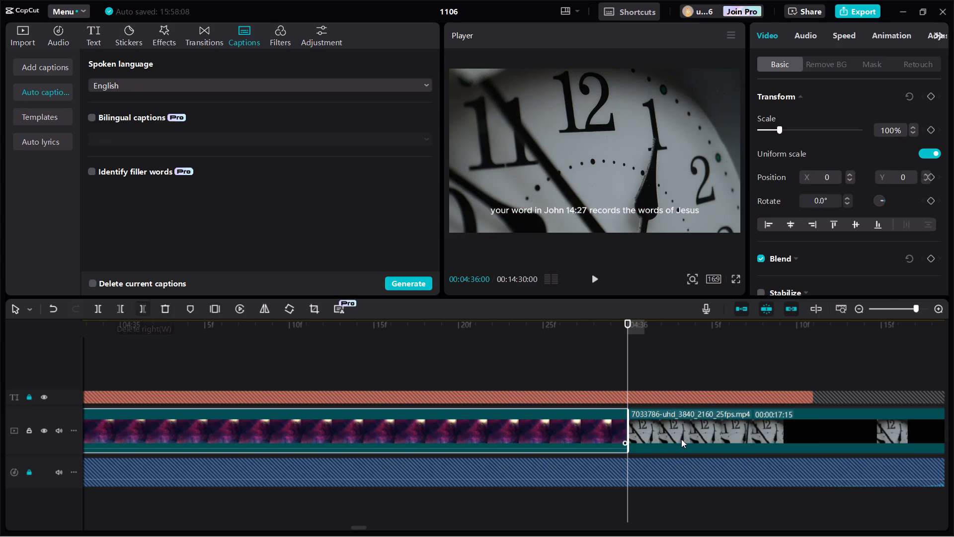
Trim the end of the clock clip 7033786 to 00:04:45:00, before the clip 7649281.
drag(628, 346, 632, 345)
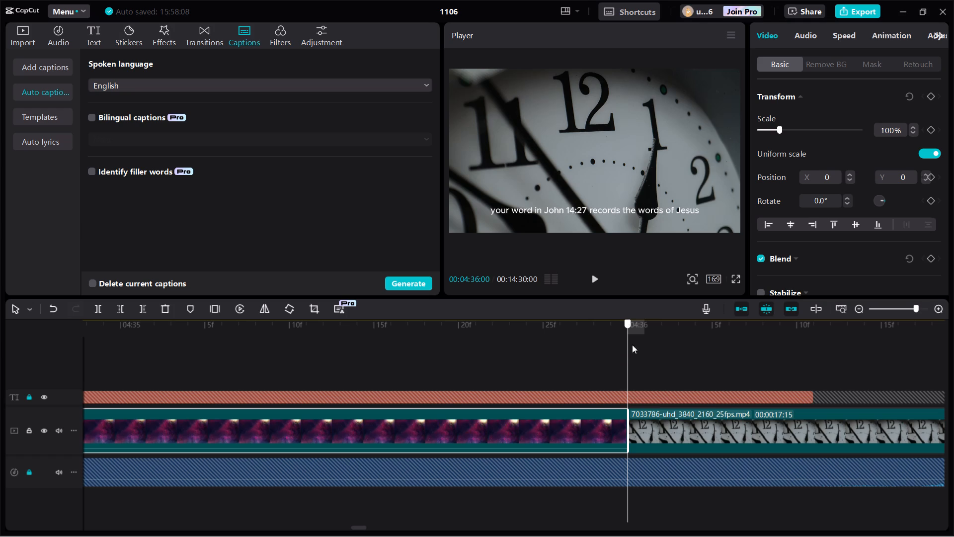
drag(632, 345, 914, 369)
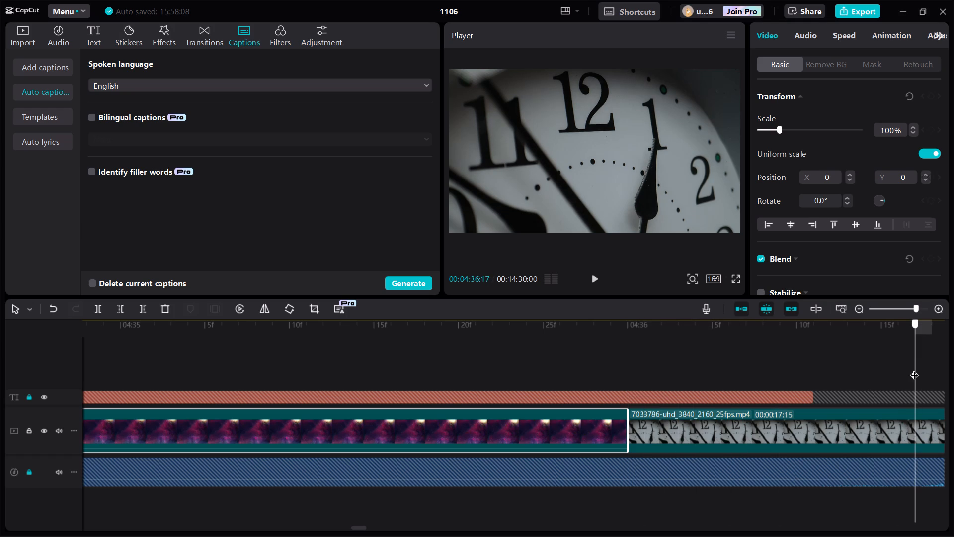
drag(914, 369, 941, 369)
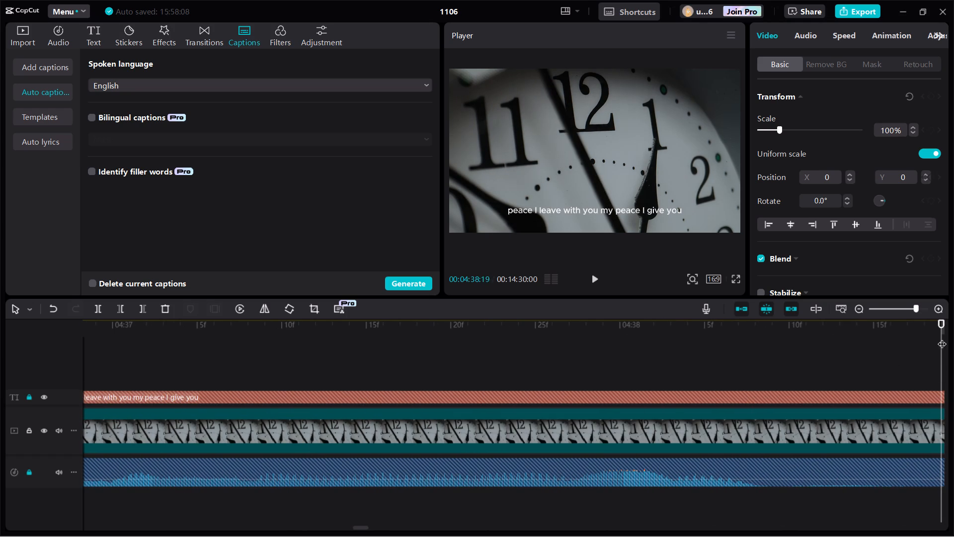
drag(942, 338, 953, 336)
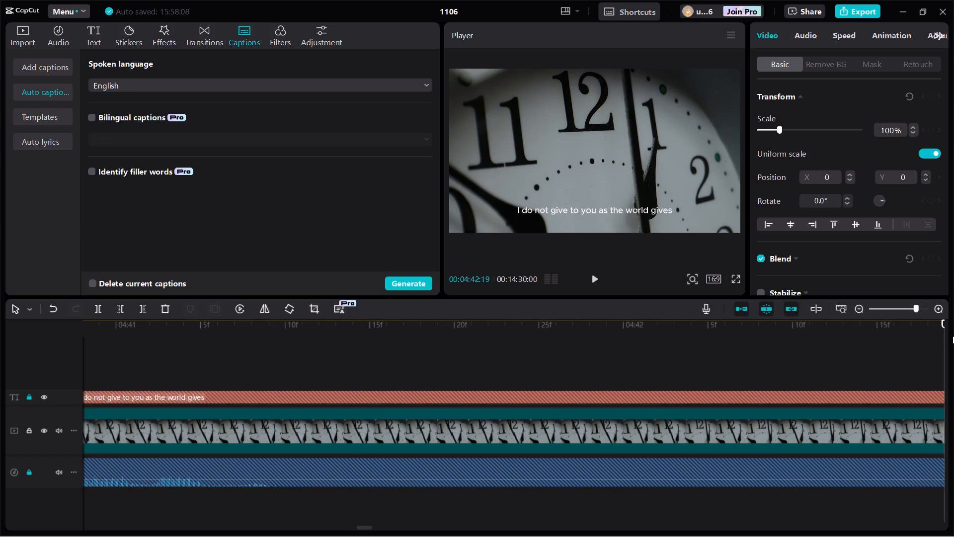
drag(944, 336, 951, 336)
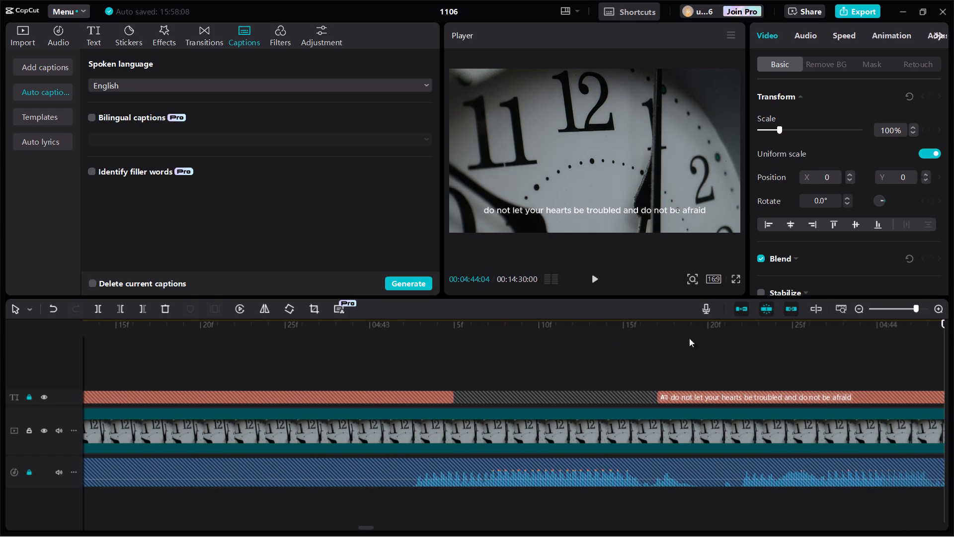
drag(944, 342, 953, 340)
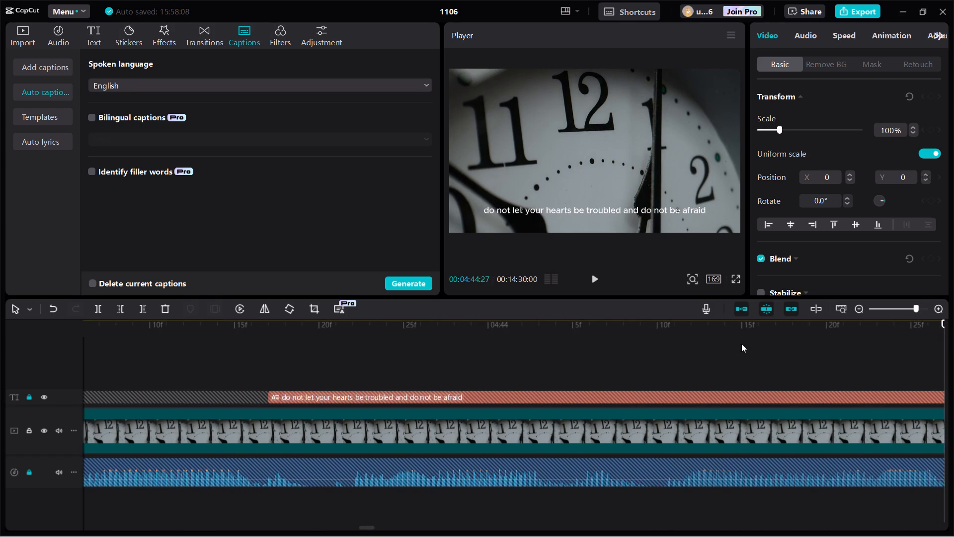
drag(944, 334, 953, 333)
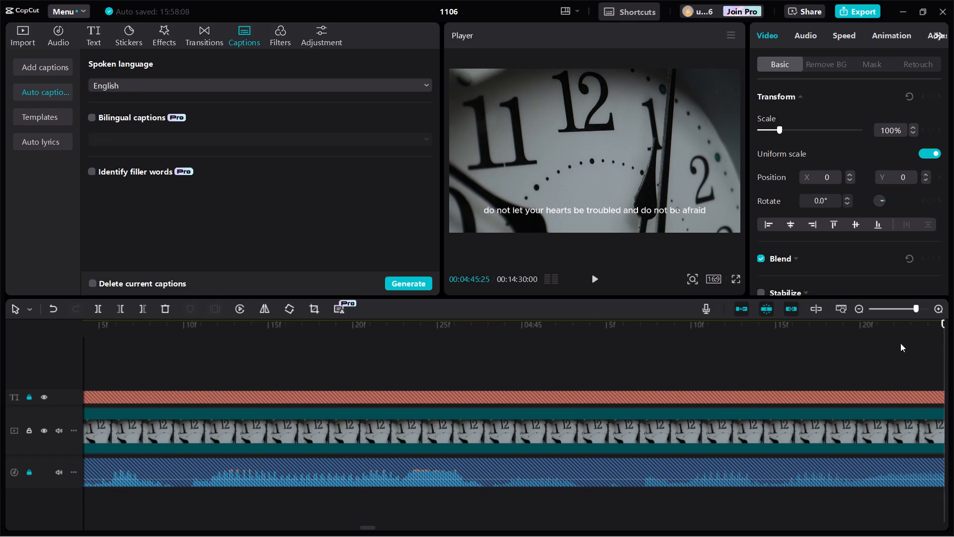
click(520, 330)
click(549, 433)
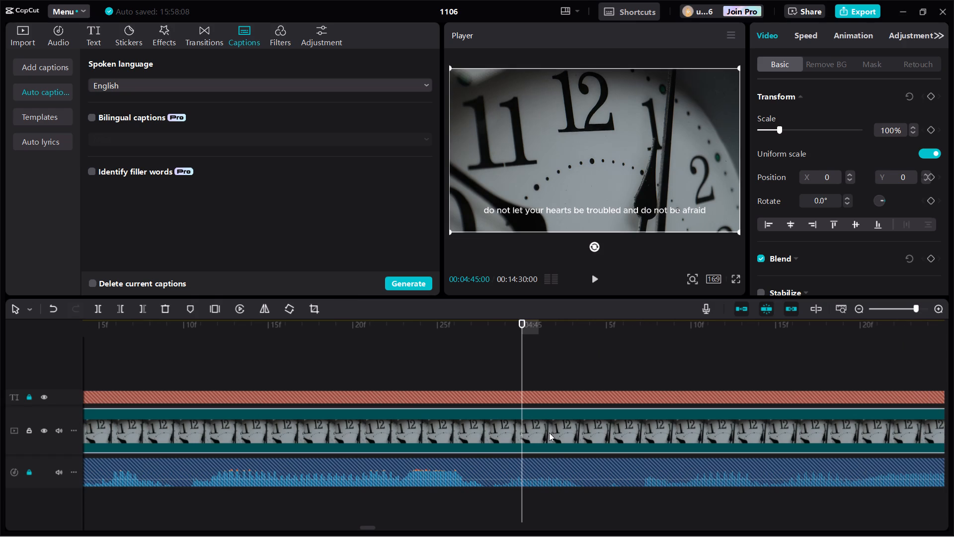
click(146, 309)
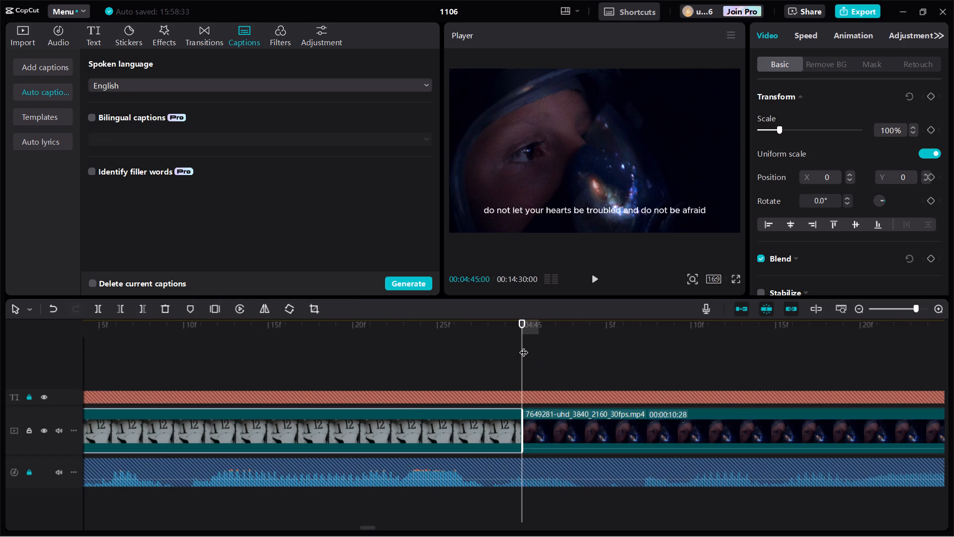
Trim the end of the masked face clip 7649281 to 00:04:51:00, before the portrait clip 8496259.
drag(524, 346, 795, 376)
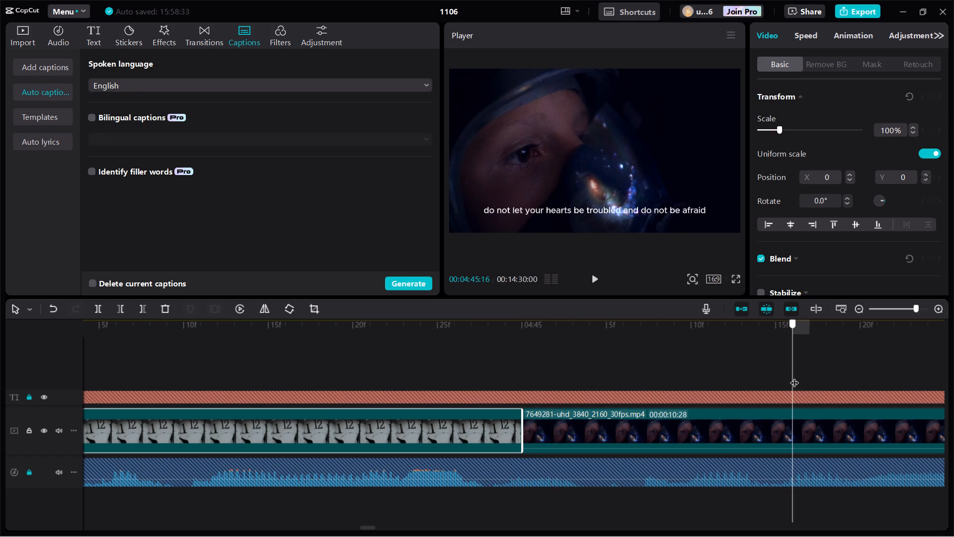
drag(795, 376, 933, 384)
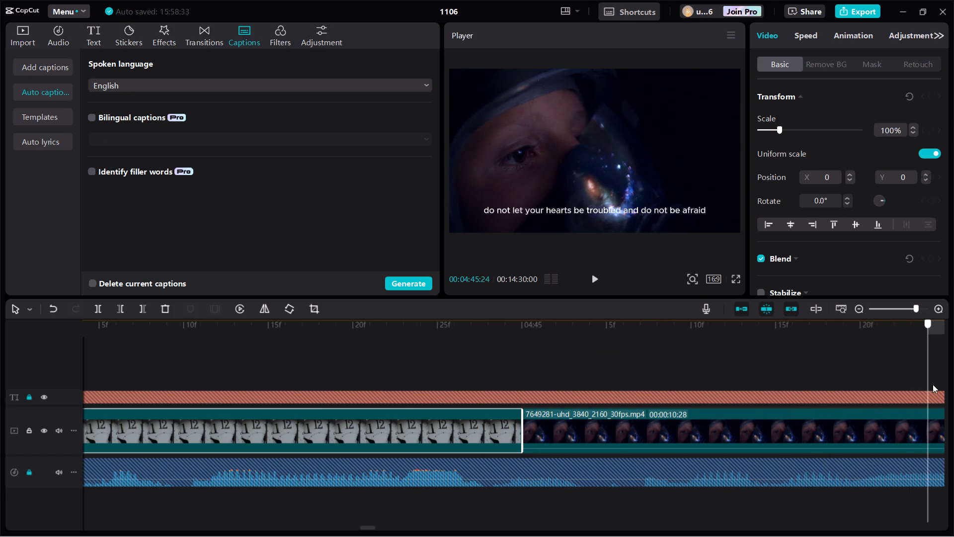
drag(933, 384, 933, 385)
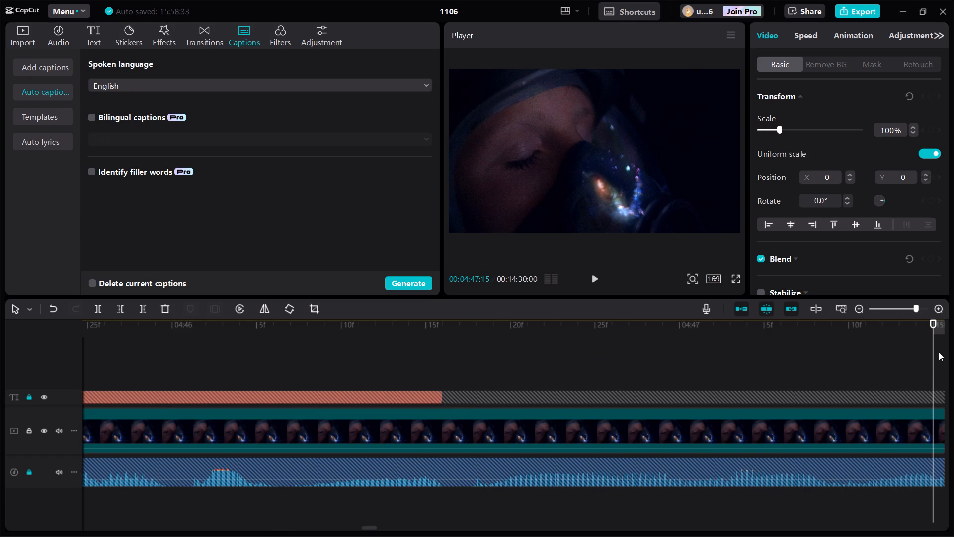
drag(935, 353, 952, 351)
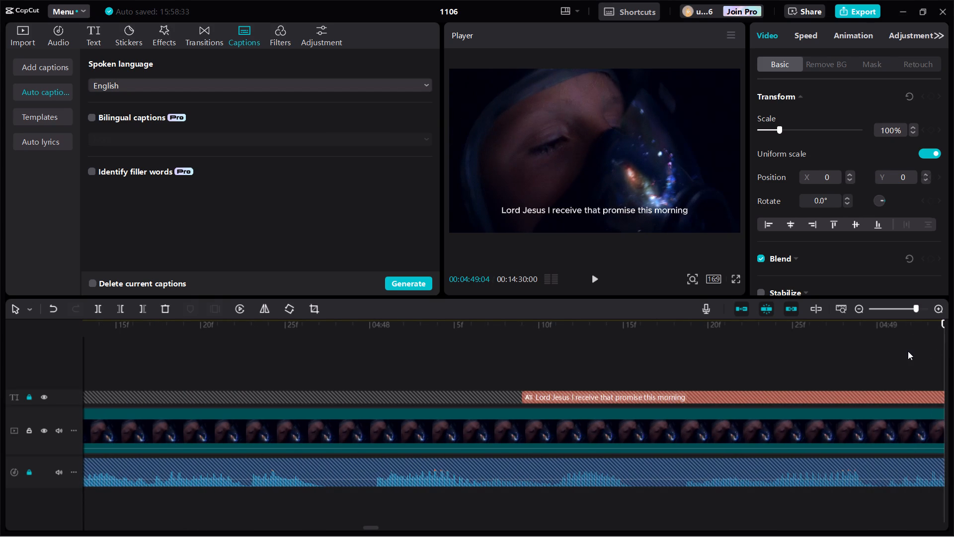
click(943, 340)
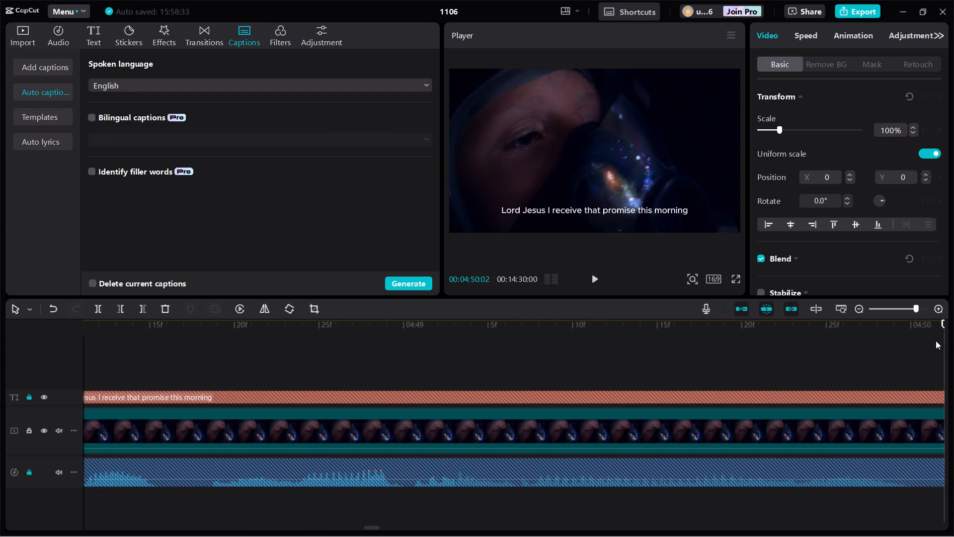
drag(942, 339, 947, 338)
click(892, 326)
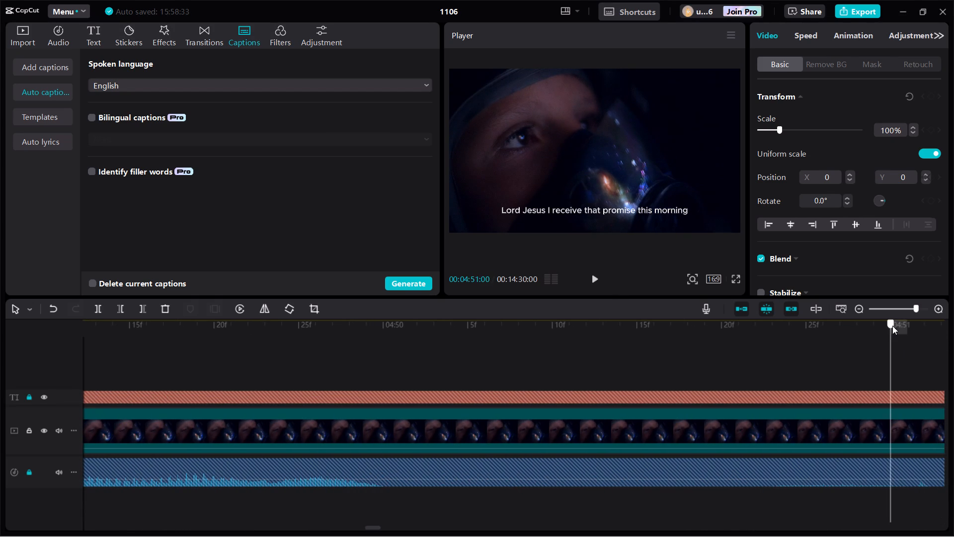
click(905, 424)
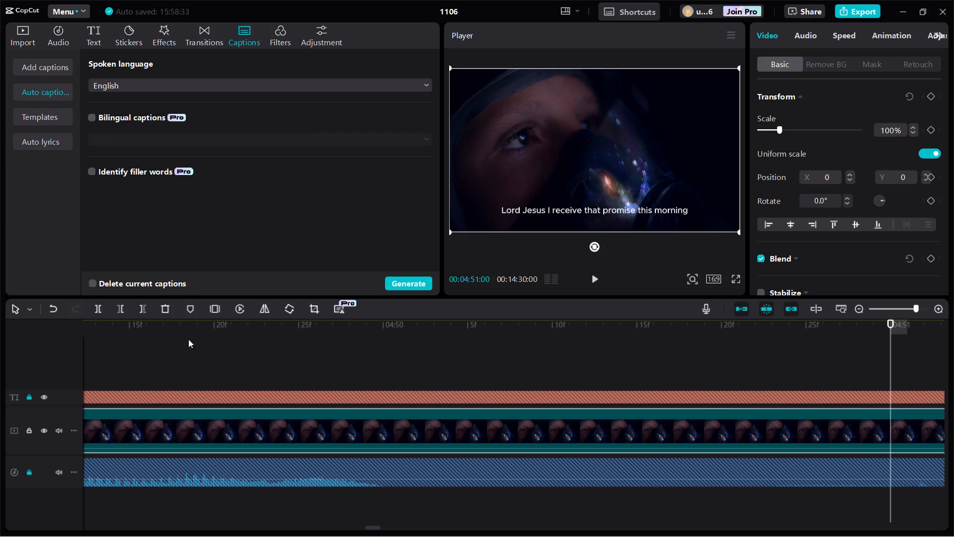
click(145, 311)
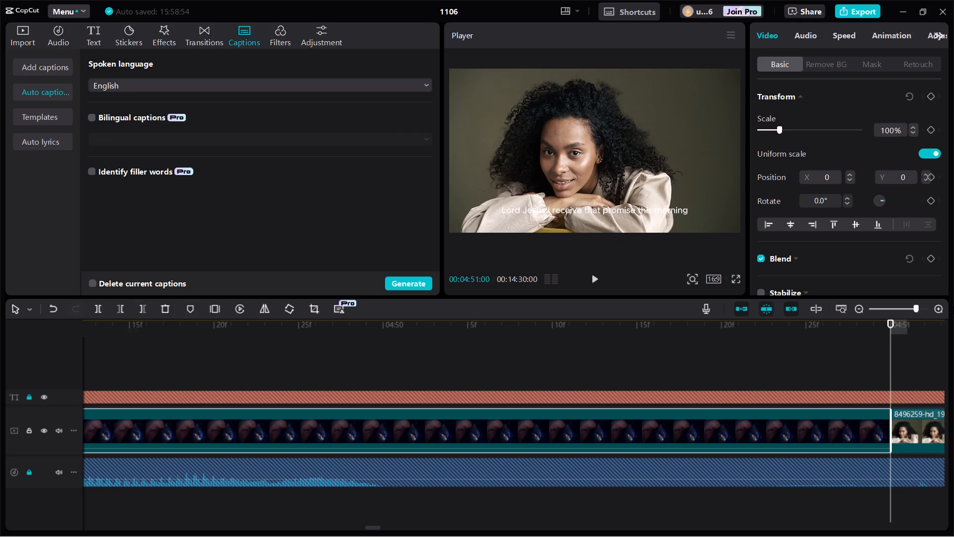
Move the starry night sky clip 8644889 ahead of the portrait clip 8496259, directly after 7649281, and go to its start at 00:04:51:00.
click(861, 310)
click(861, 310)
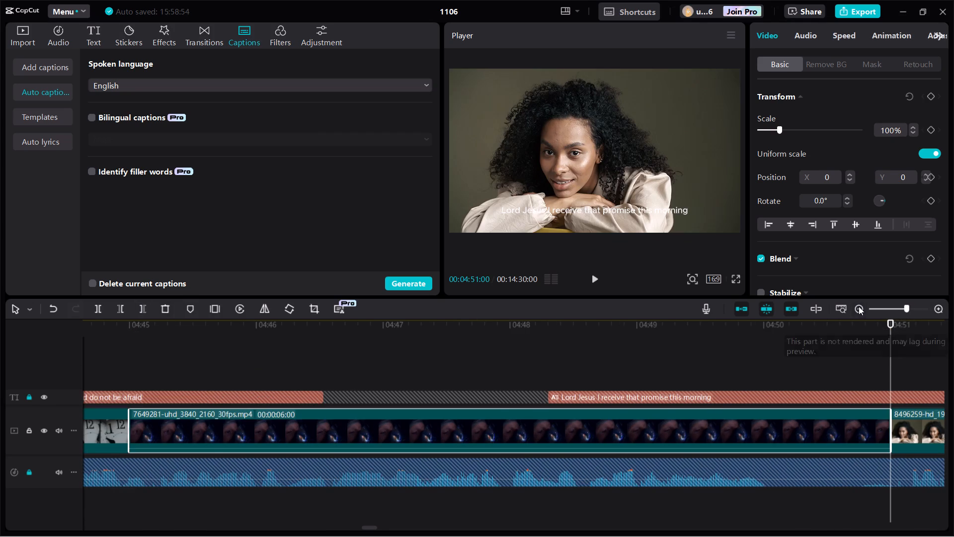
triple_click(859, 305)
click(859, 305)
click(859, 305)
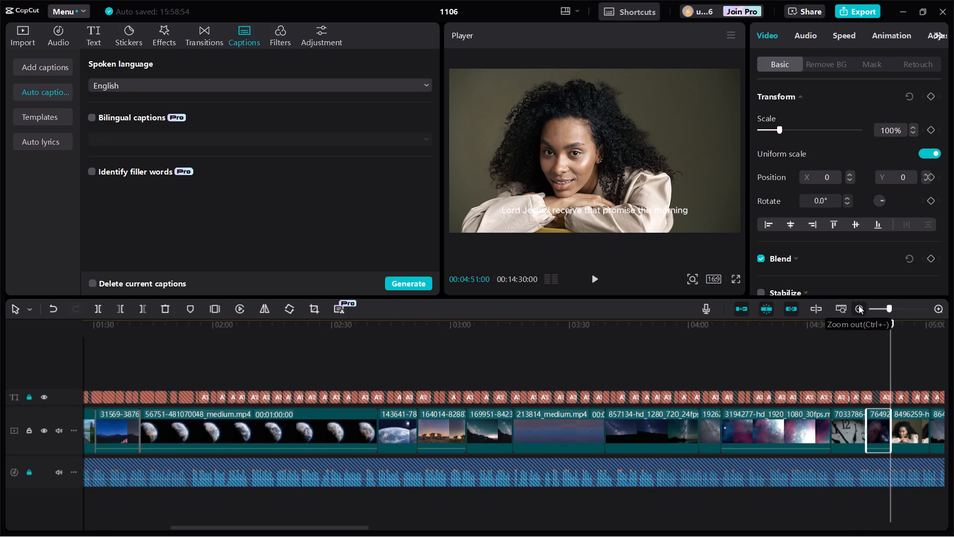
drag(940, 423, 913, 417)
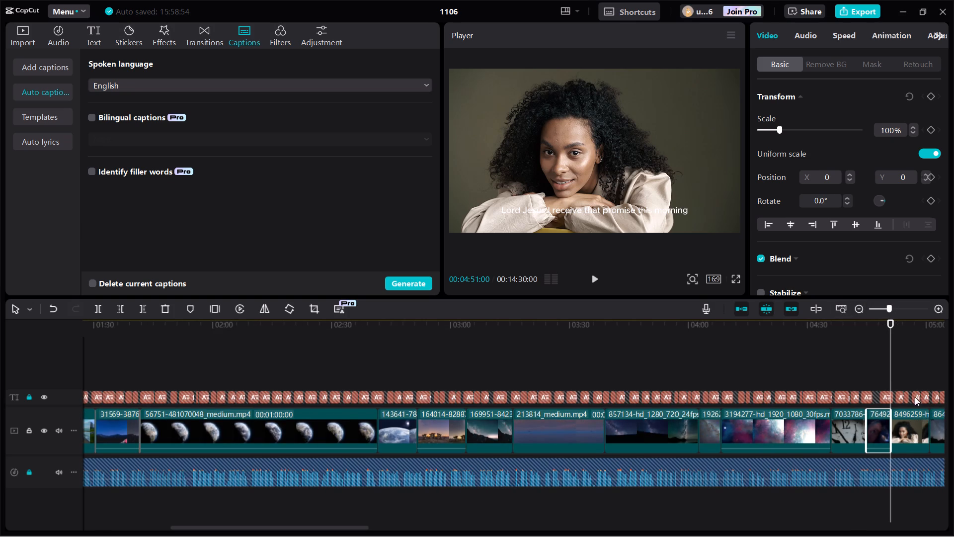
drag(892, 361, 910, 361)
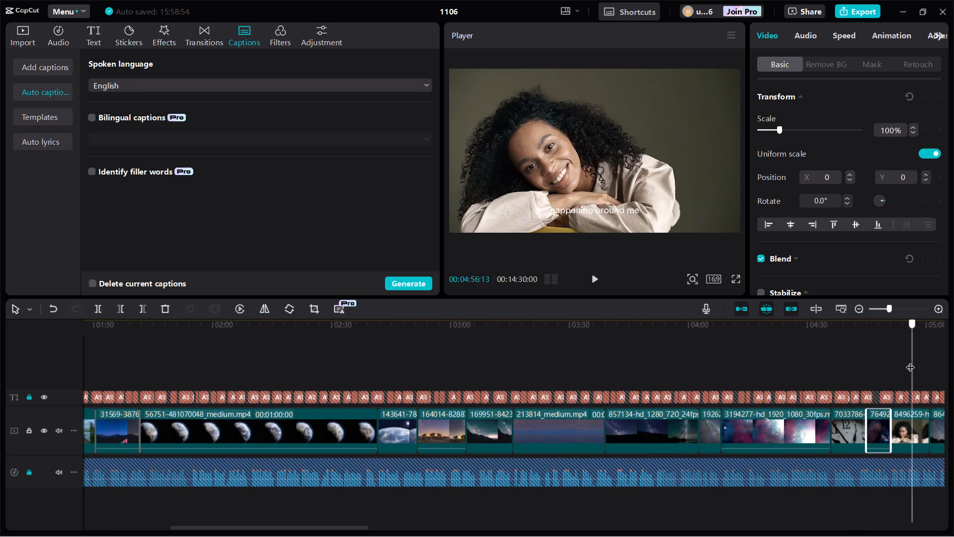
drag(910, 361, 944, 362)
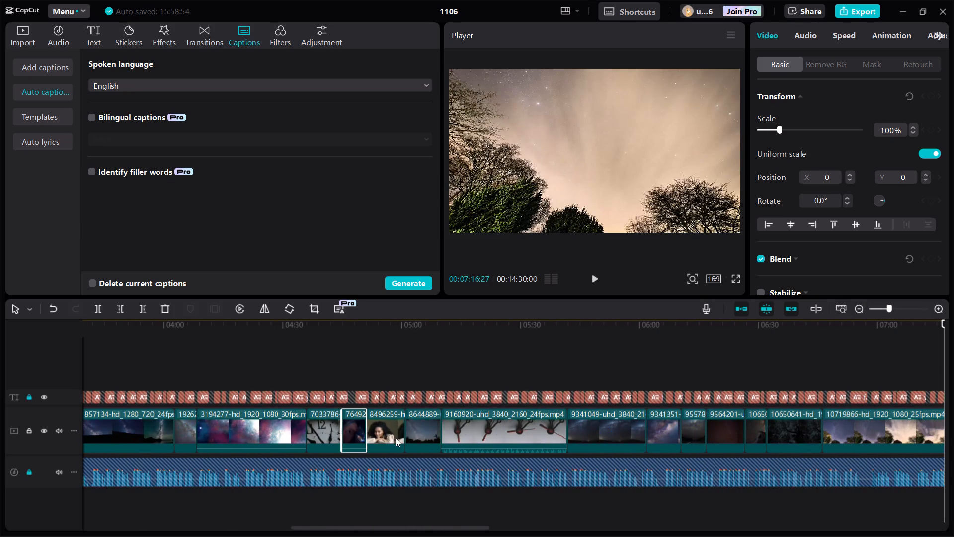
click(417, 435)
drag(419, 431, 397, 409)
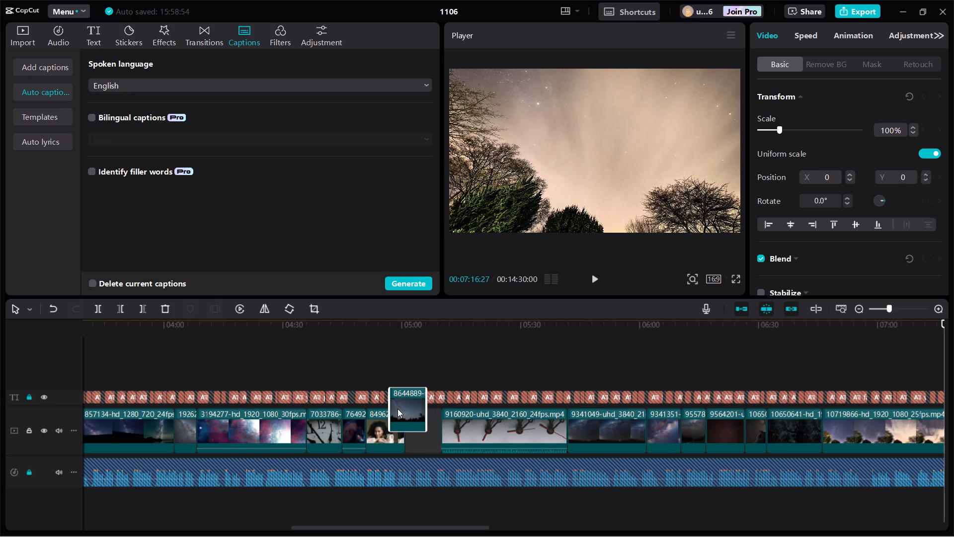
drag(397, 409, 380, 425)
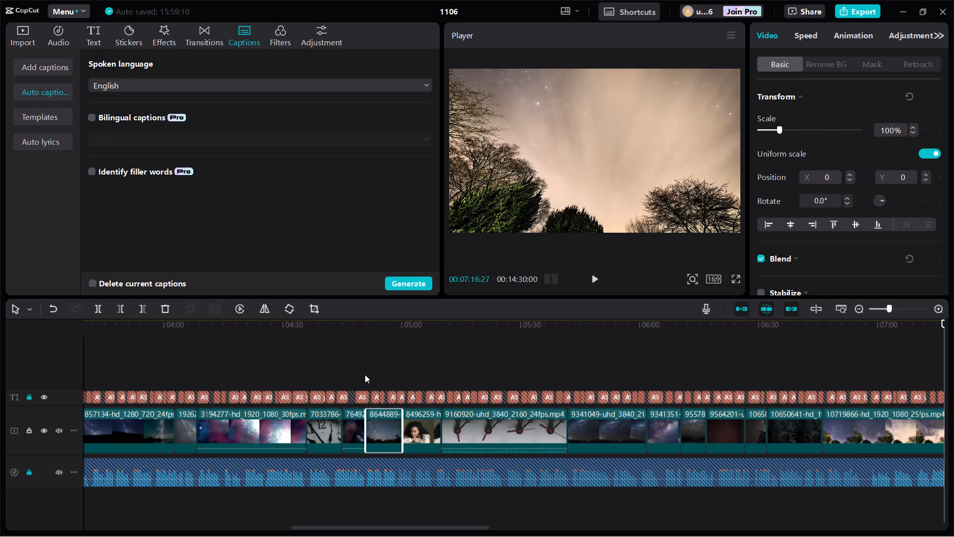
click(365, 374)
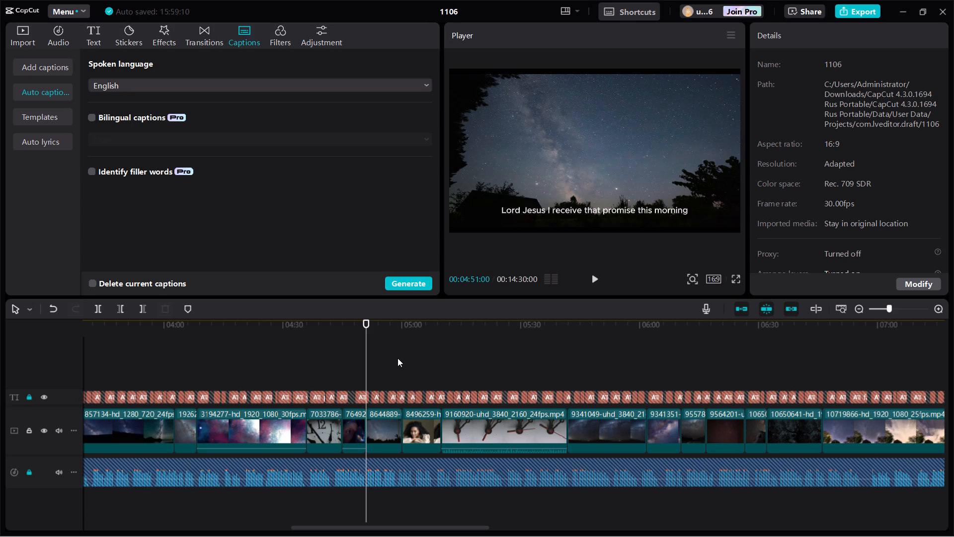
Play the preview from 00:04:51:00 and move the clock clip 9160920 ahead of the portrait clip 8496259, directly after 8644889.
click(591, 275)
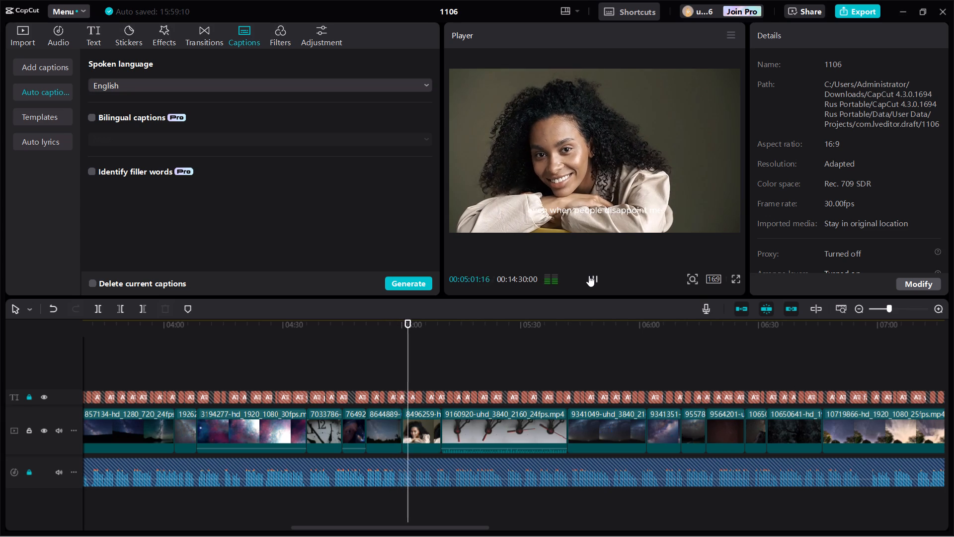
click(512, 426)
drag(508, 427, 424, 413)
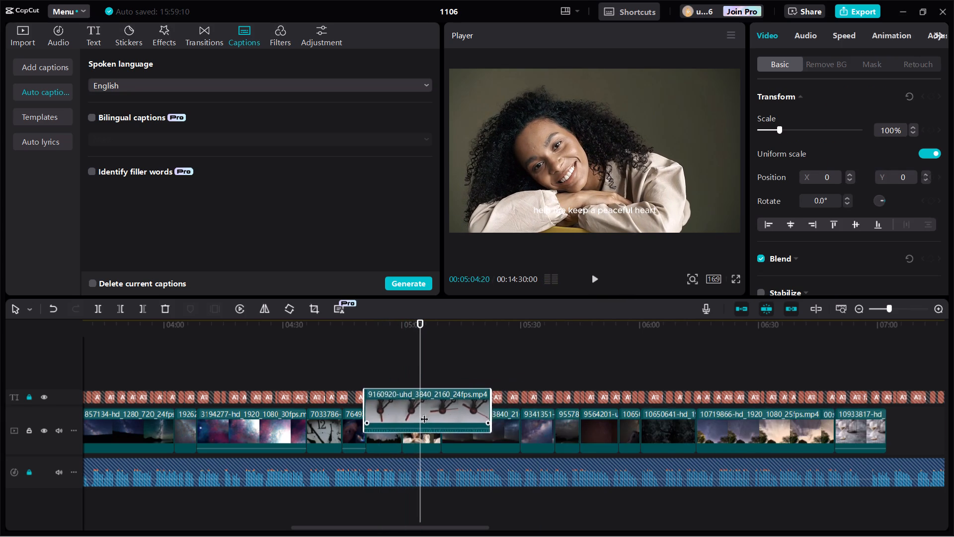
drag(424, 413, 413, 419)
click(401, 358)
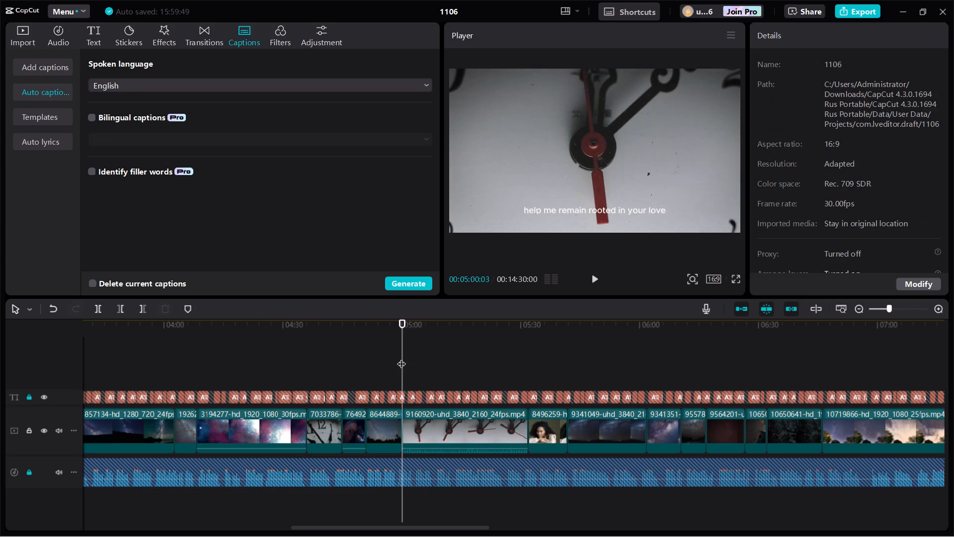
Trim the end of the starry night sky clip 8644889 to 00:05:00:00, before the clock clip 9160920.
click(448, 357)
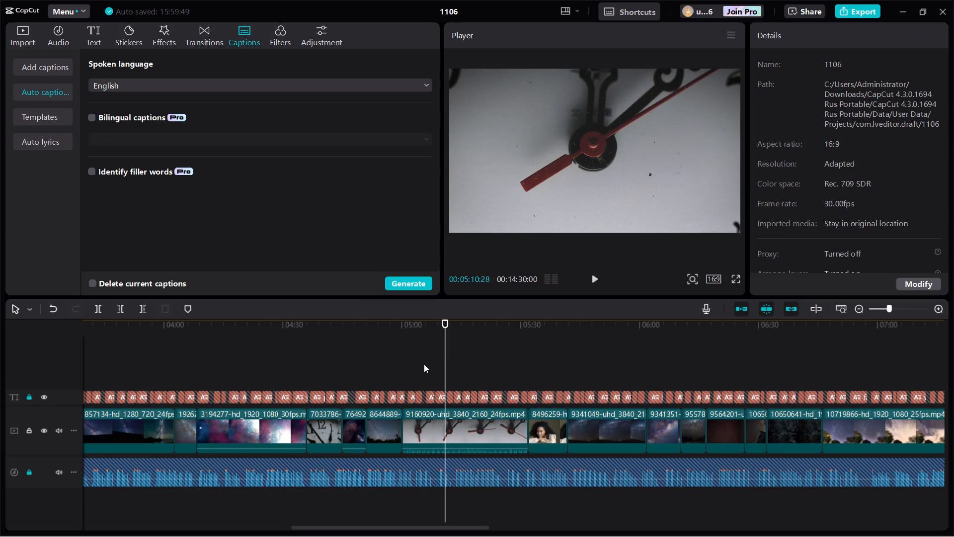
click(402, 356)
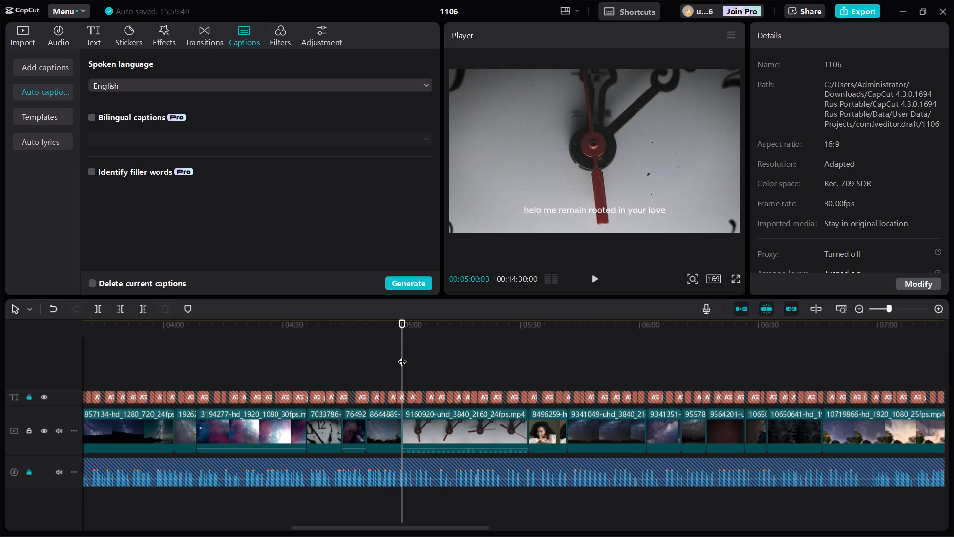
triple_click(937, 309)
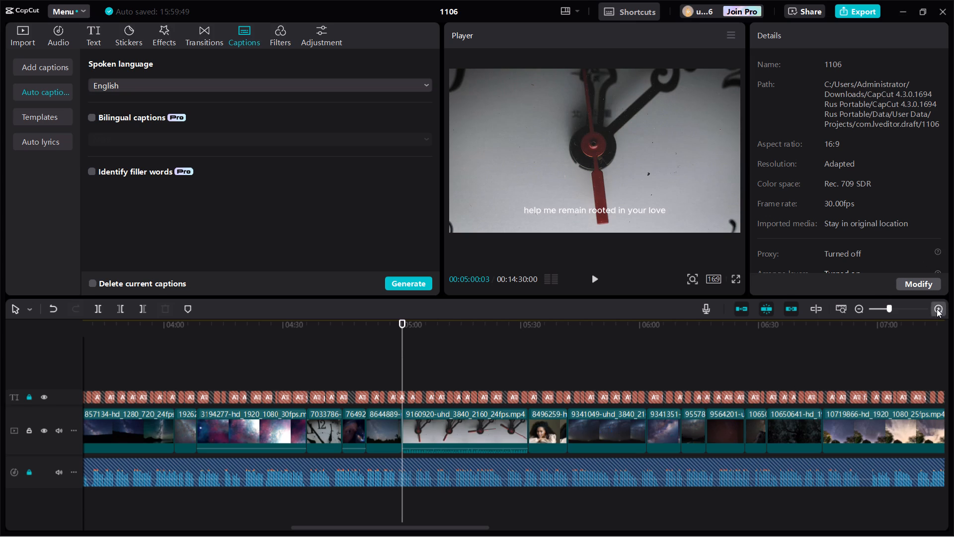
click(937, 309)
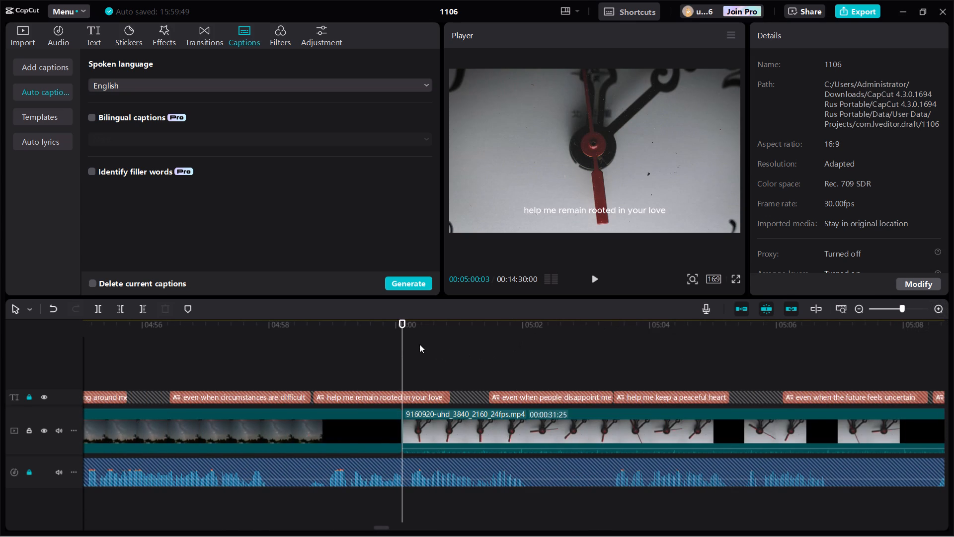
click(396, 327)
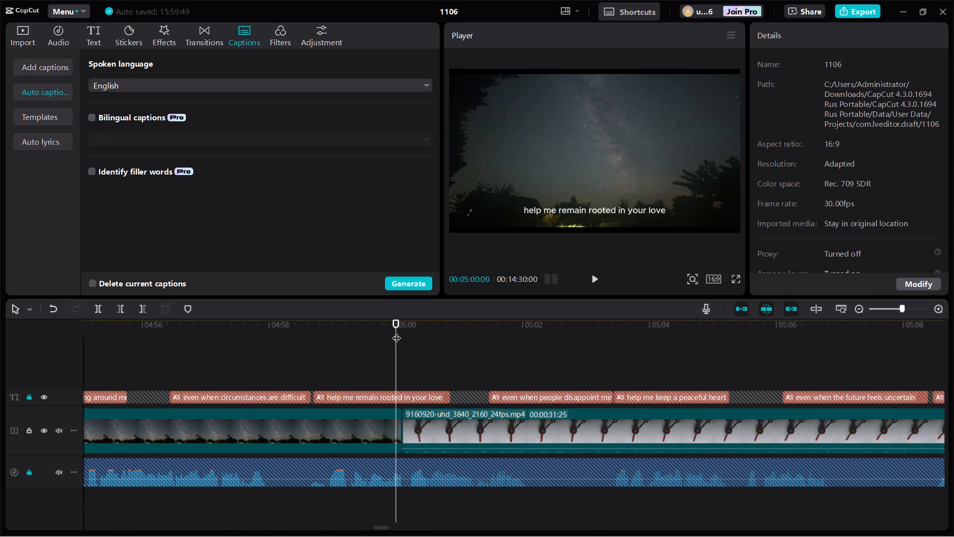
click(395, 423)
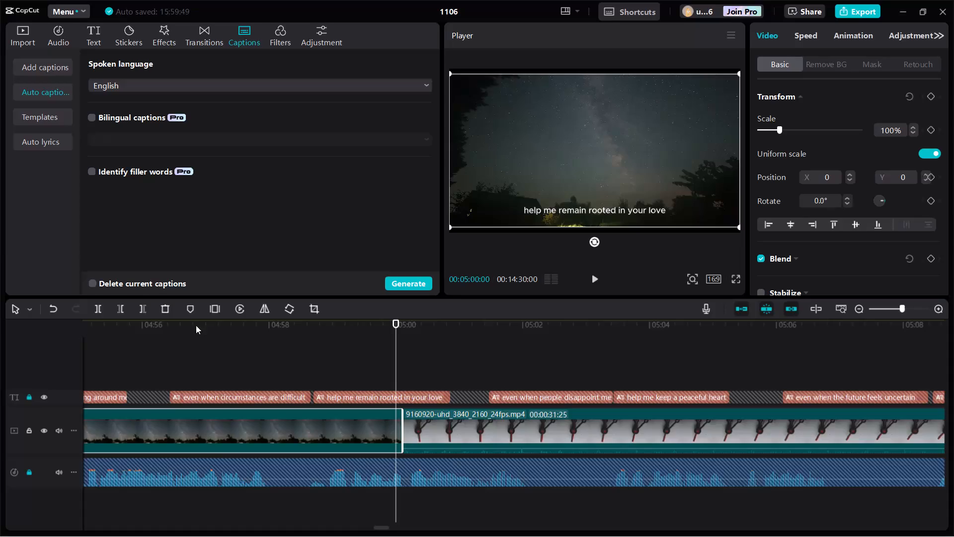
click(144, 309)
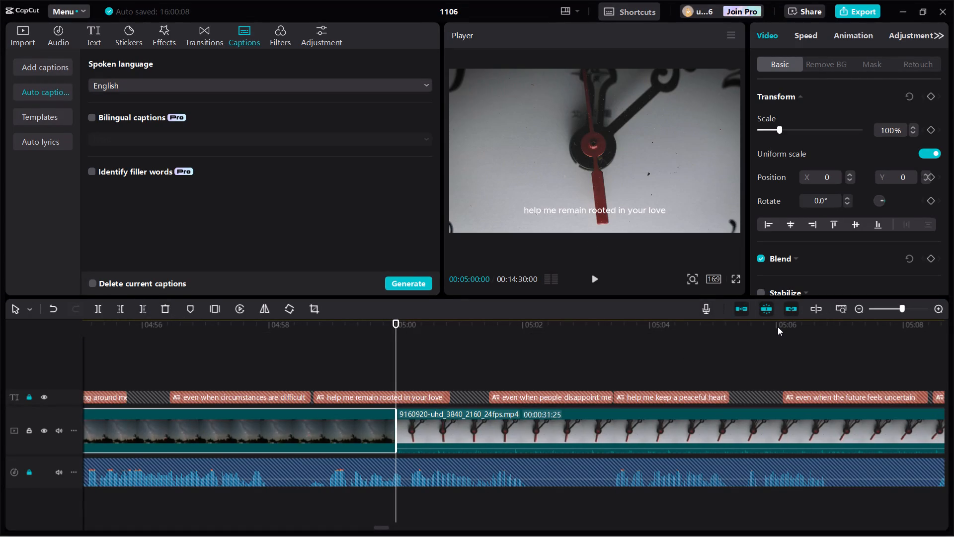
Play the preview from 00:05:00:00 and mute the main video track.
click(592, 275)
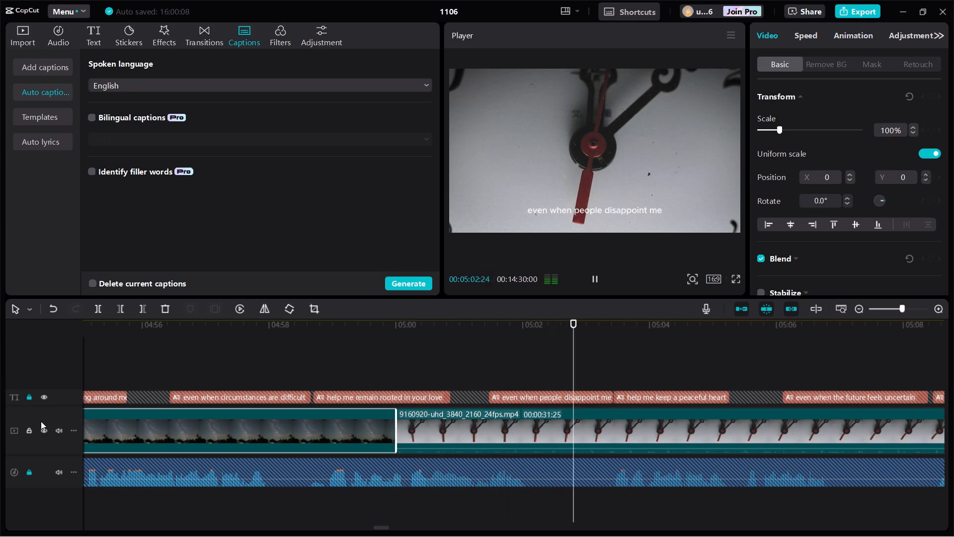
click(56, 430)
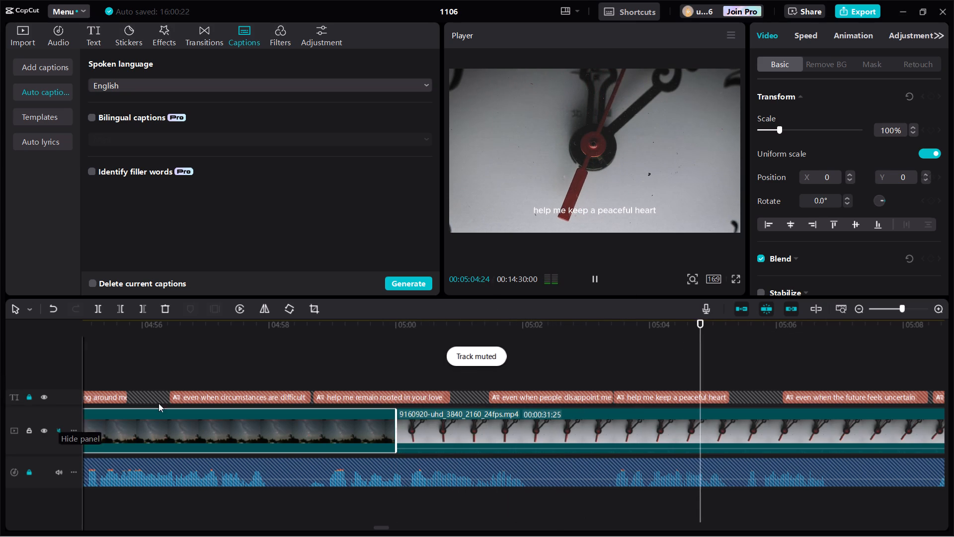
Trim the end of the clock clip 9160920 to 00:05:06:00, before the portrait clip 8496259.
click(777, 326)
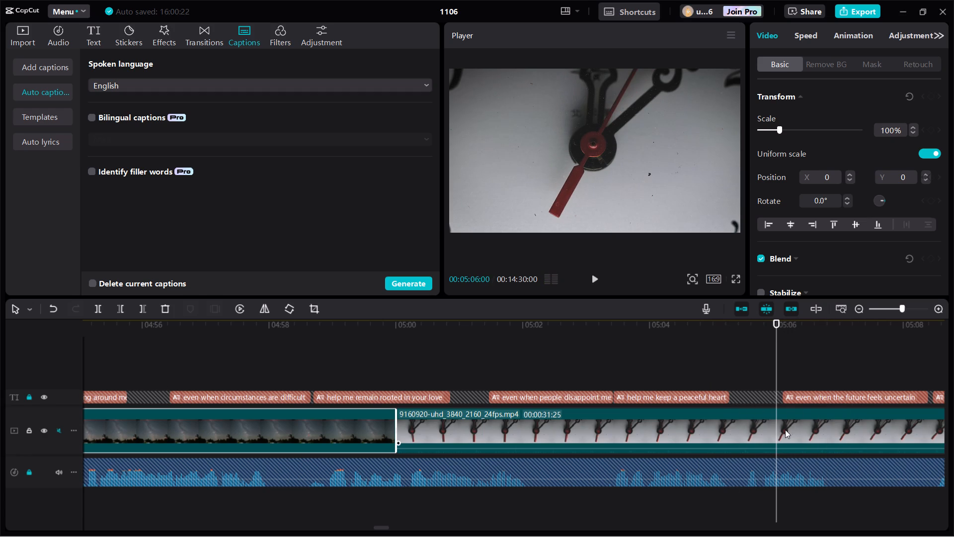
click(785, 430)
click(142, 313)
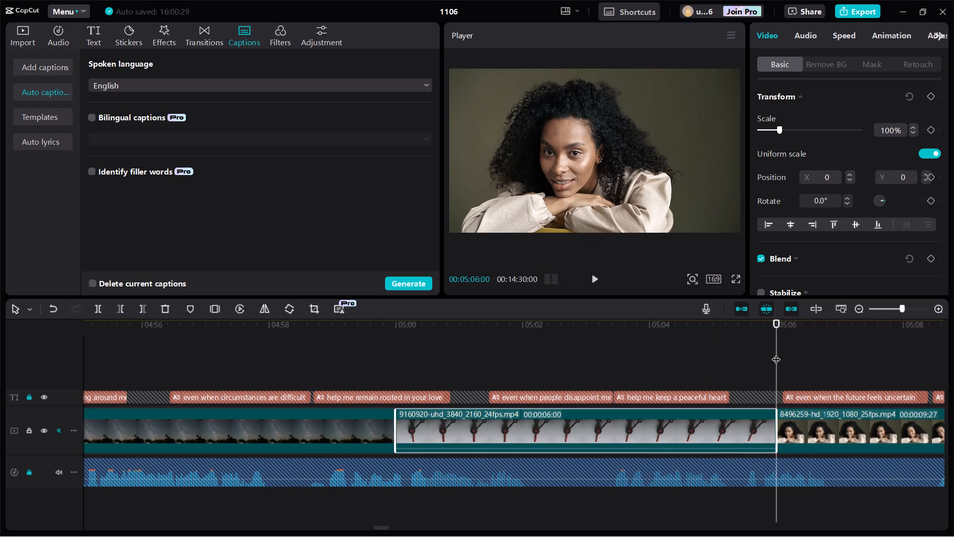
Trim the end of the portrait clip 8496259 to 00:05:12:00, before the starry sky clip 9341049.
drag(776, 353, 953, 357)
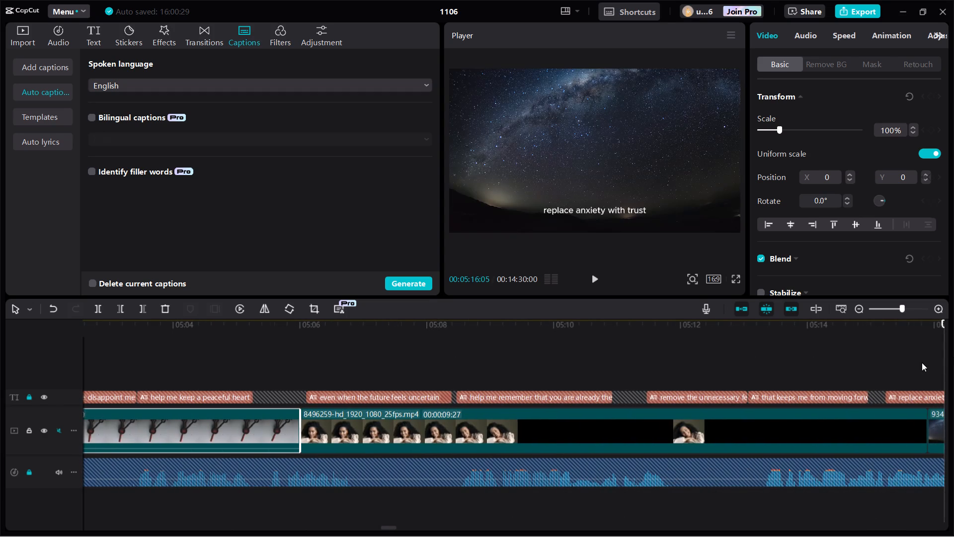
click(299, 332)
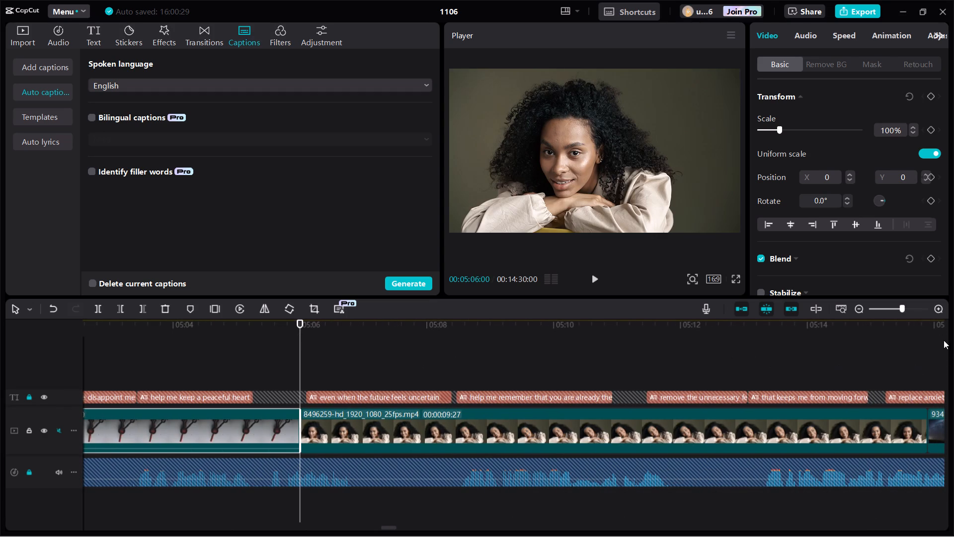
click(937, 328)
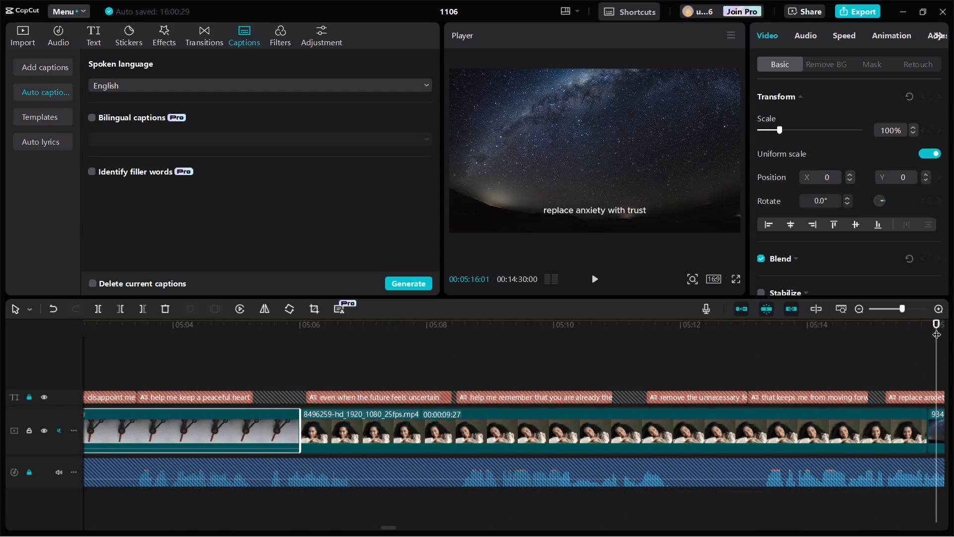
click(680, 325)
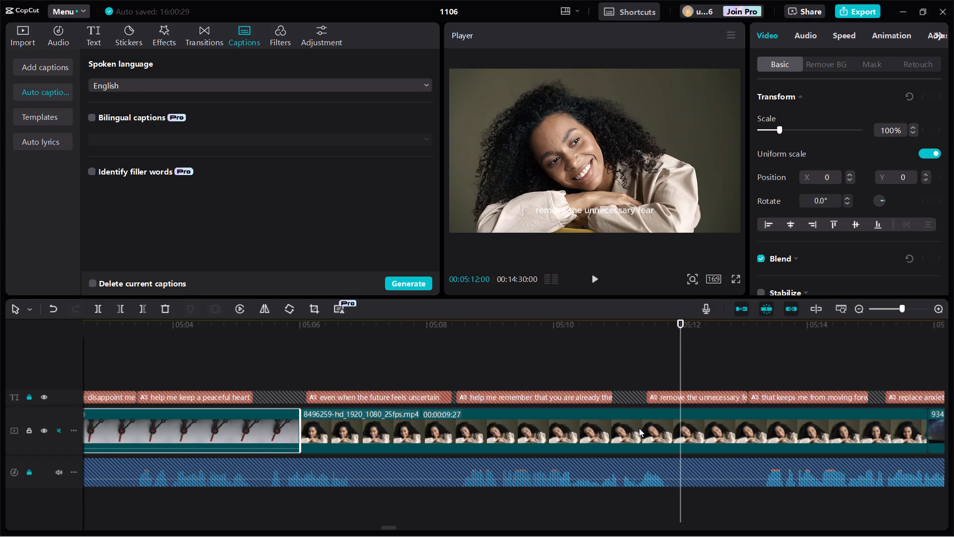
click(639, 430)
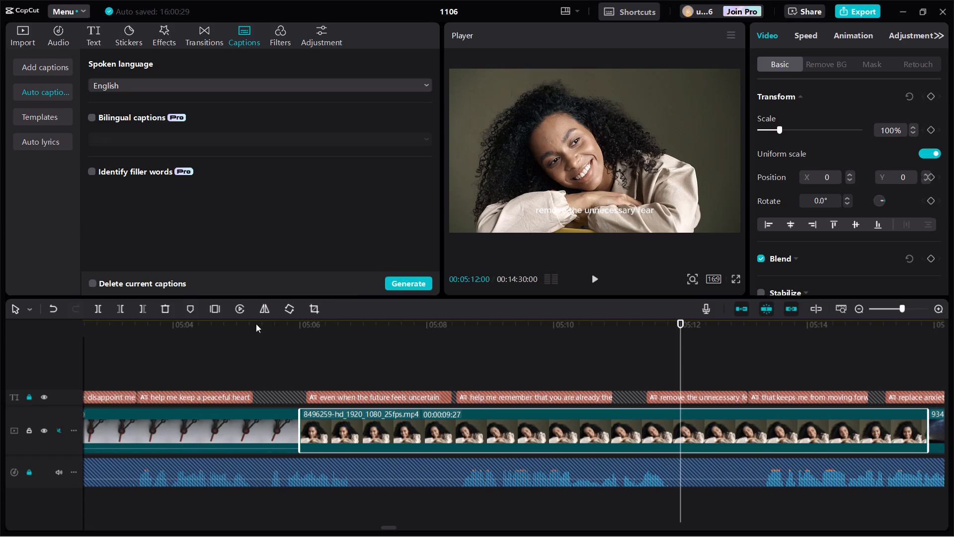
click(138, 307)
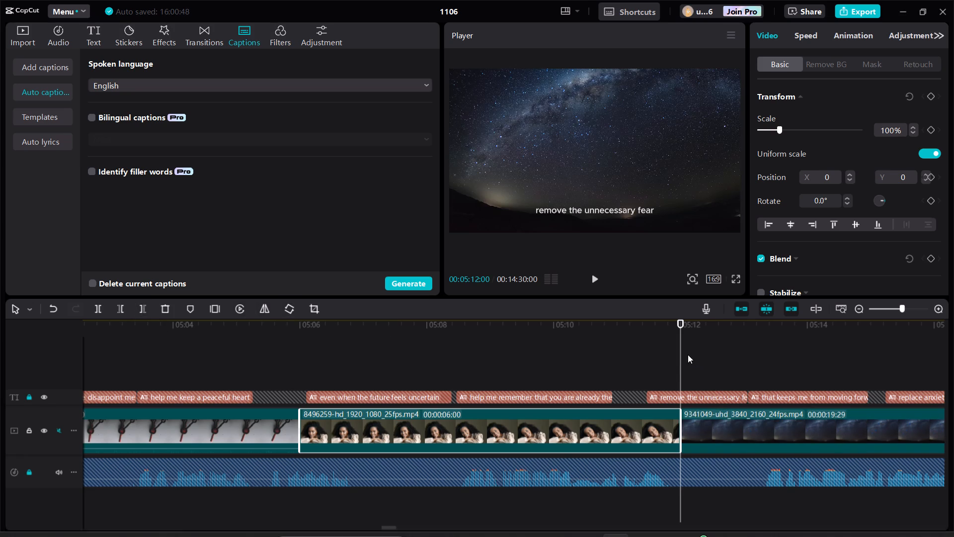
Trim the end of the starry sky clip 9341049 to 00:05:21:00, before the Milky Way clip 9341351.
drag(681, 348, 841, 380)
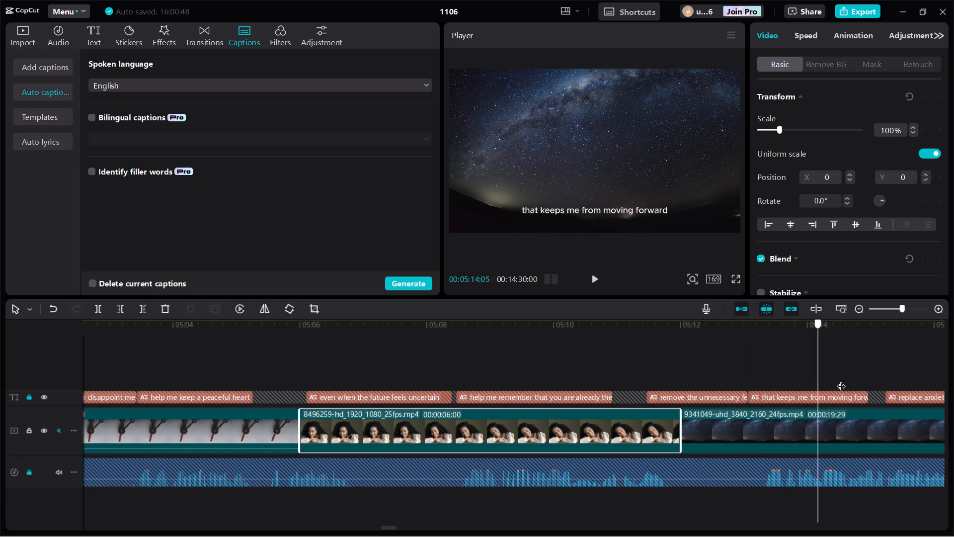
drag(841, 380, 953, 402)
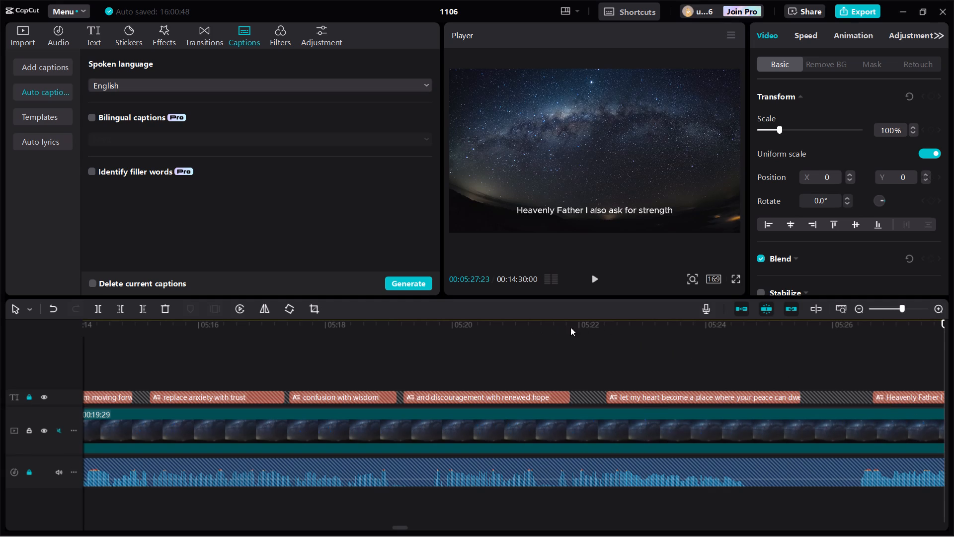
click(527, 326)
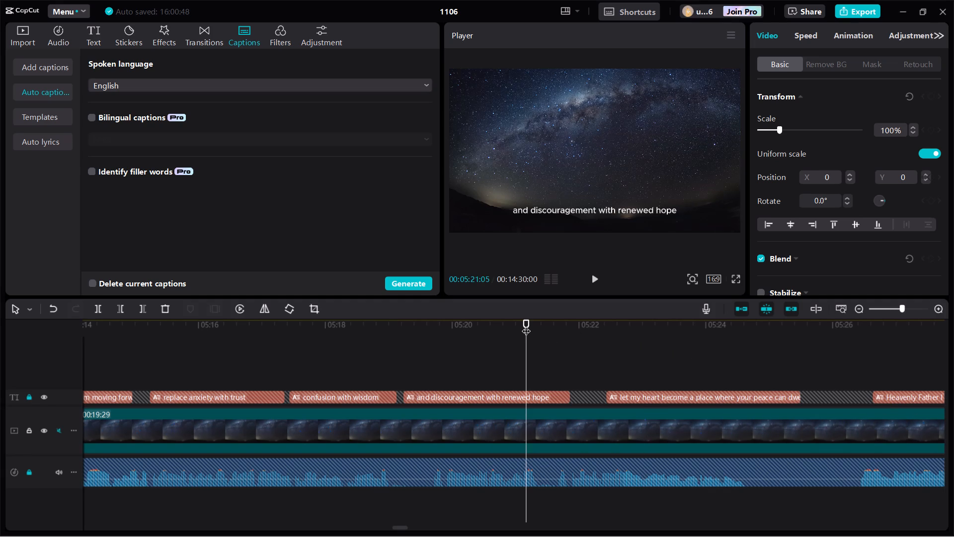
click(938, 309)
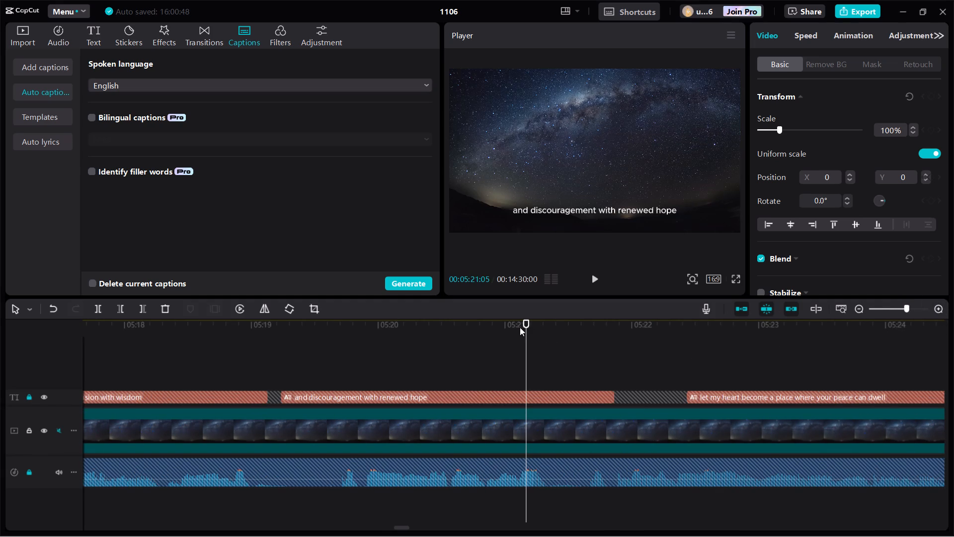
click(507, 329)
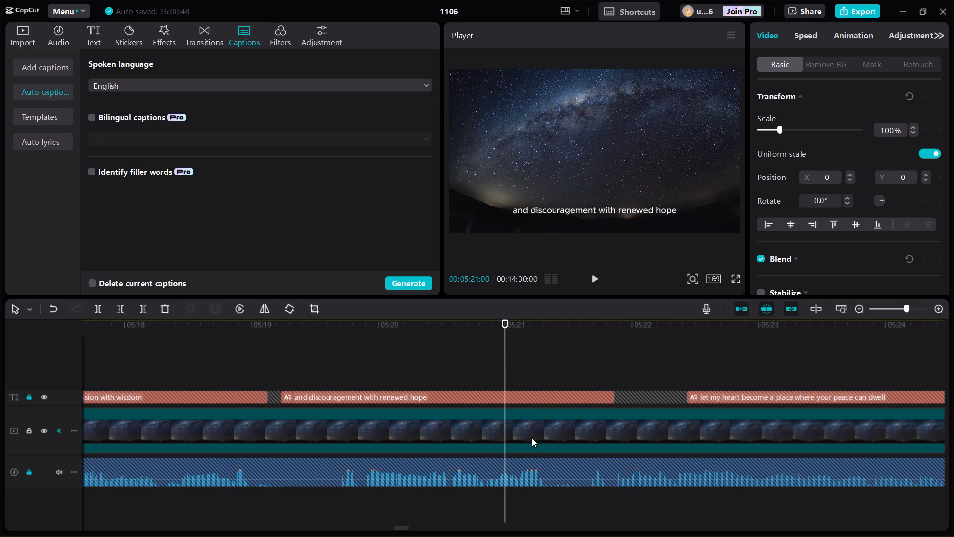
click(532, 438)
click(147, 310)
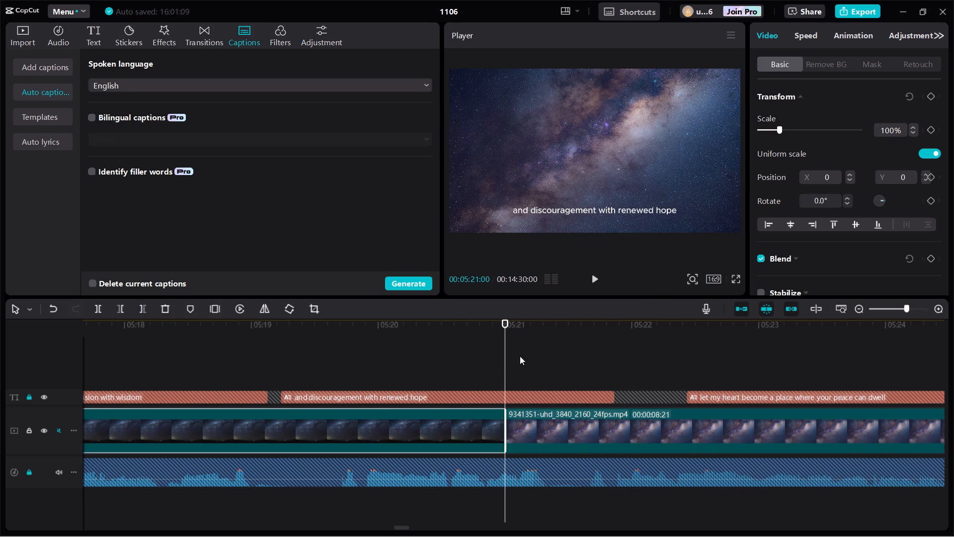
Review the Milky Way clip 9341351 and the night-road clip 9557868, checking their end points up to 00:05:36:00.
drag(506, 361, 748, 375)
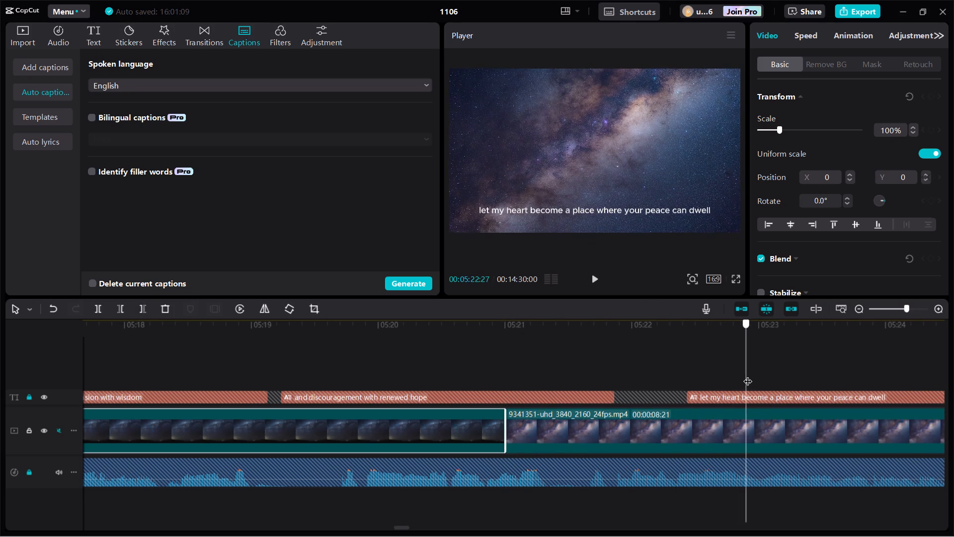
drag(748, 375, 871, 385)
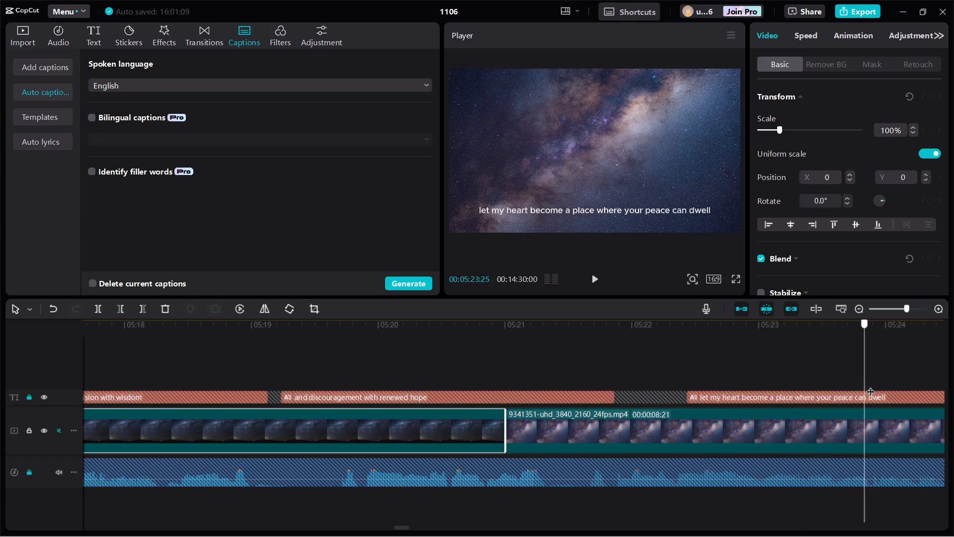
drag(871, 385, 947, 382)
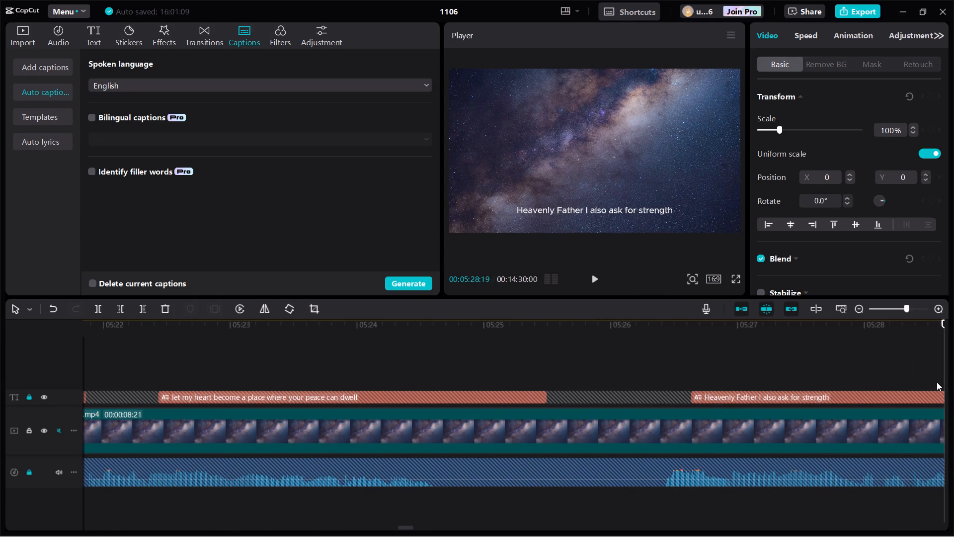
click(860, 307)
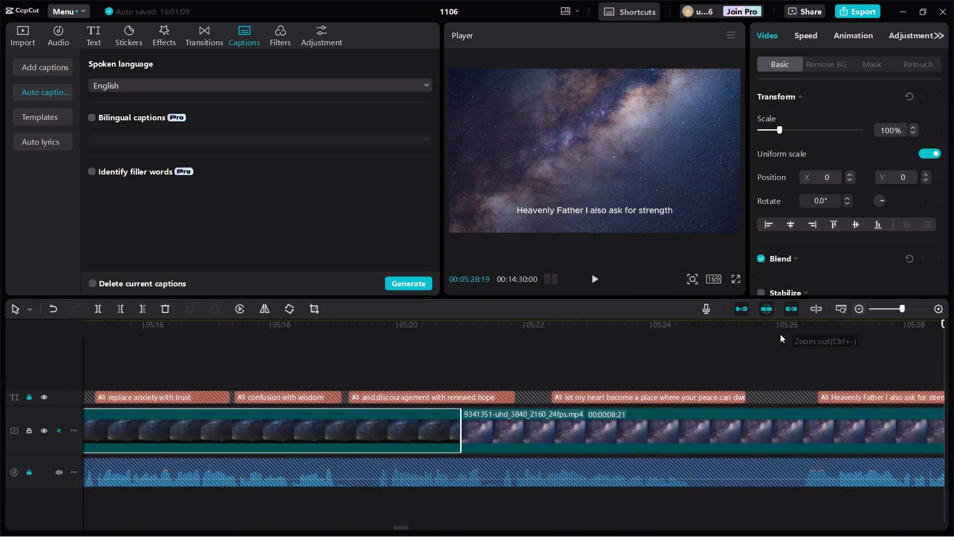
click(462, 333)
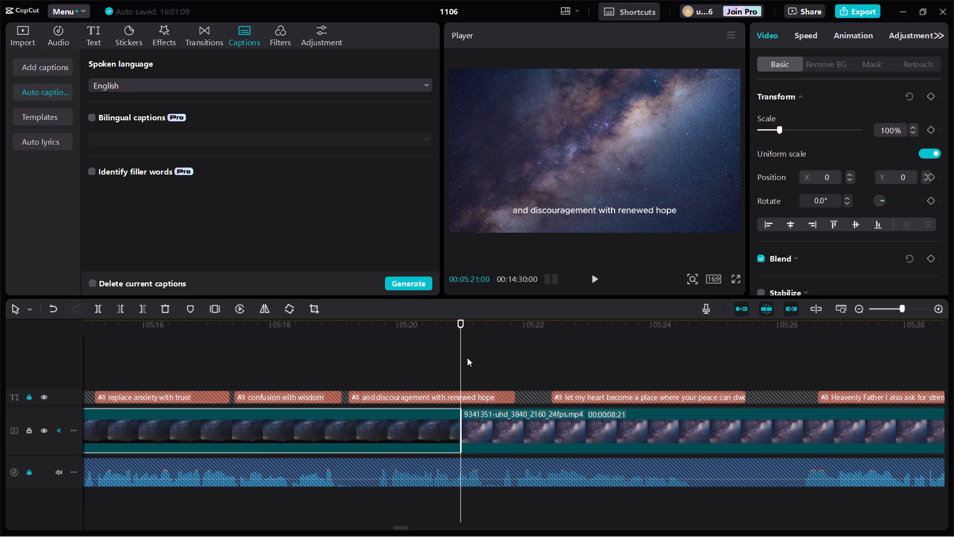
drag(461, 362, 463, 361)
drag(463, 361, 595, 369)
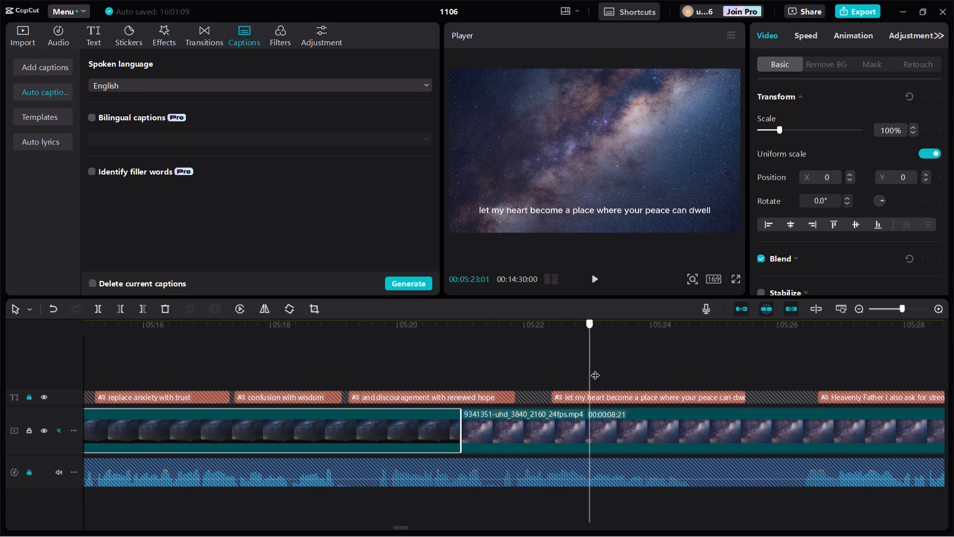
drag(595, 369, 747, 380)
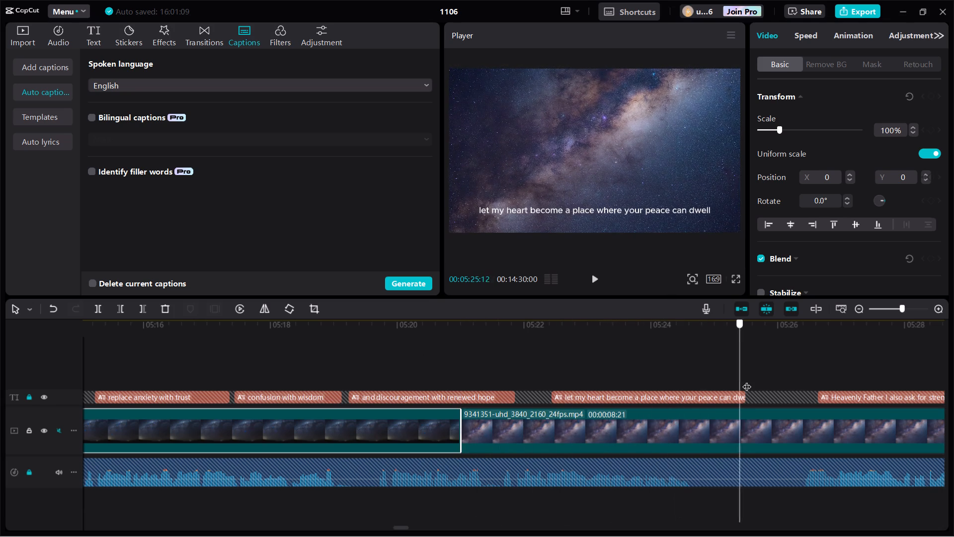
drag(747, 380, 953, 347)
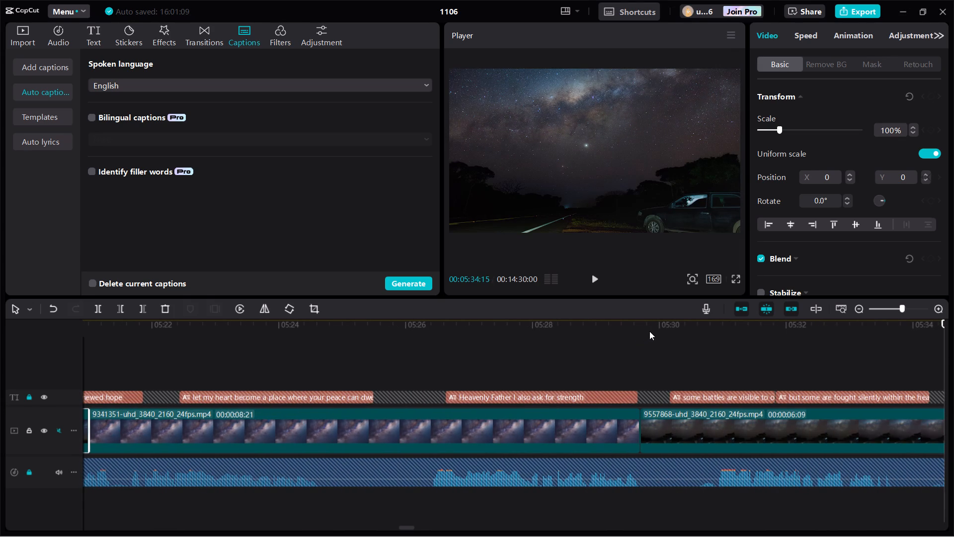
click(662, 329)
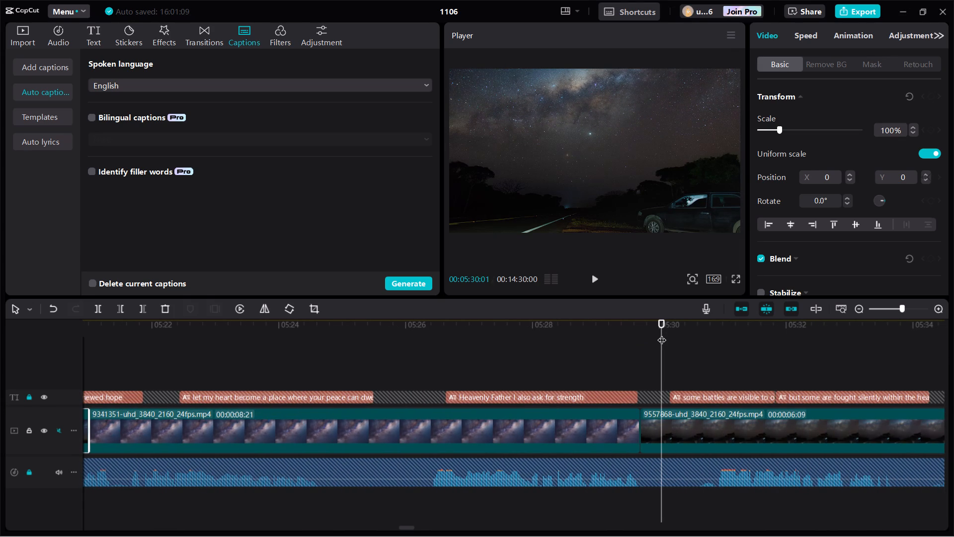
drag(664, 337, 917, 352)
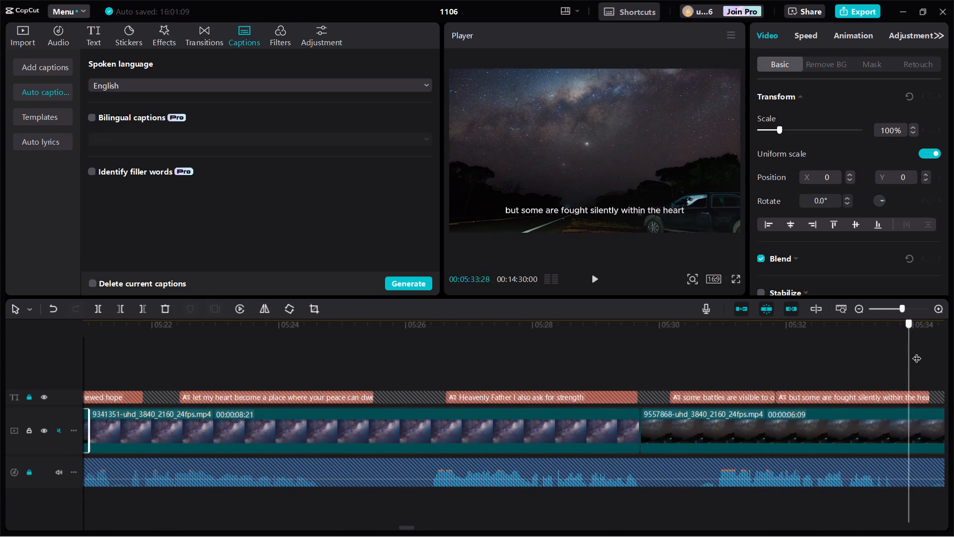
drag(917, 352, 953, 359)
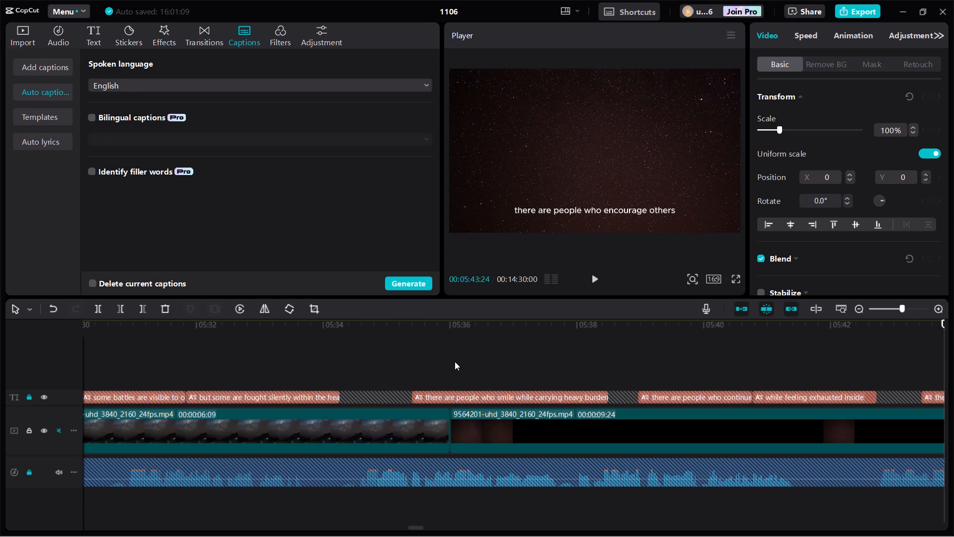
click(449, 332)
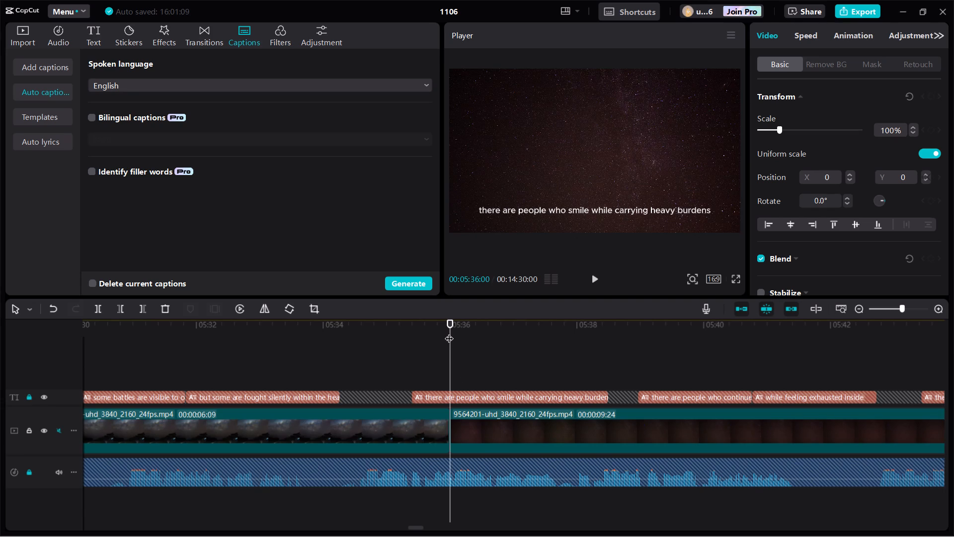
Trim the end of the dark red starry sky clip 9564201 to 00:05:45:00, before the rock clip 10650636.
drag(451, 344, 615, 345)
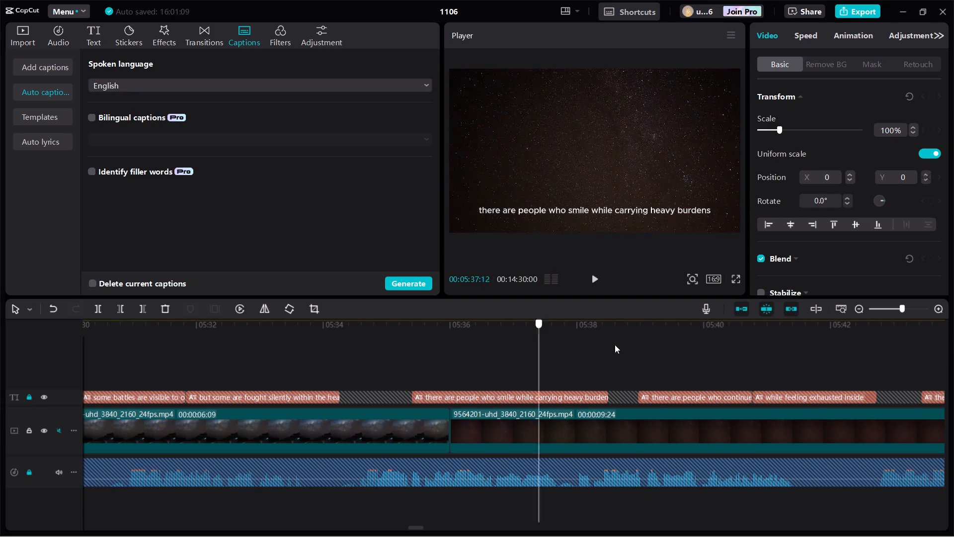
drag(615, 345, 952, 373)
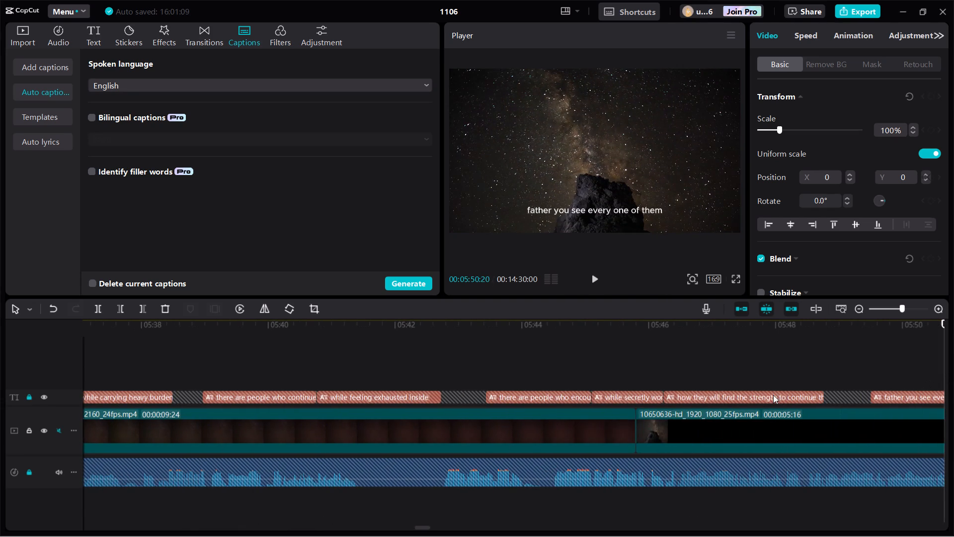
click(628, 332)
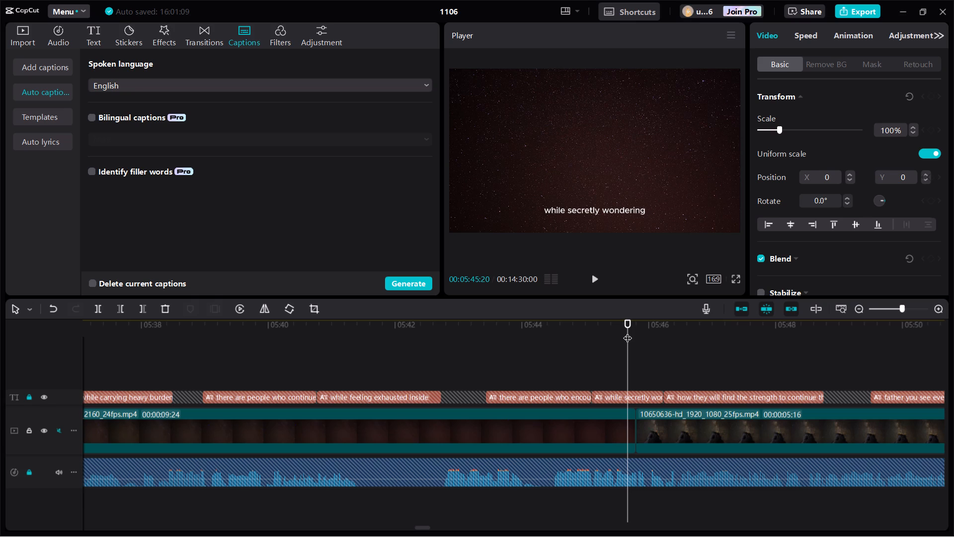
double_click(938, 309)
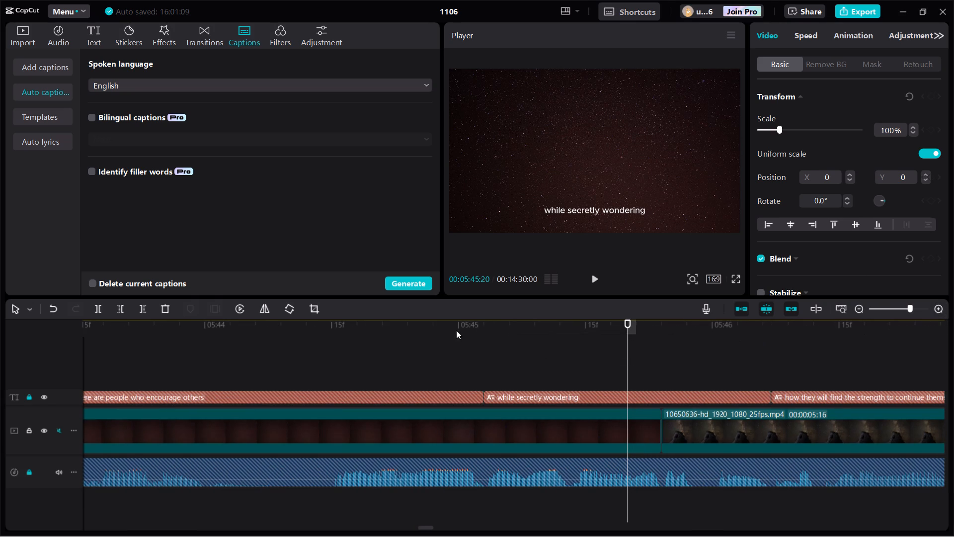
click(458, 329)
click(491, 416)
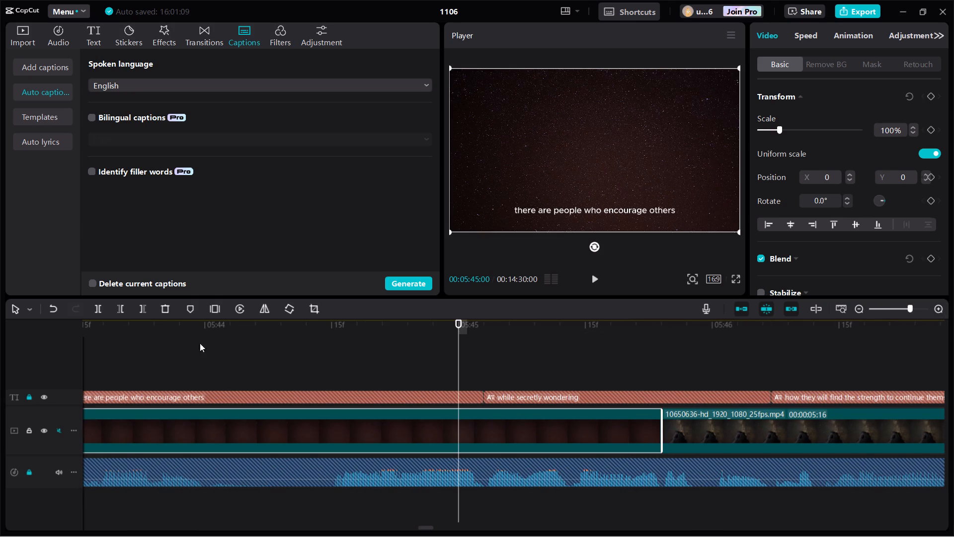
click(142, 310)
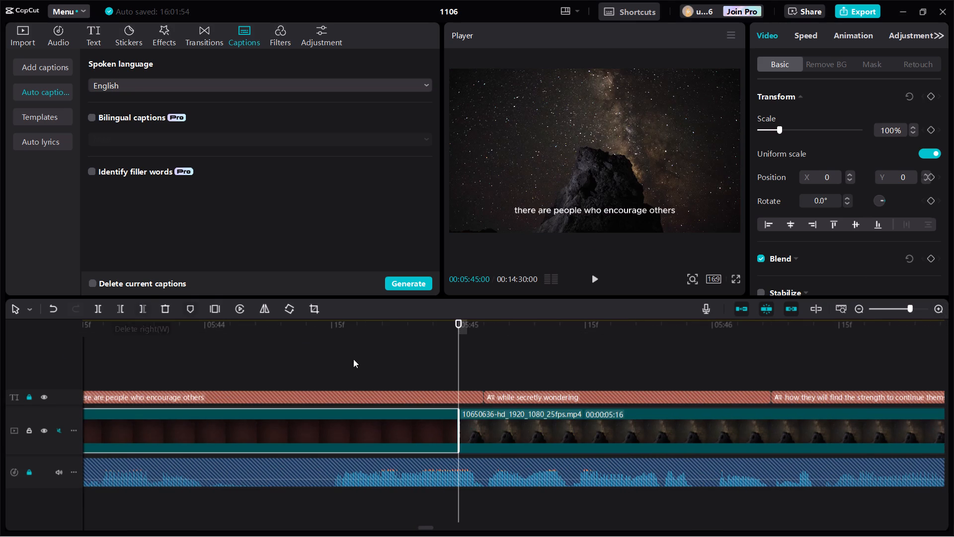
Trim the end of the rock and Milky Way clip 10650636 to 00:05:50:00, before the dark trees clip 10650641.
drag(458, 356, 903, 360)
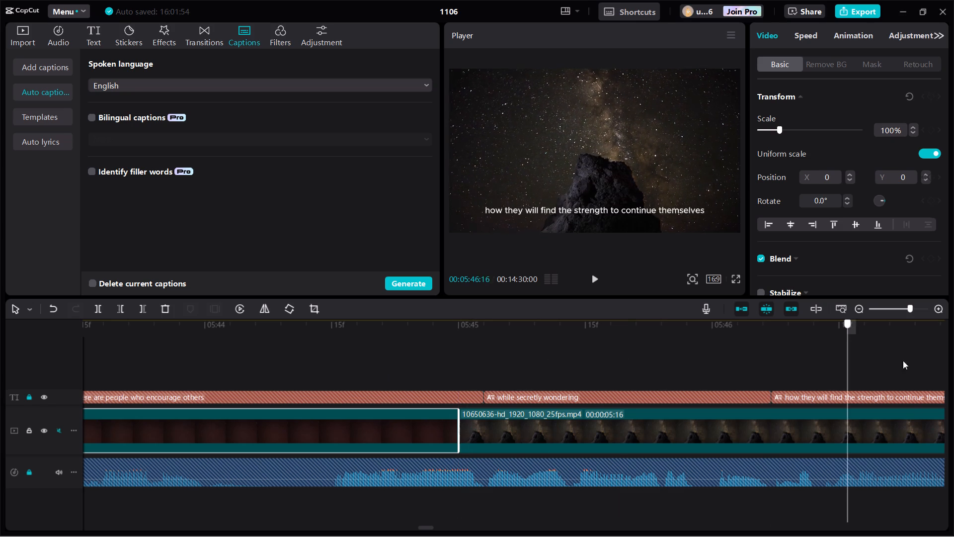
drag(903, 360, 922, 360)
drag(922, 361, 953, 358)
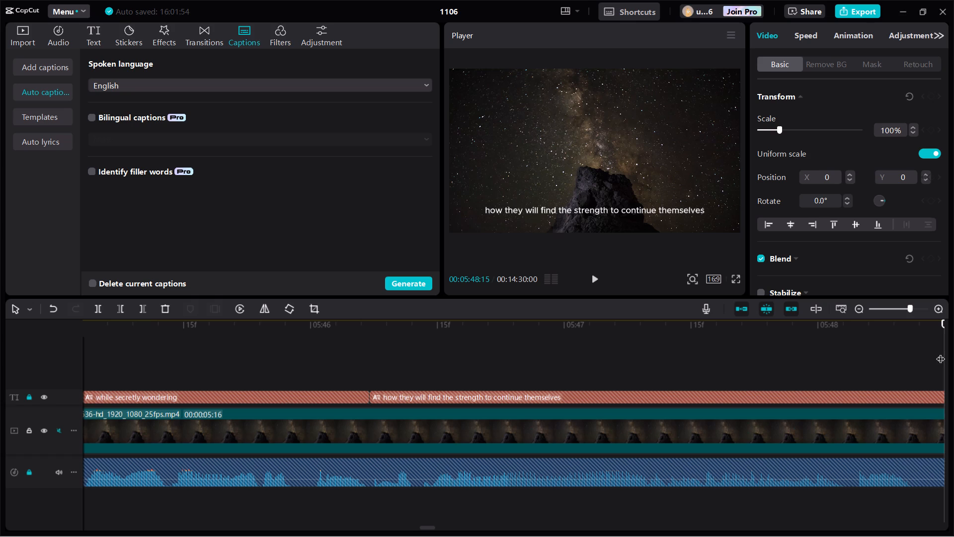
click(863, 306)
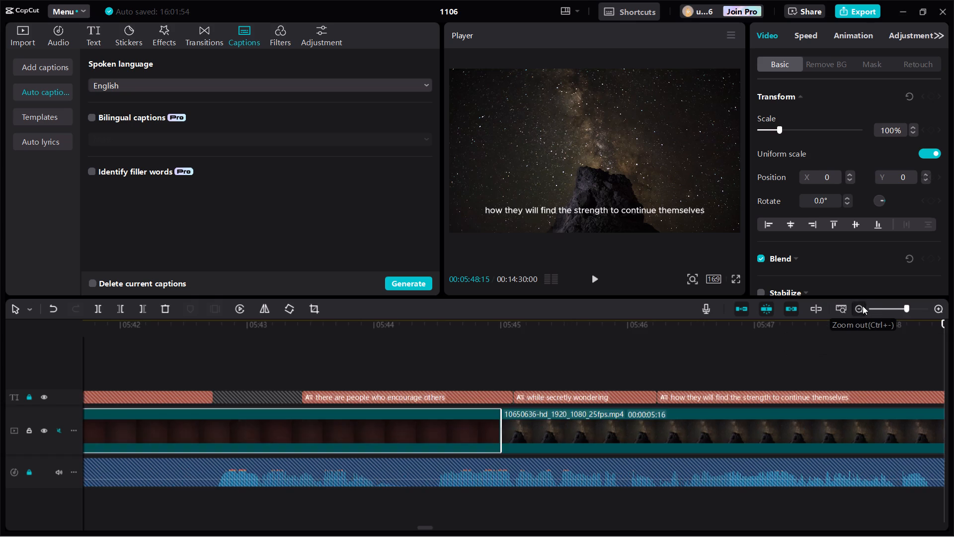
click(863, 306)
click(720, 358)
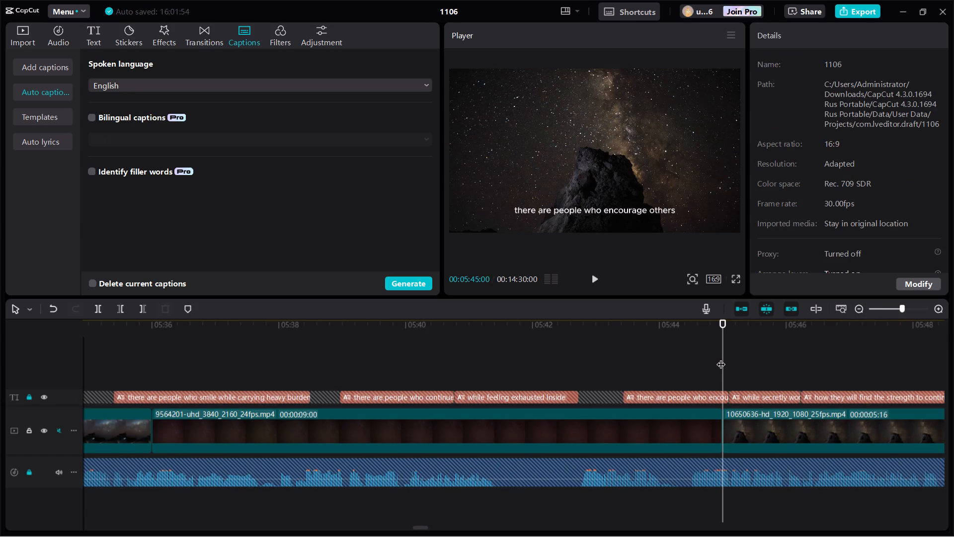
drag(721, 358, 909, 355)
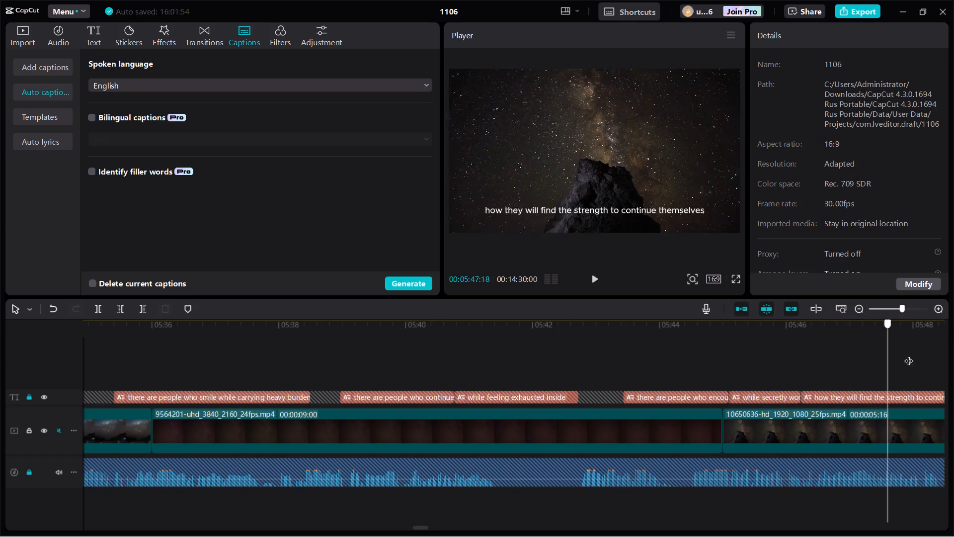
drag(909, 355, 944, 351)
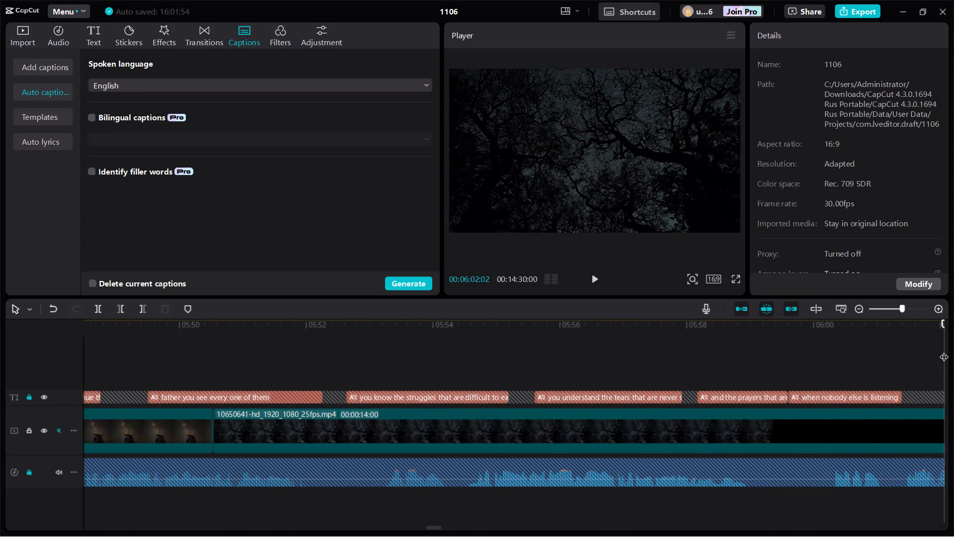
click(214, 358)
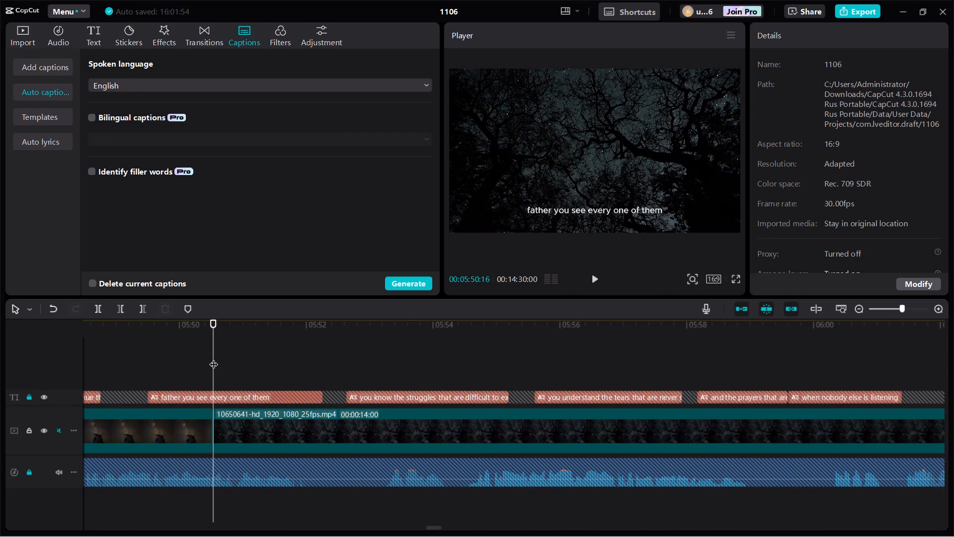
click(858, 304)
double_click(937, 306)
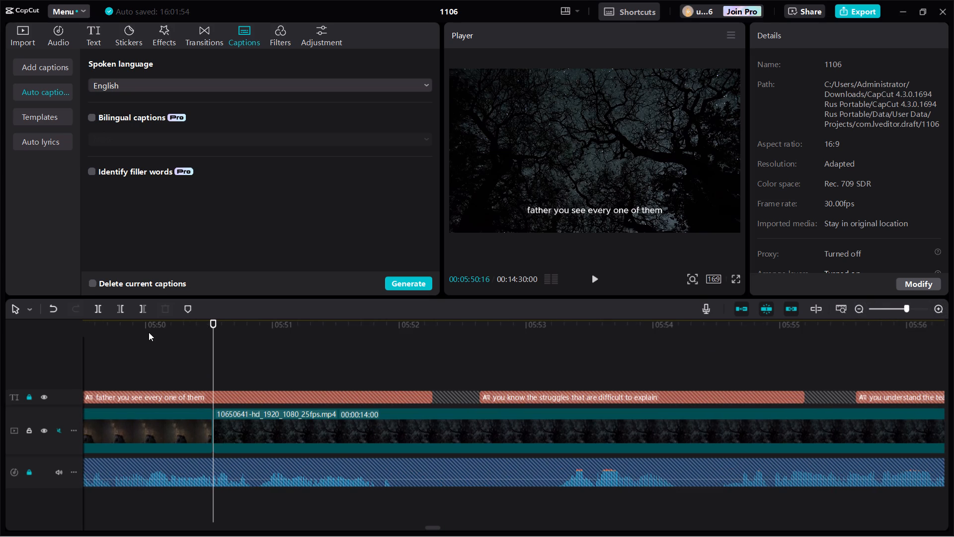
click(145, 328)
click(176, 429)
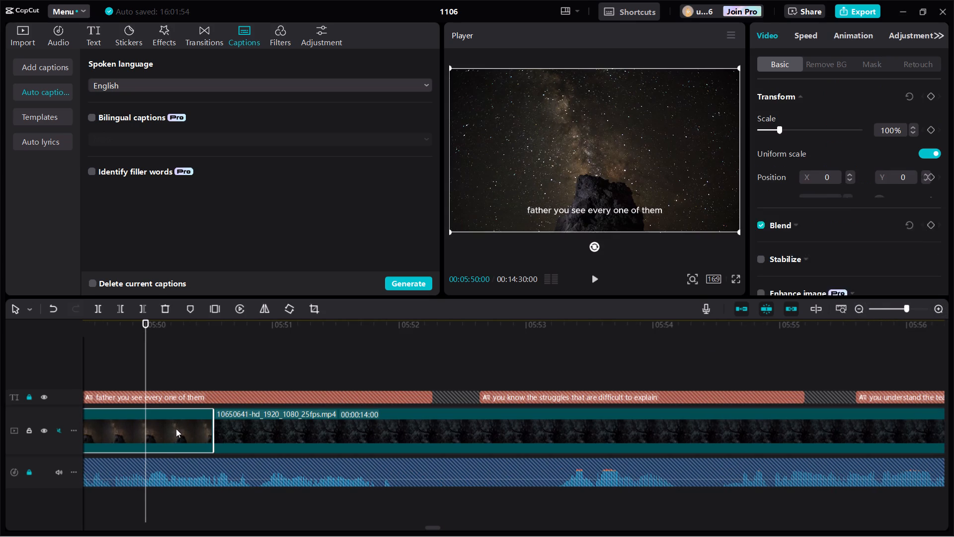
click(139, 309)
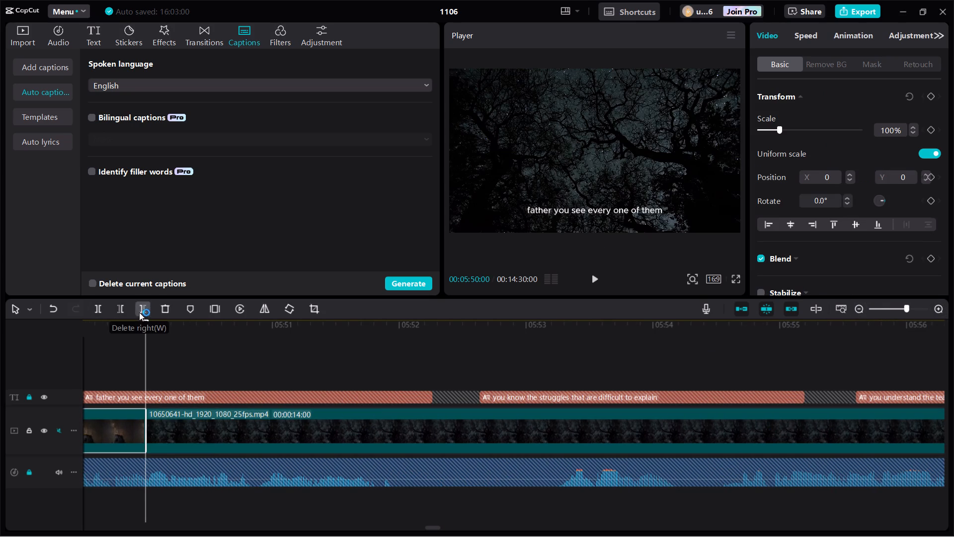
Trim the end of the dark trees clip 10650641 to 00:05:59:00, before the night-sky trees clip 10719866.
click(145, 357)
click(909, 328)
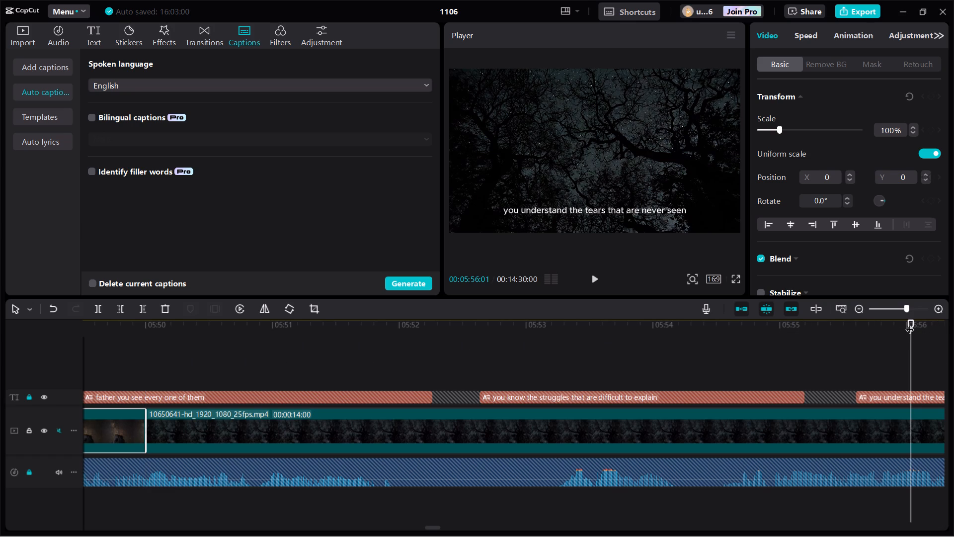
drag(914, 333, 953, 334)
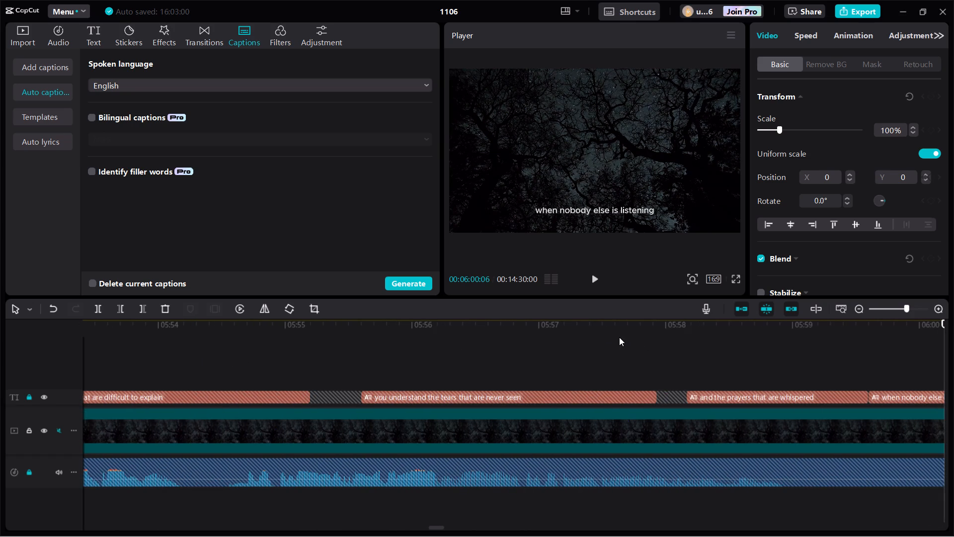
click(793, 328)
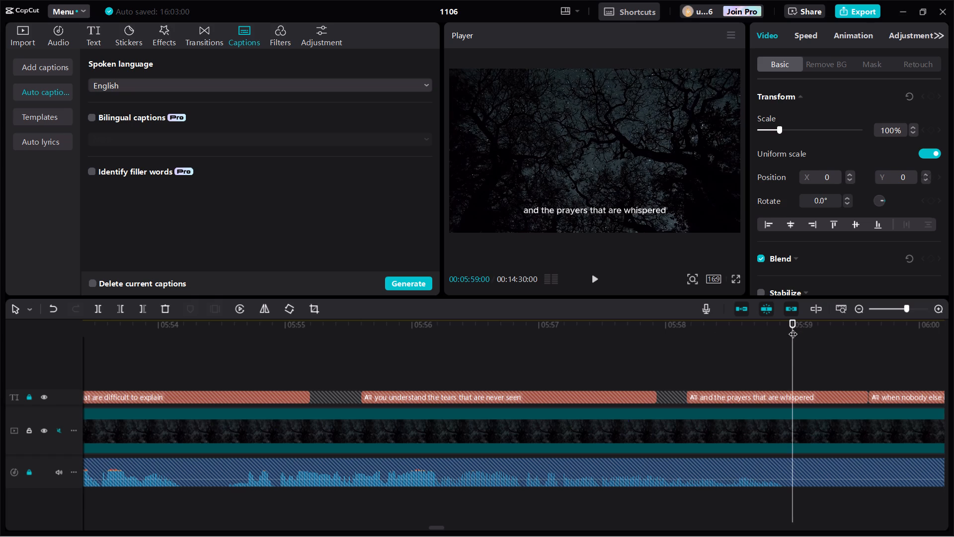
click(808, 423)
click(138, 308)
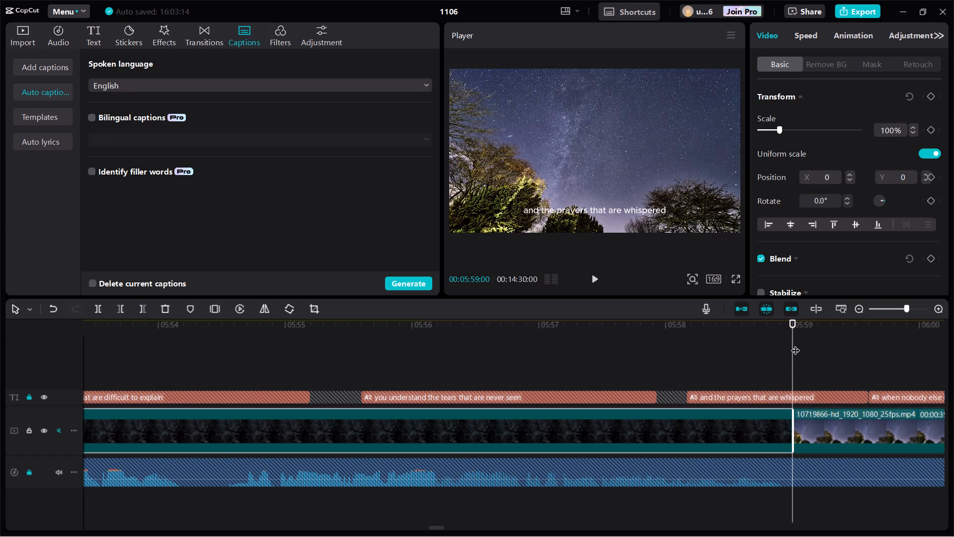
Trim the end of the night-sky trees clip 10719866 to 00:06:08:00, before the hourglass clip 10933817.
drag(796, 344, 953, 344)
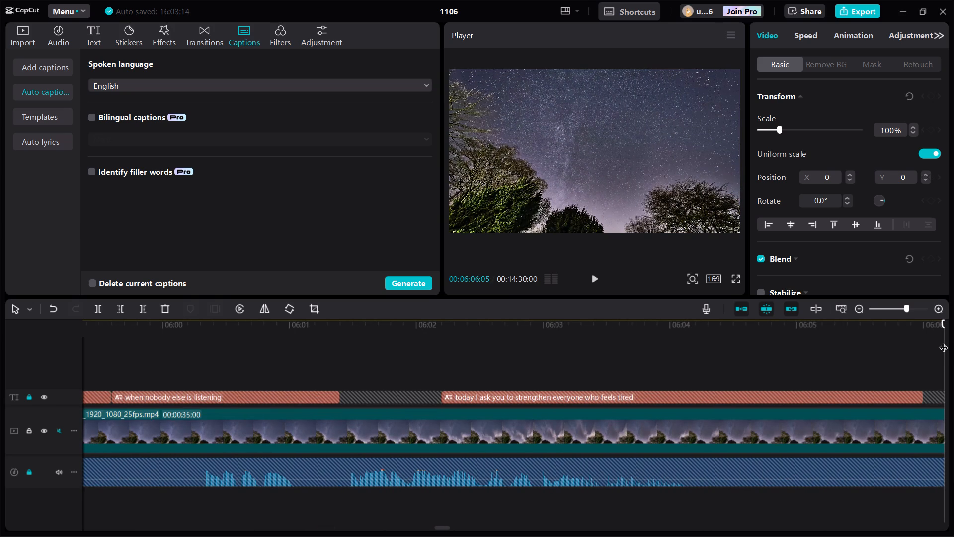
drag(944, 340, 953, 337)
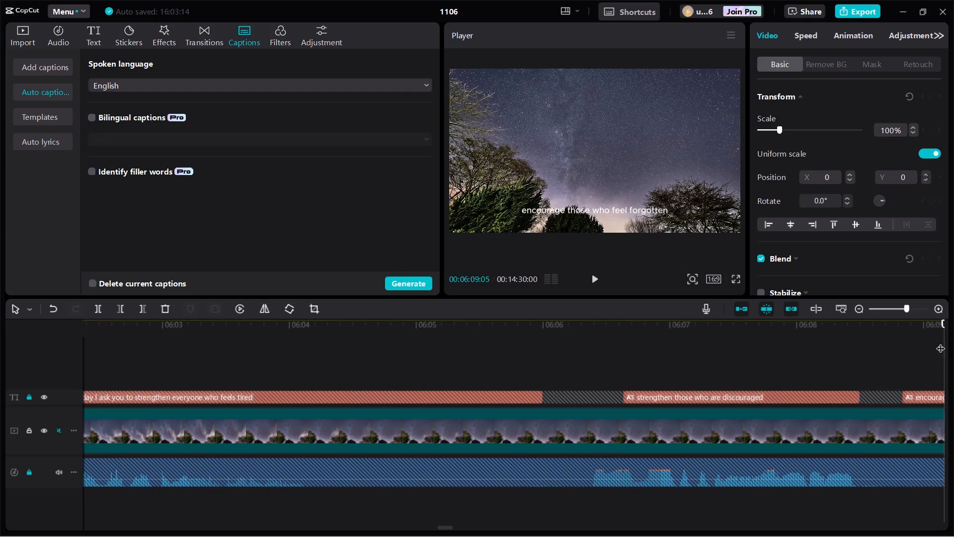
click(797, 327)
click(834, 434)
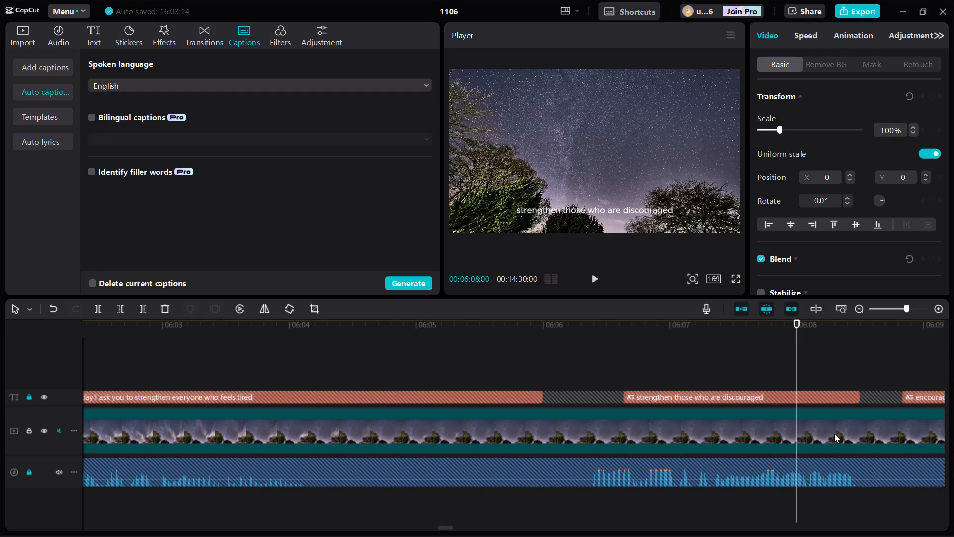
click(143, 309)
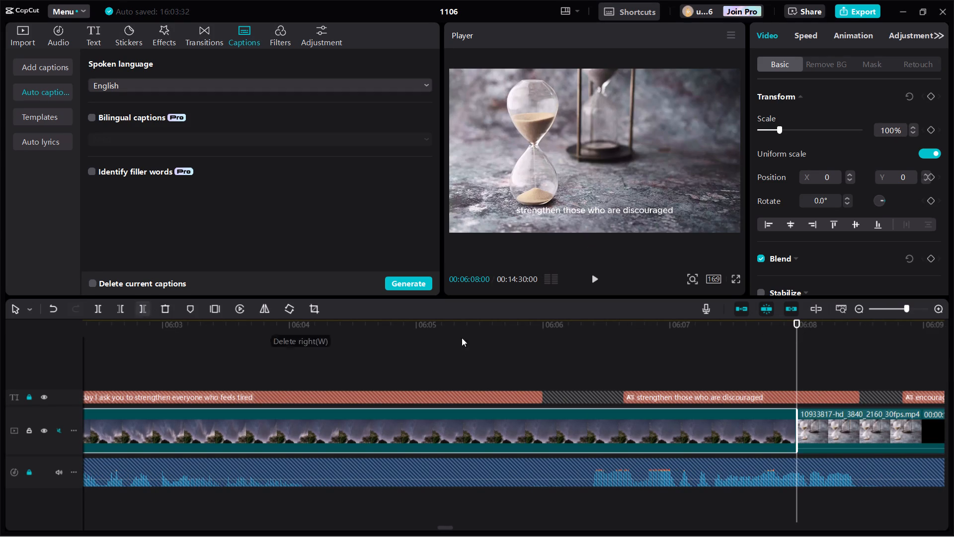
Trim the end of the hourglass clip 10933817 to 00:06:15:00, before the starry sky clip 11727447.
drag(796, 343, 812, 341)
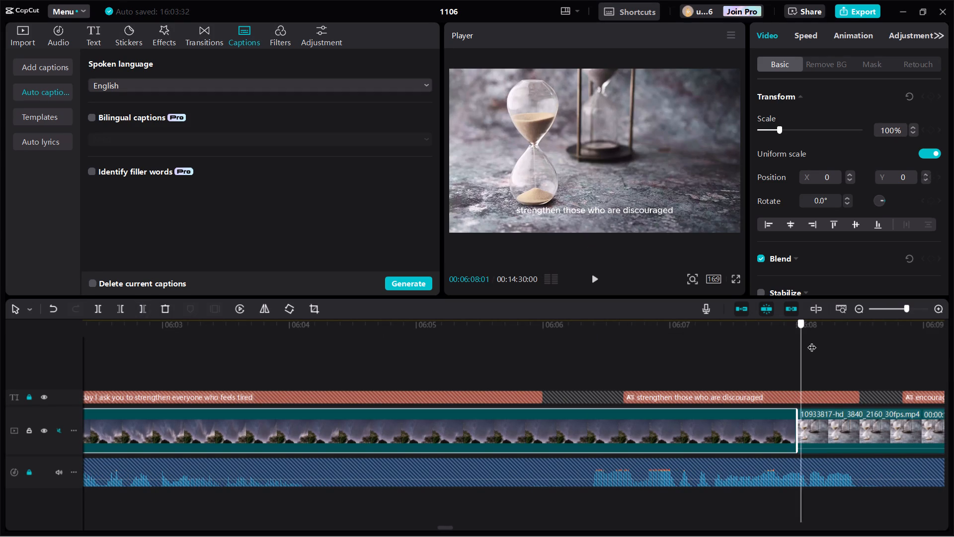
drag(812, 341, 953, 331)
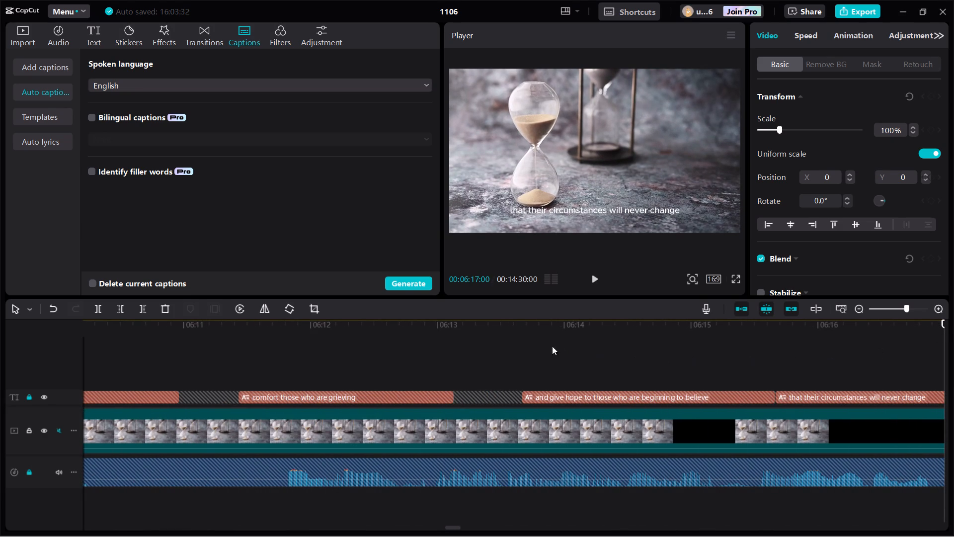
click(691, 330)
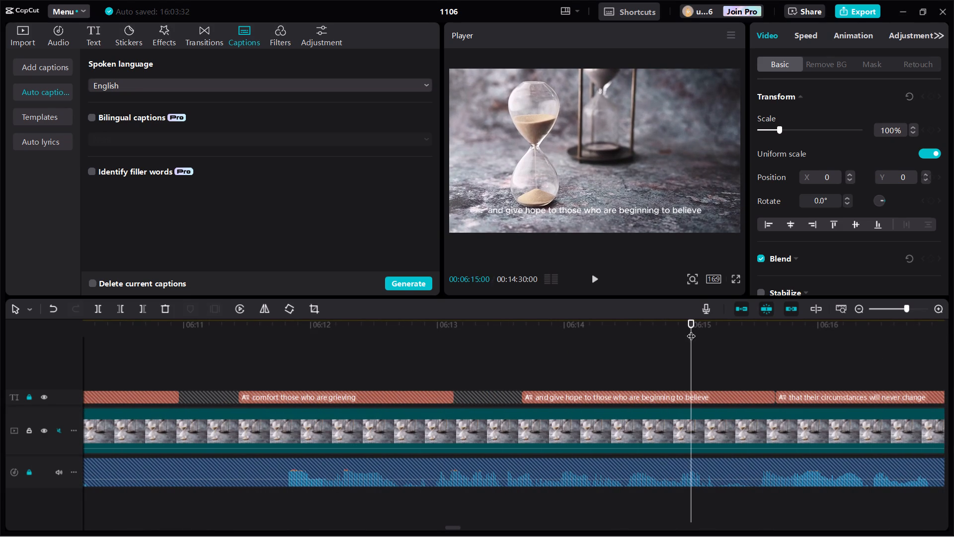
click(742, 427)
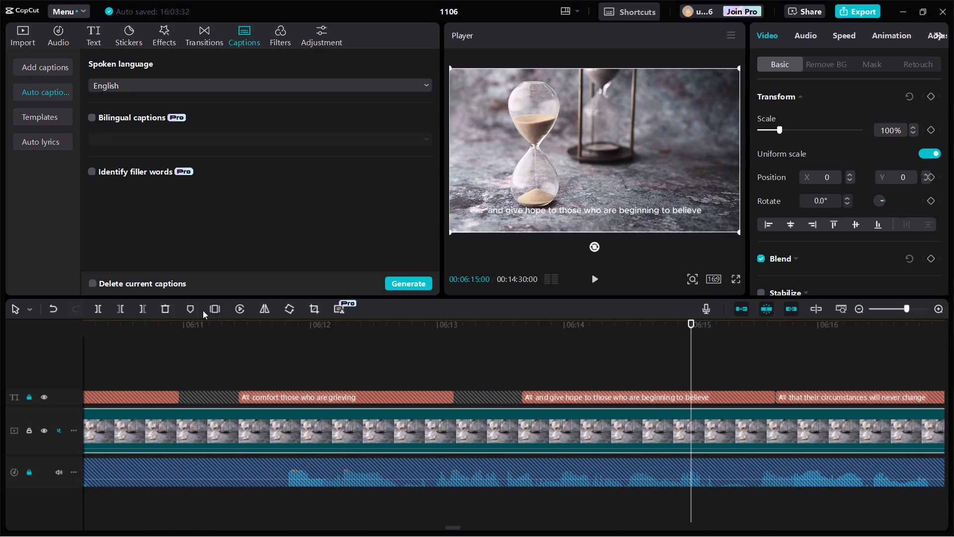
click(145, 312)
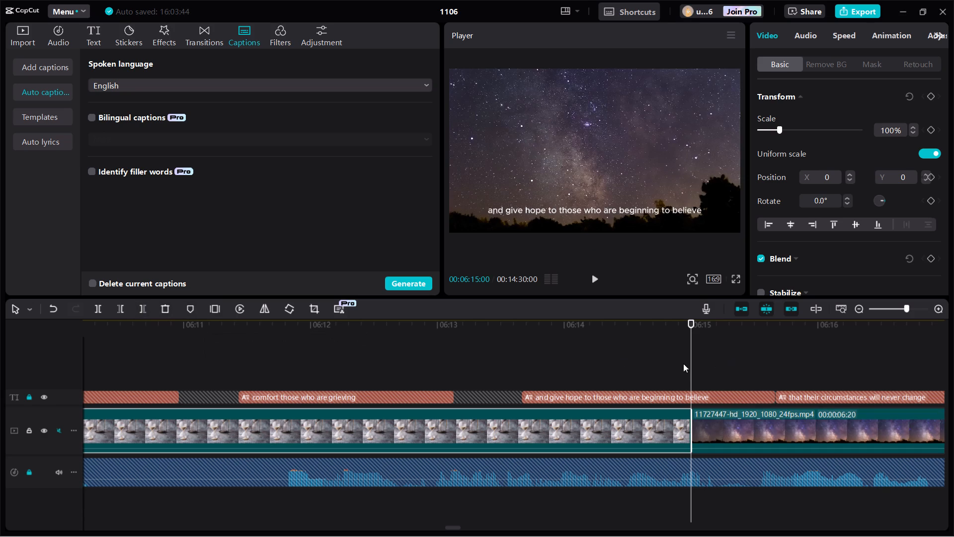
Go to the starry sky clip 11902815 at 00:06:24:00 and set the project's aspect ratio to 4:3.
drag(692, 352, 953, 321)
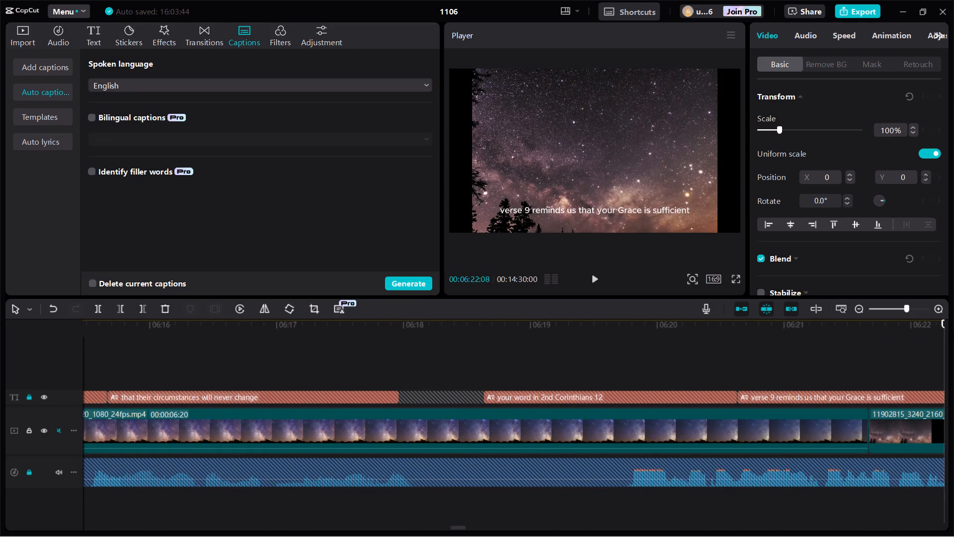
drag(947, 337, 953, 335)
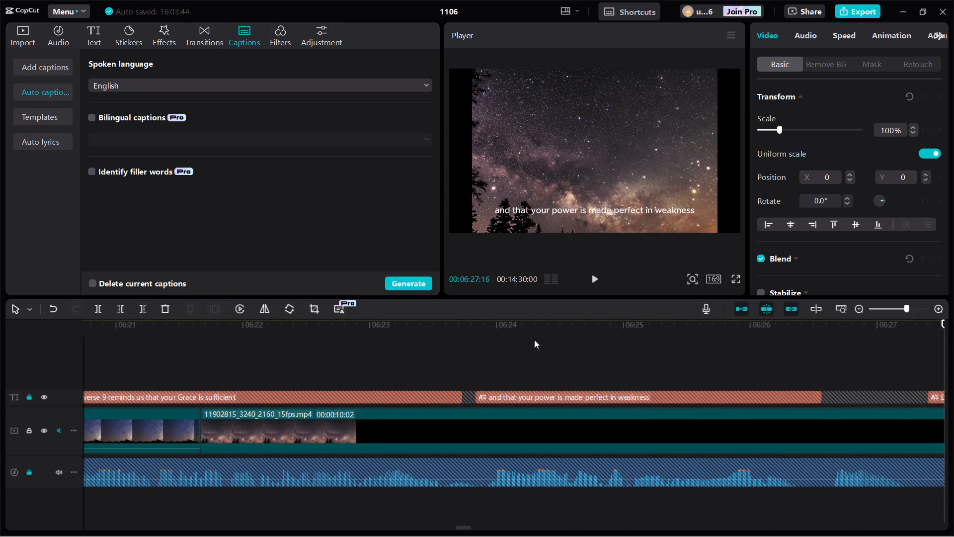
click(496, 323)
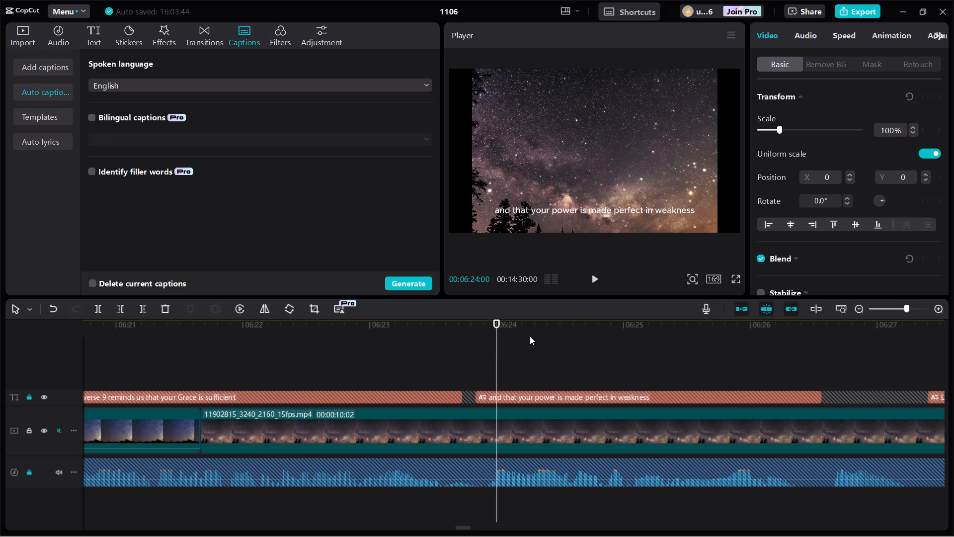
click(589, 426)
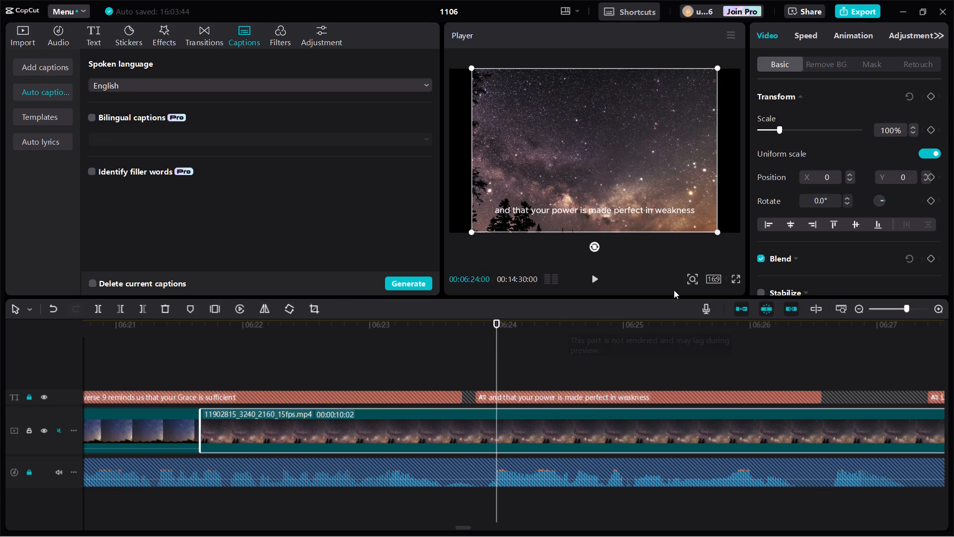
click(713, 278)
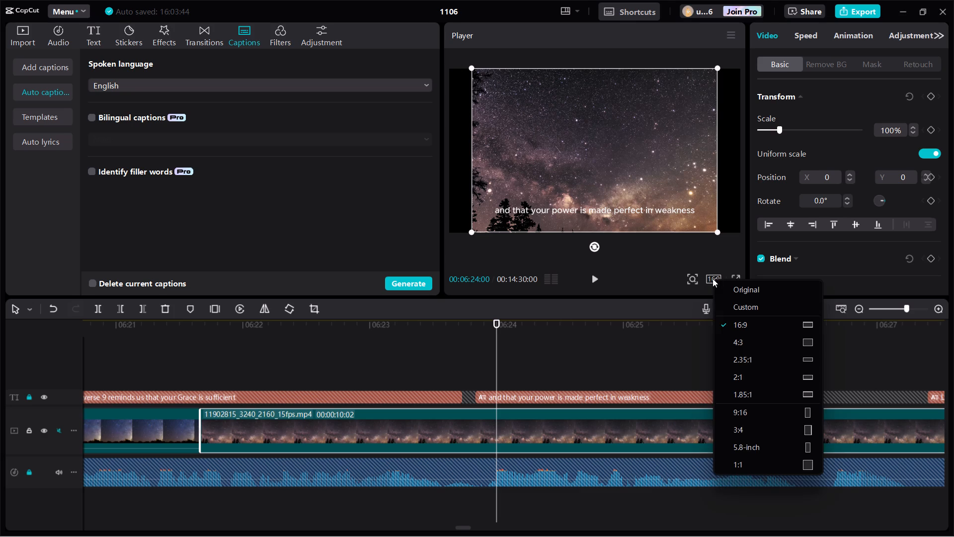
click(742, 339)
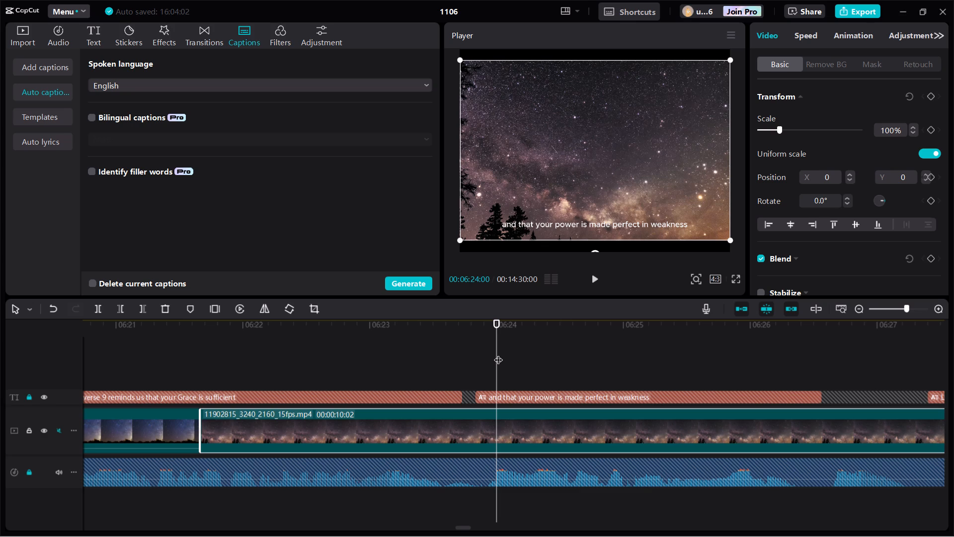
Trim the end of the starry sky clip 11902815 to 00:06:30:00, before the Milky Way clip 11907216.
drag(498, 354, 953, 336)
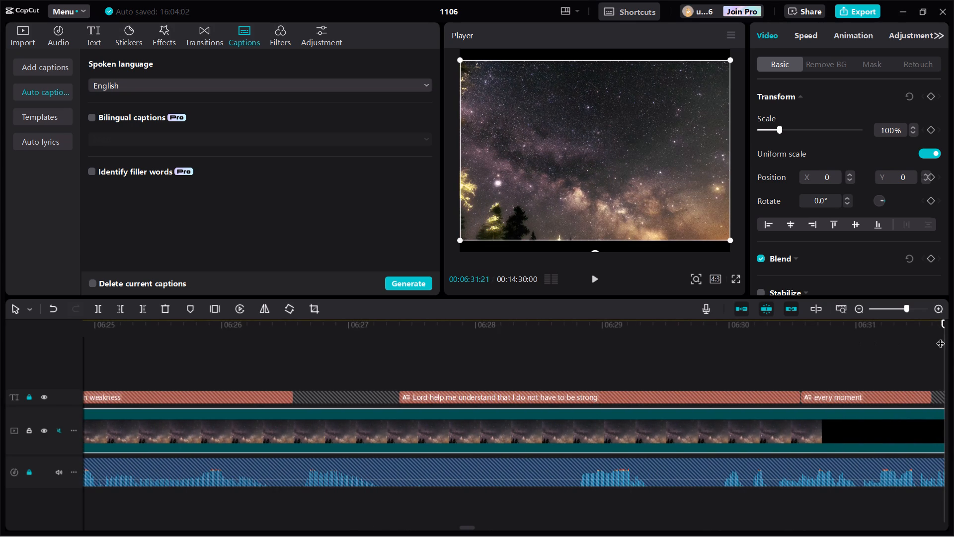
drag(942, 337, 953, 335)
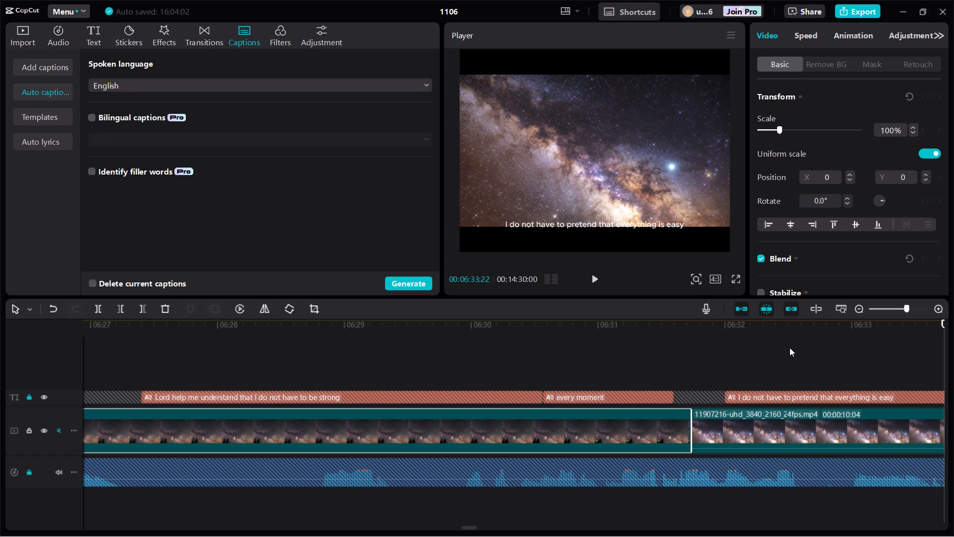
click(471, 330)
click(524, 425)
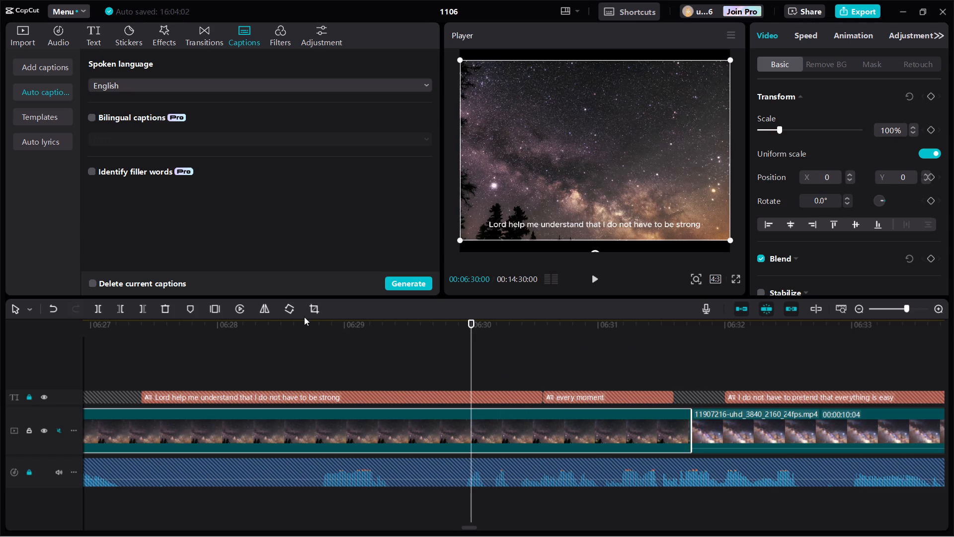
click(140, 306)
click(275, 433)
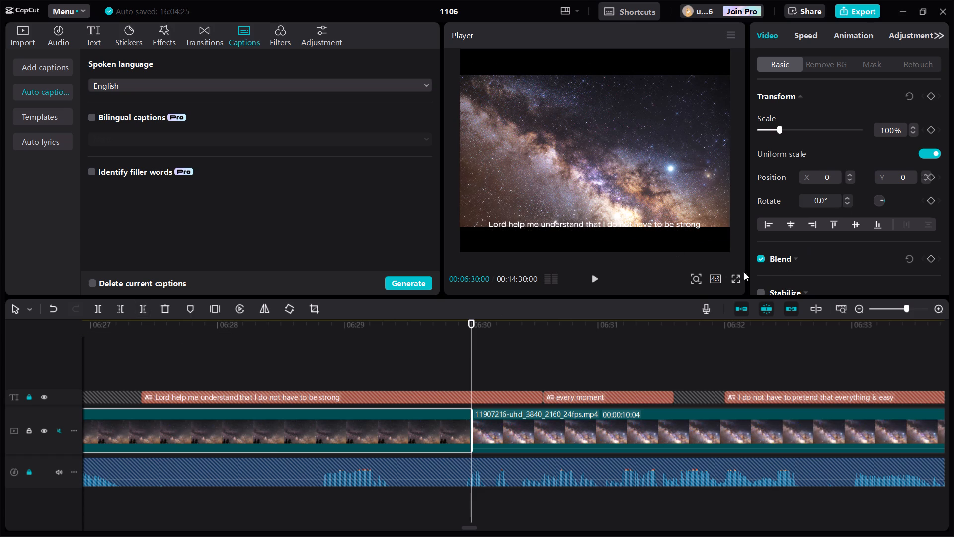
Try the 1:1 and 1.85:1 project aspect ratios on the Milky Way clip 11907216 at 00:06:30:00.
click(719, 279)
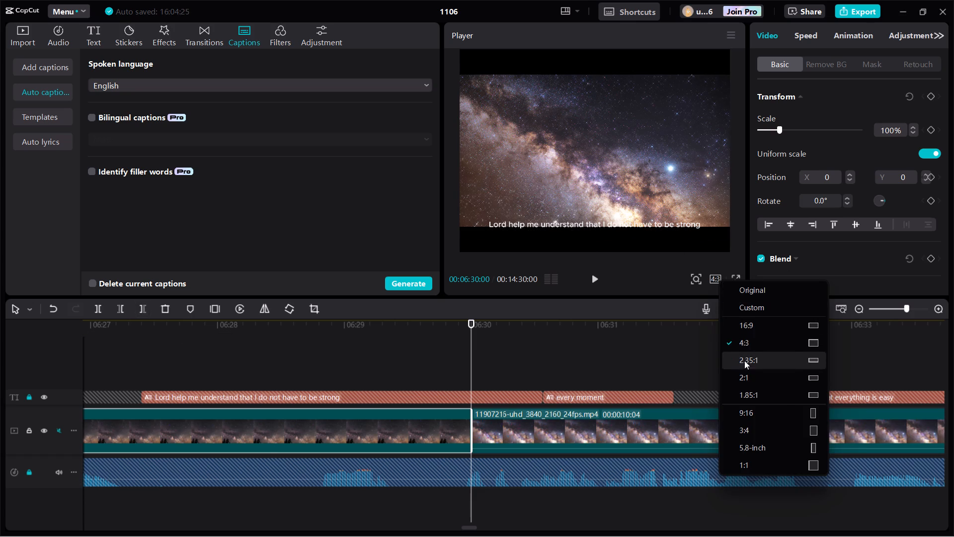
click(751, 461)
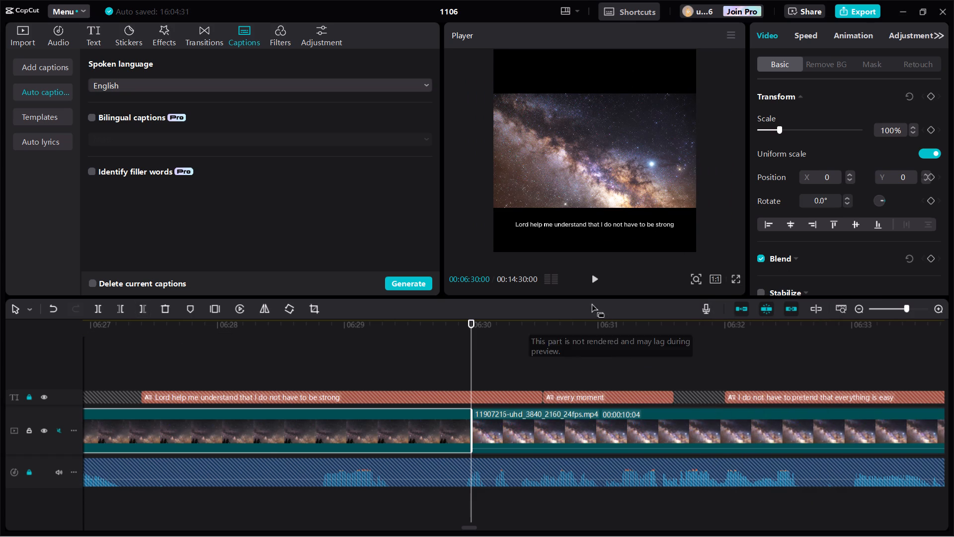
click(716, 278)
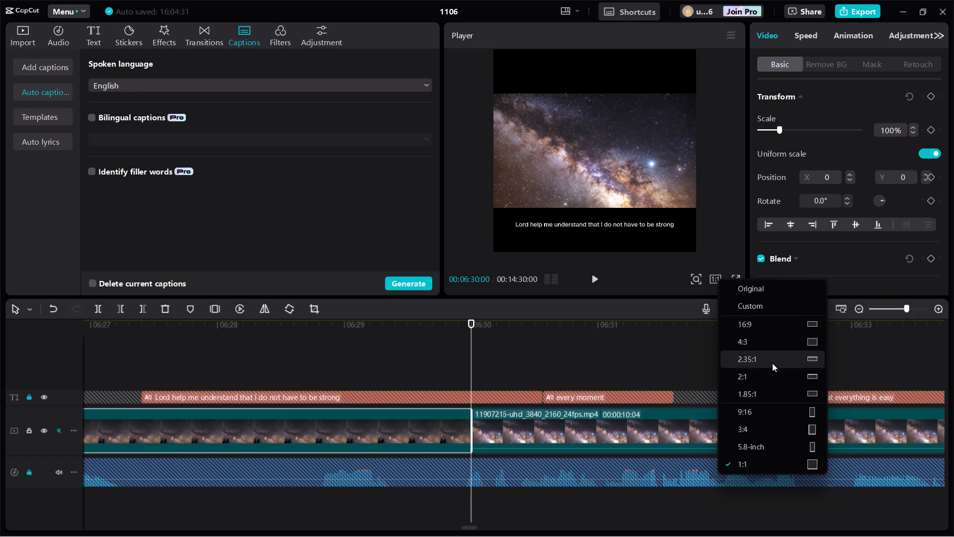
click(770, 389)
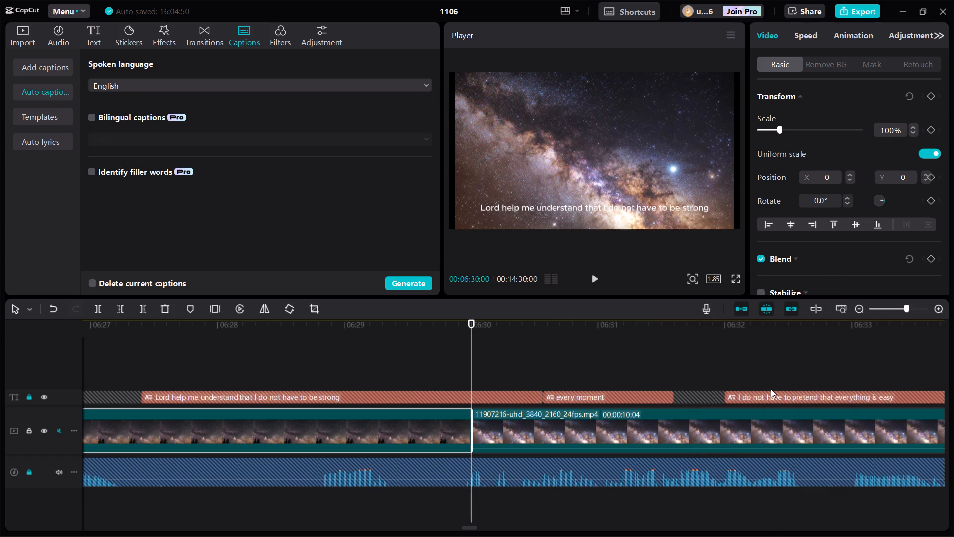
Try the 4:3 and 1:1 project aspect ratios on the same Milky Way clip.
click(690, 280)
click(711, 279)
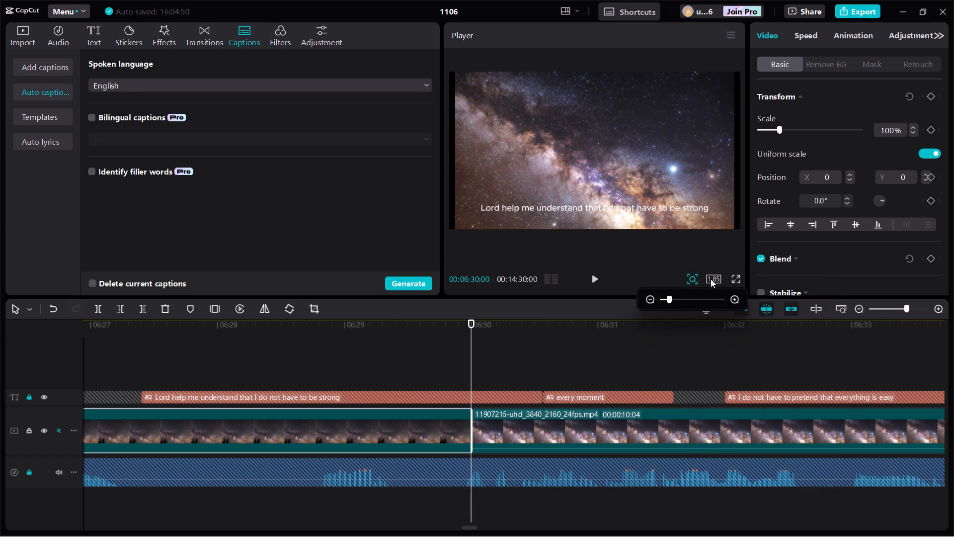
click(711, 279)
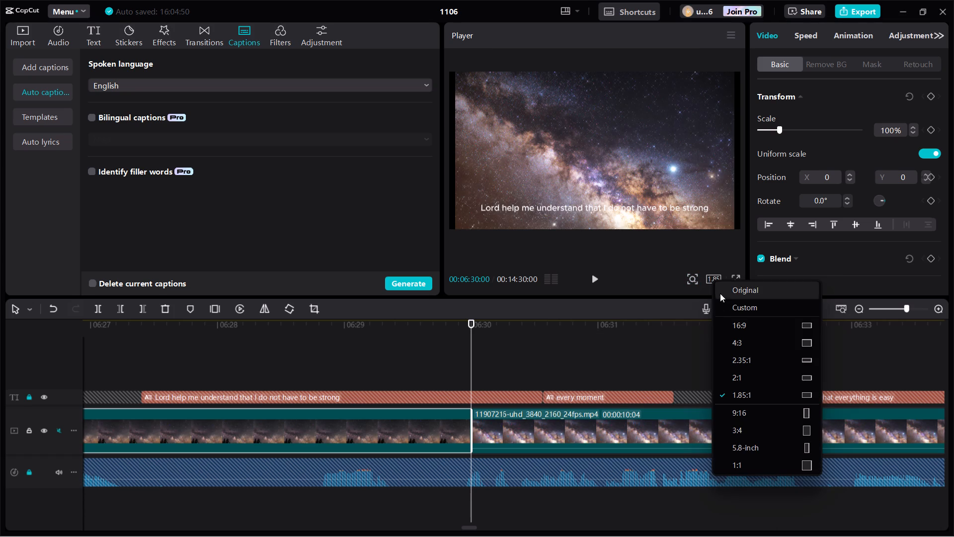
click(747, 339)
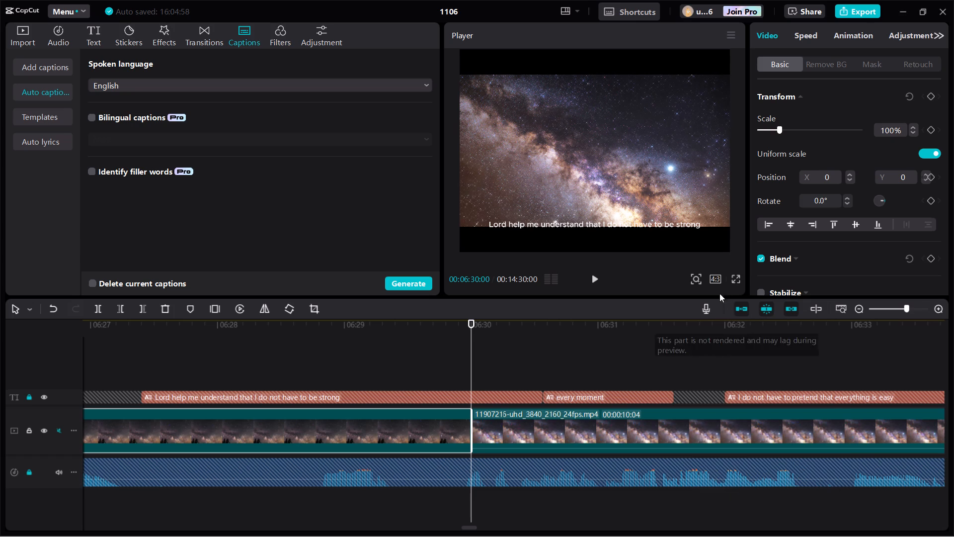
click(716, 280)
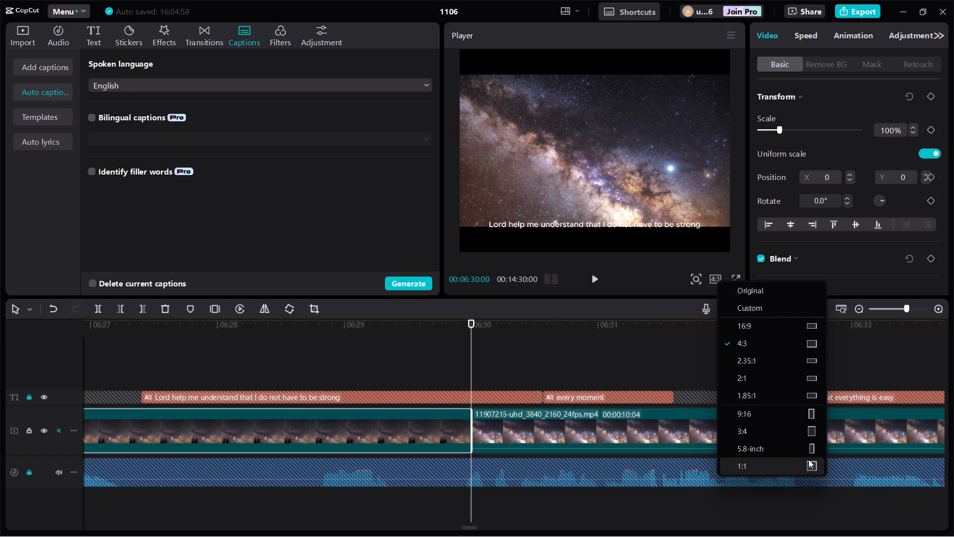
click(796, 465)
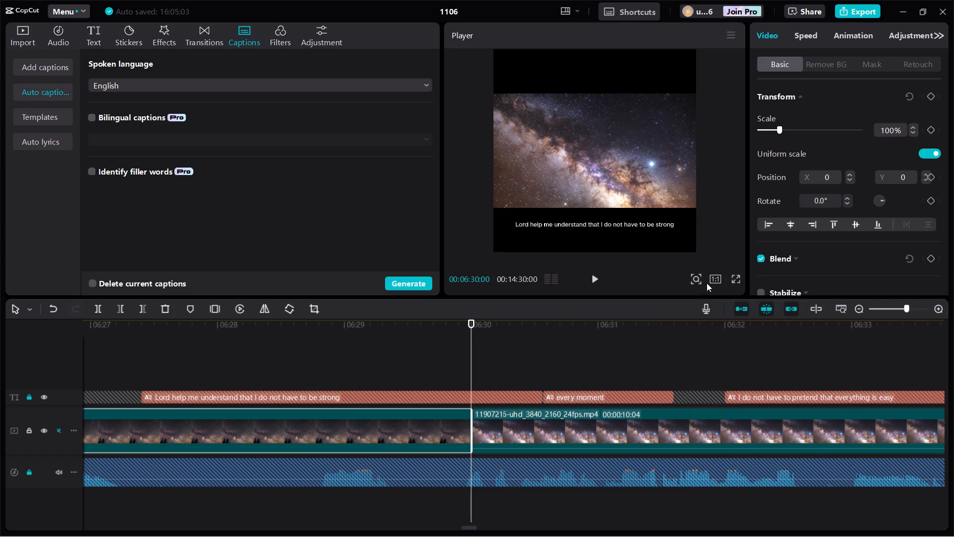
Set the project's aspect ratio to 4:3.
click(717, 277)
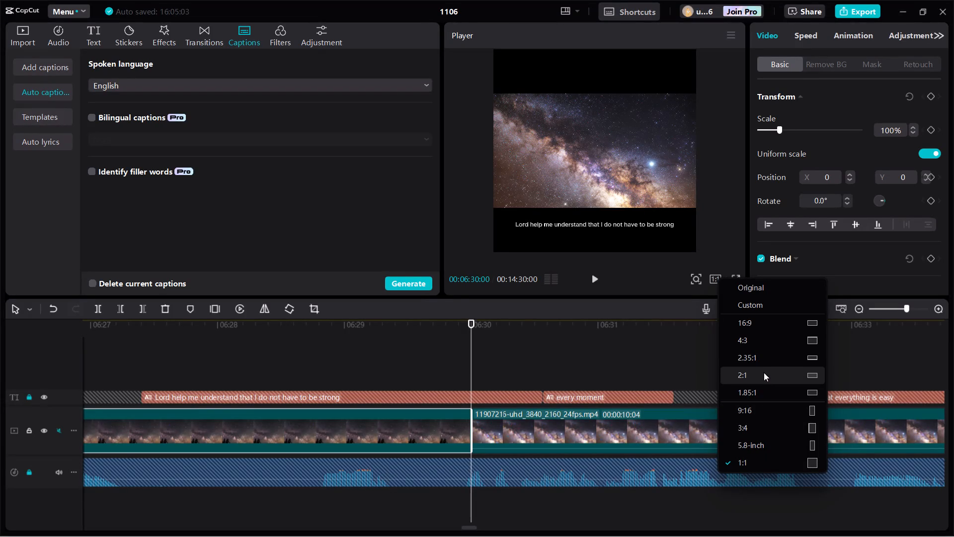
click(764, 344)
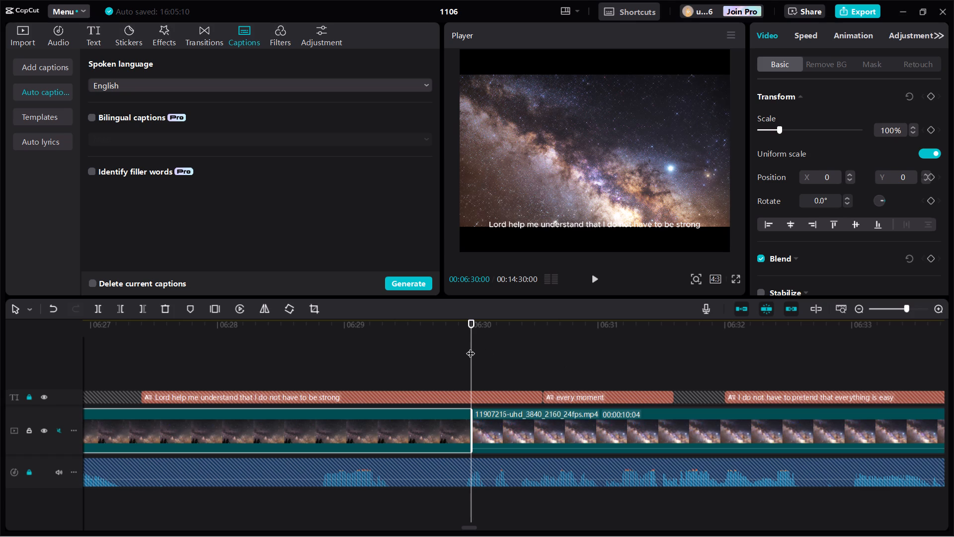
Change the project's aspect ratio to 1.85:1 in the project settings and save them.
drag(471, 347, 804, 355)
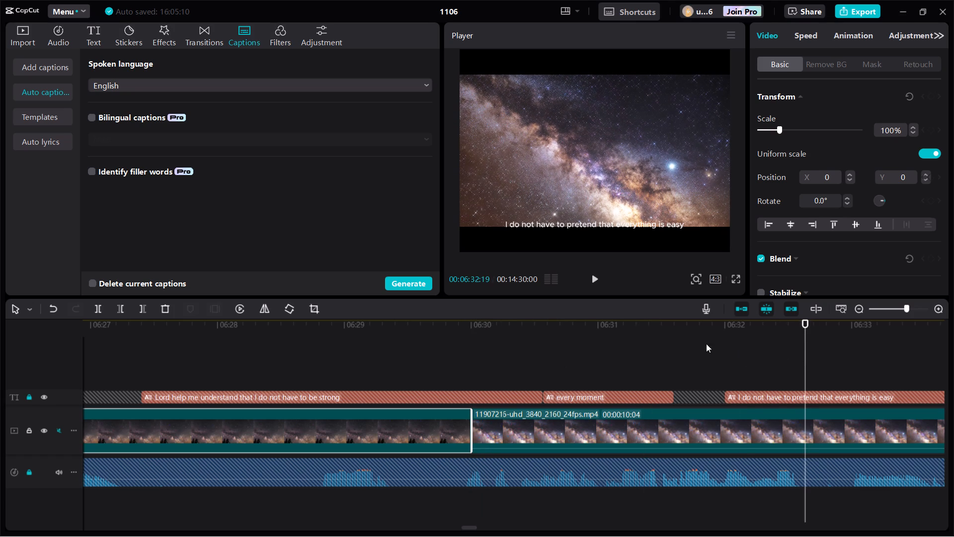
click(469, 357)
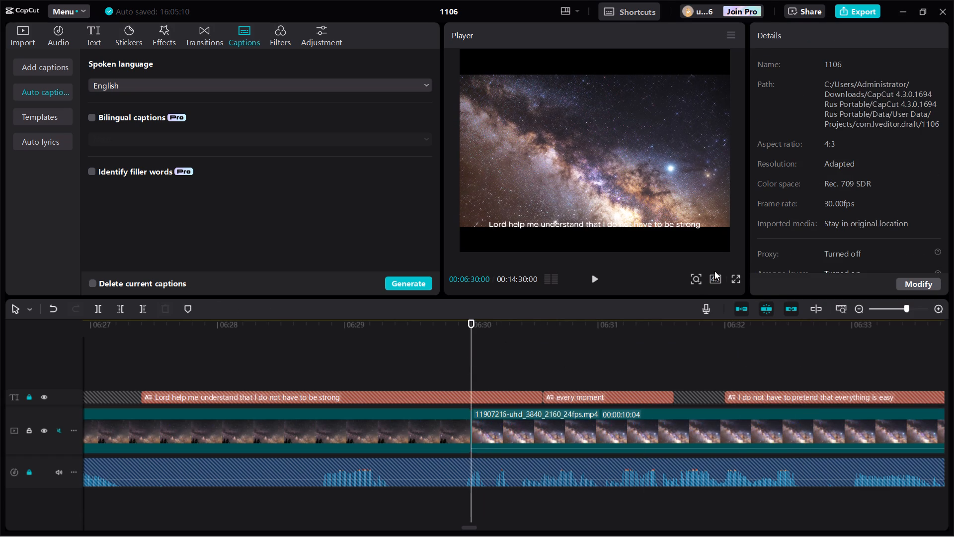
click(715, 271)
click(716, 279)
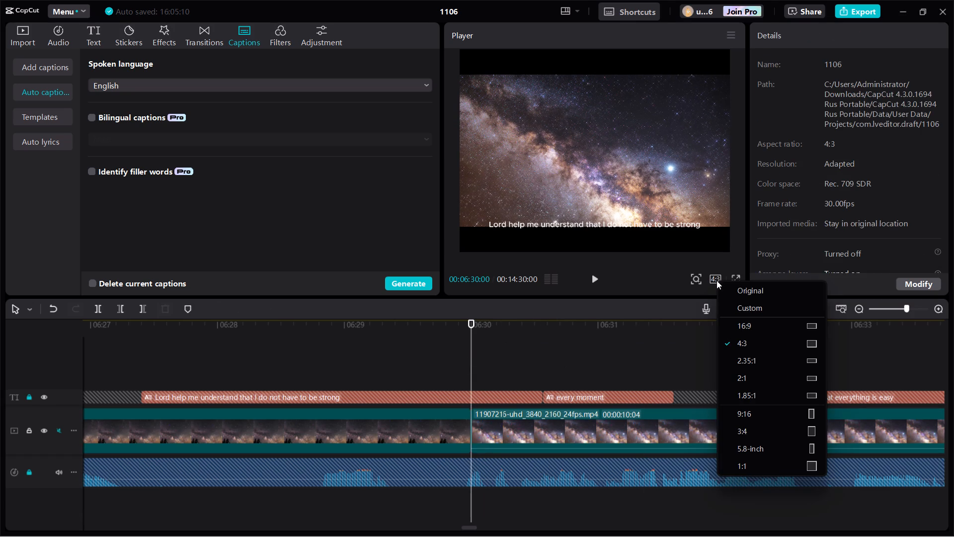
click(747, 307)
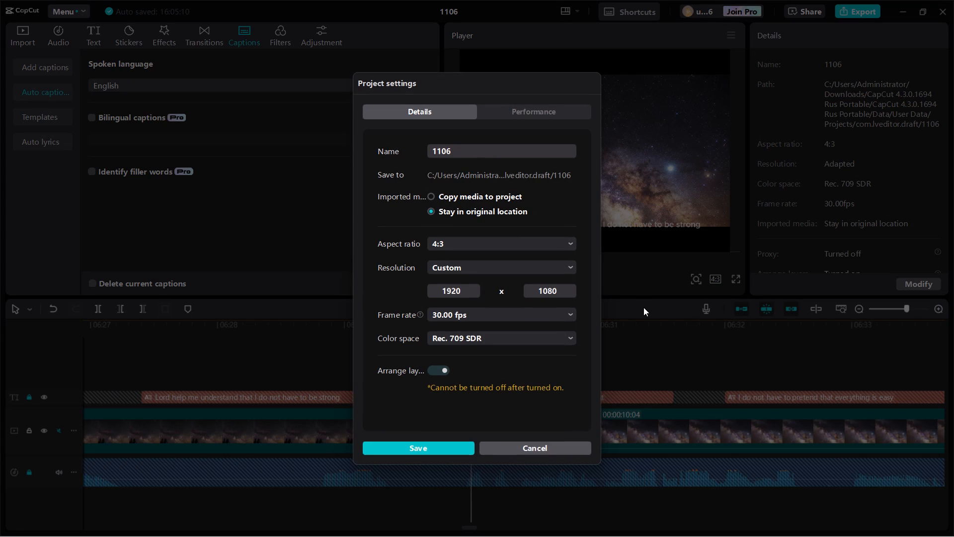
click(570, 243)
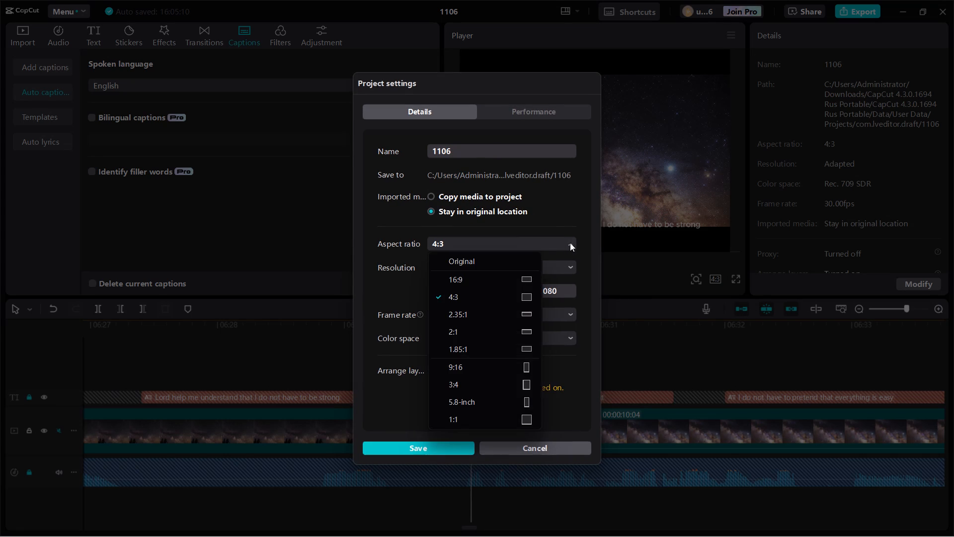
scroll(493, 379, down, 3)
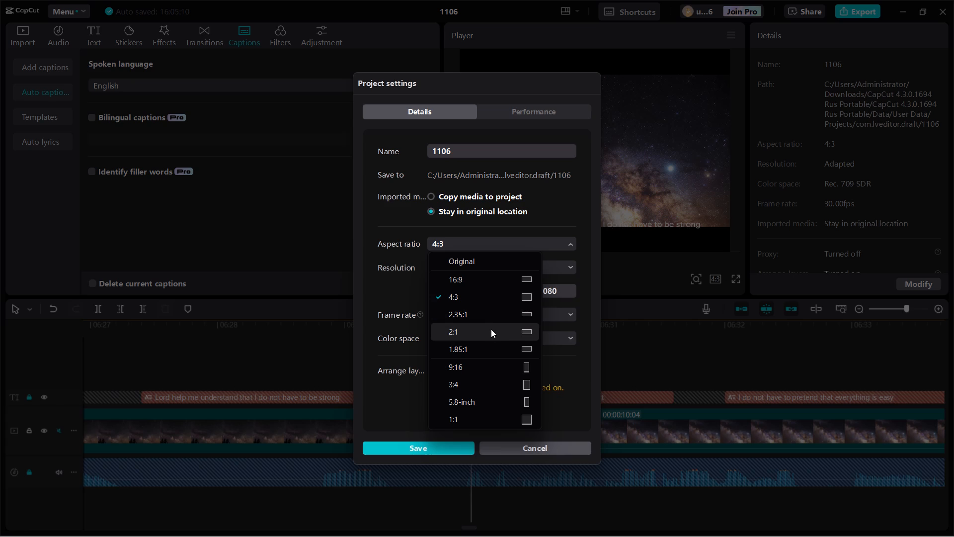
click(489, 348)
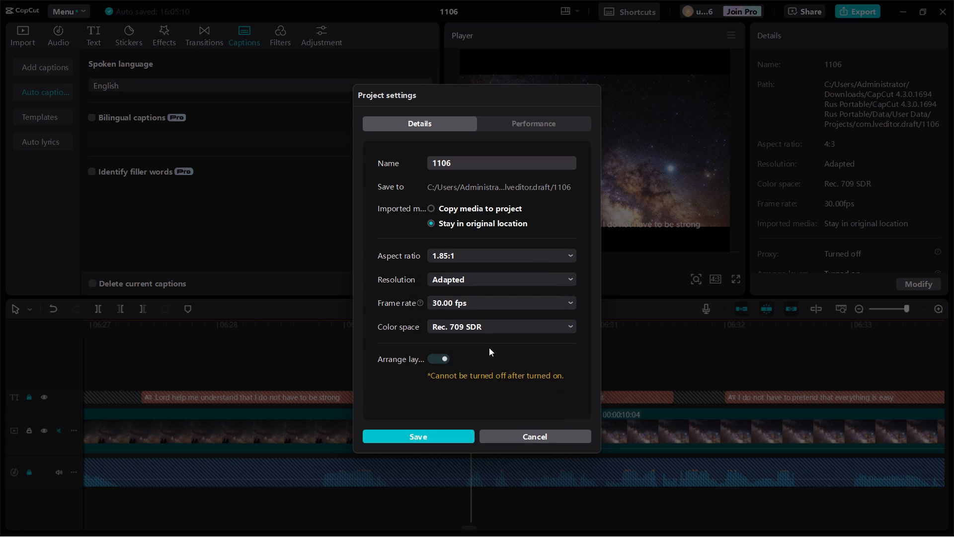
click(450, 440)
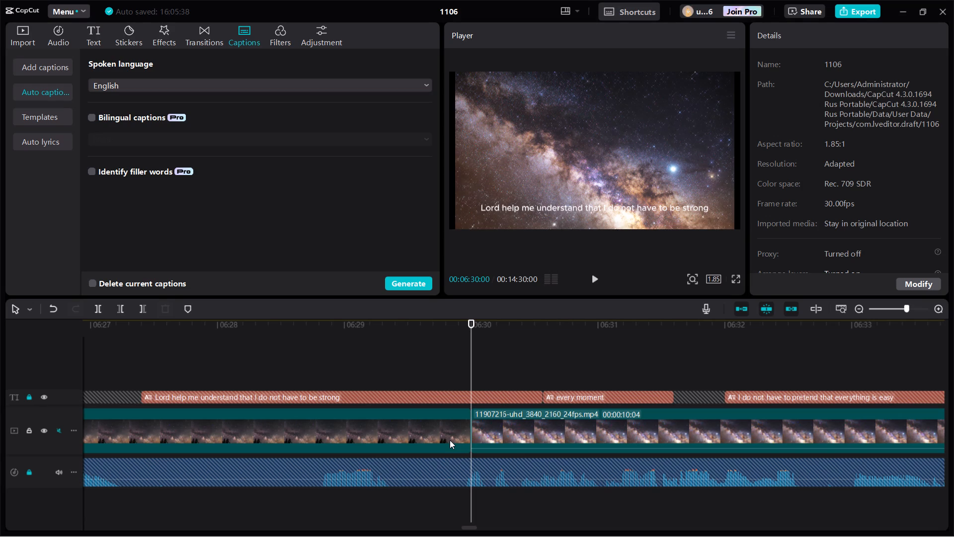
Zoom in the player preview one increment and briefly play the Milky Way clip 11907216 from 00:06:30:00.
click(426, 435)
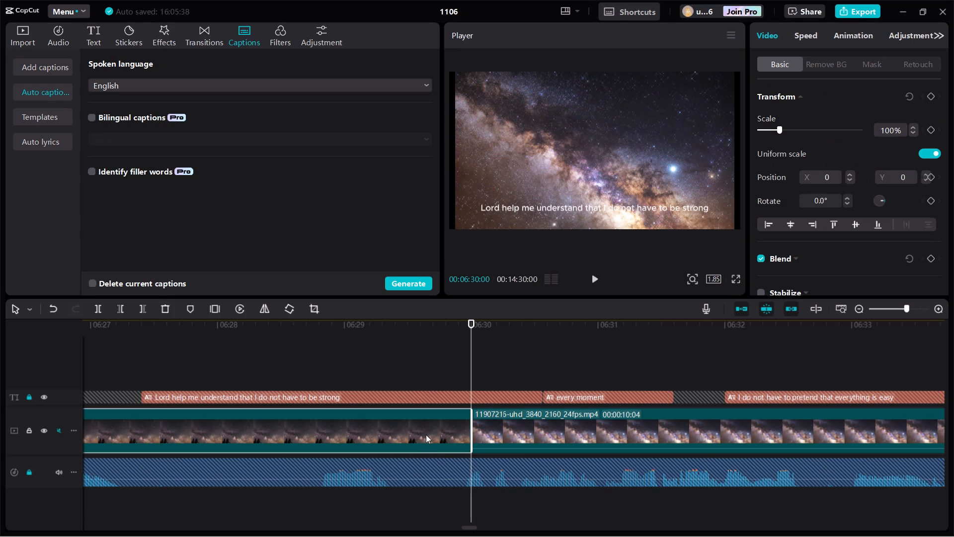
click(695, 277)
click(735, 299)
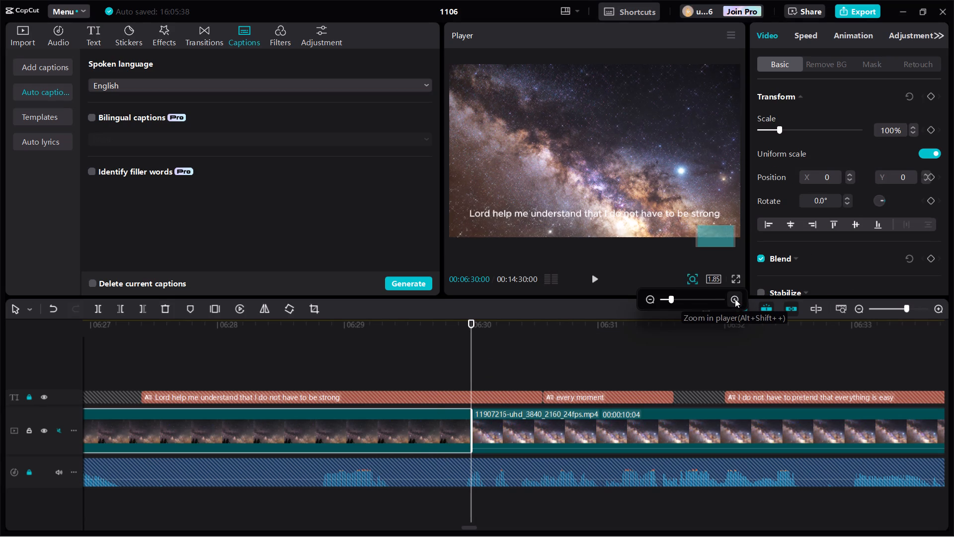
click(614, 174)
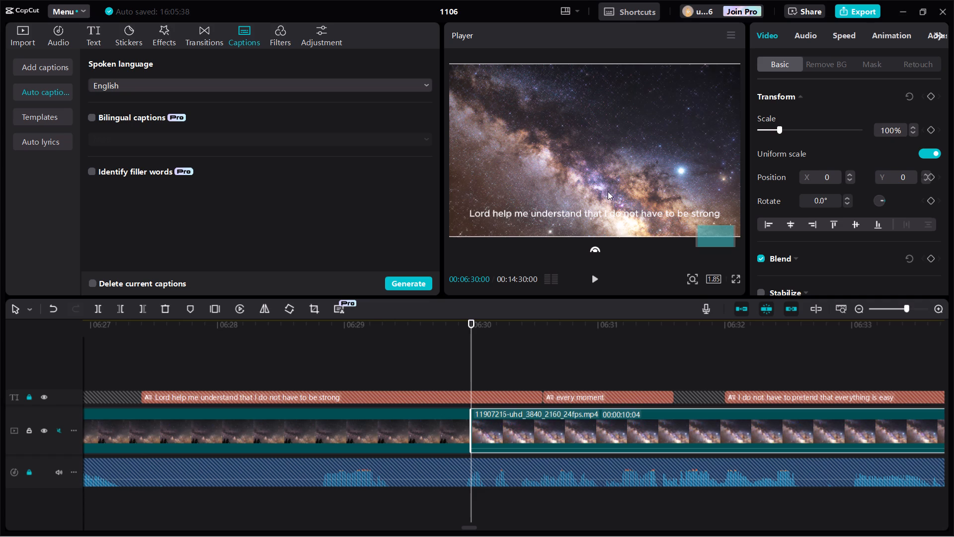
click(437, 431)
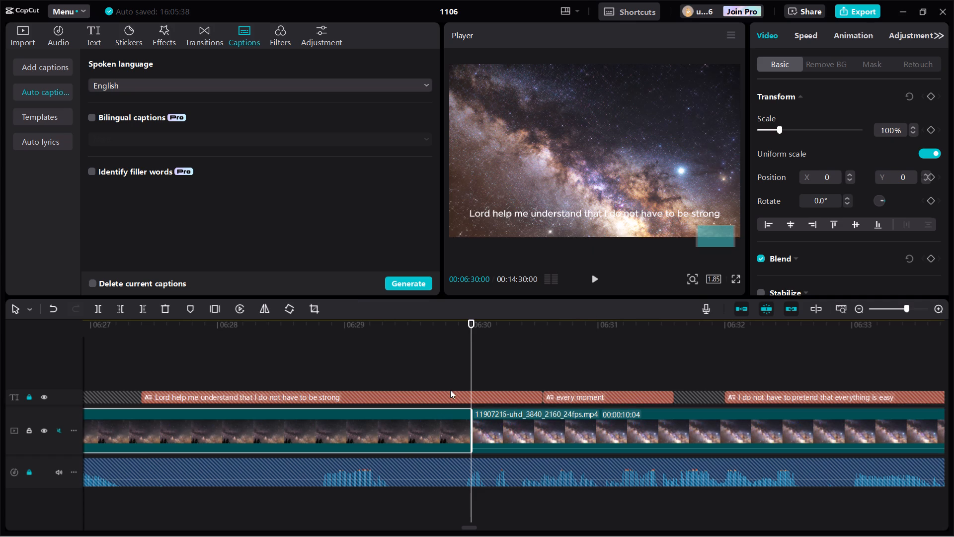
click(595, 280)
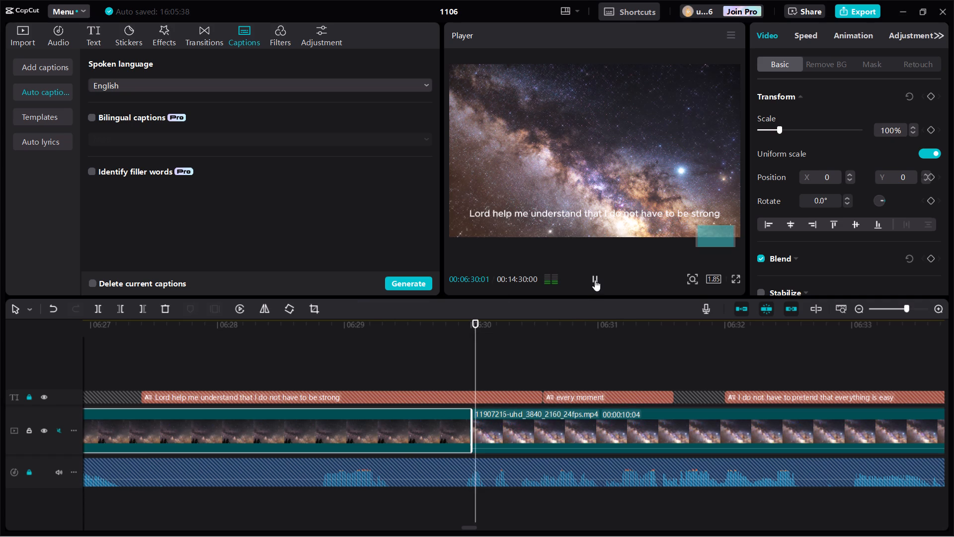
click(595, 280)
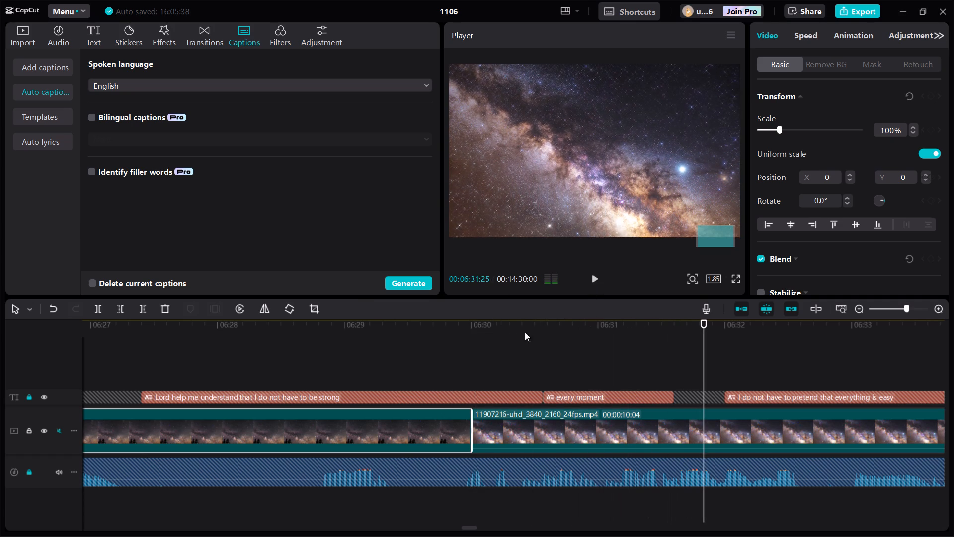
Trim the end of the Milky Way clip 11907216 to 00:06:39:00, before the night sky clip 12145844.
click(470, 336)
drag(472, 338, 793, 346)
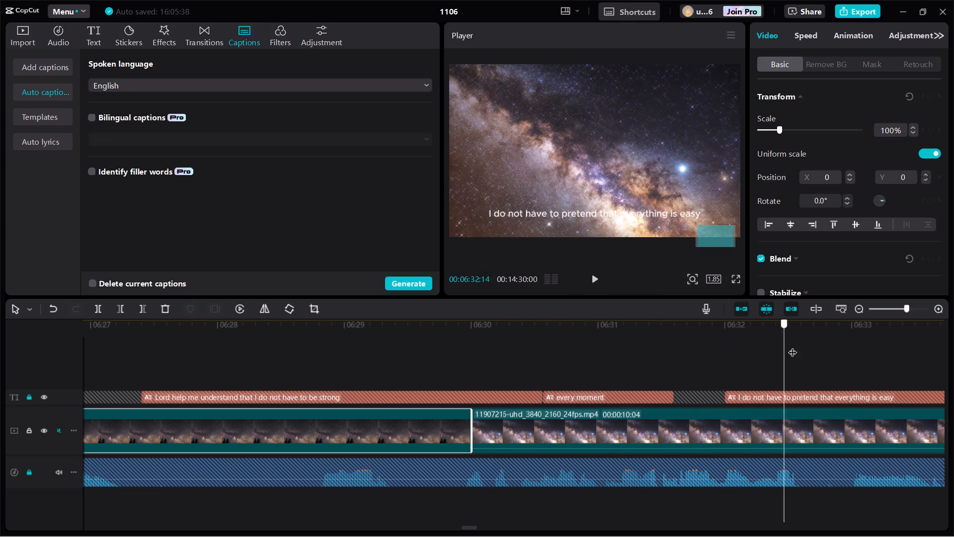
drag(793, 346, 953, 329)
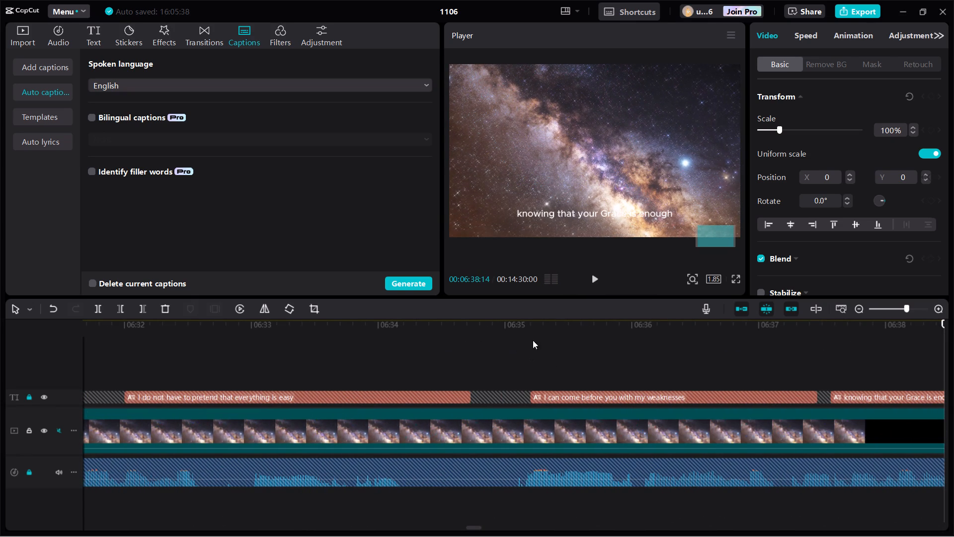
drag(945, 345, 952, 343)
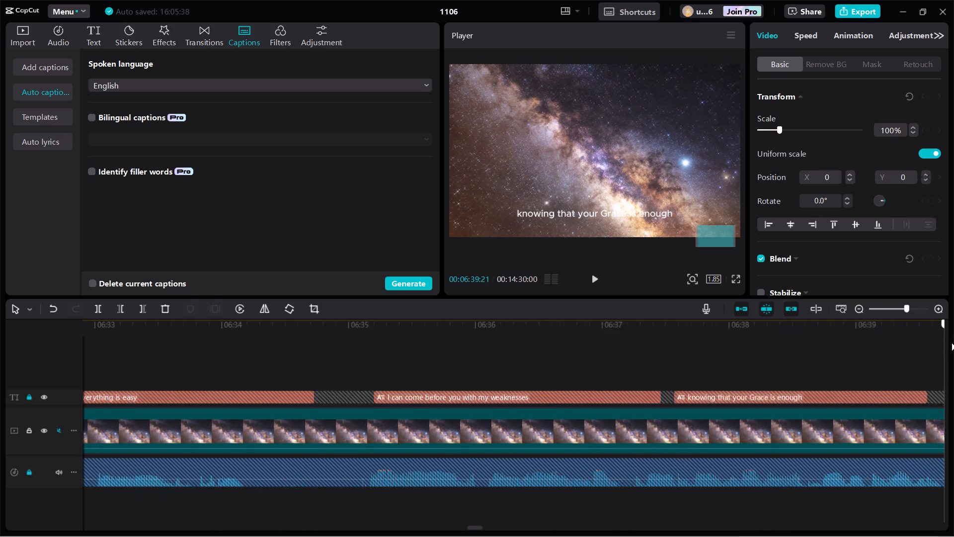
drag(952, 343, 953, 343)
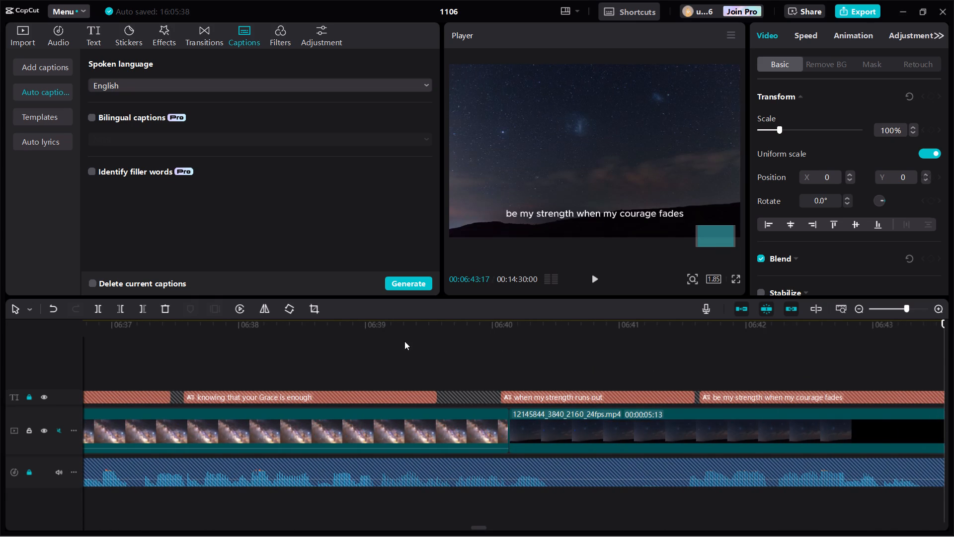
click(366, 328)
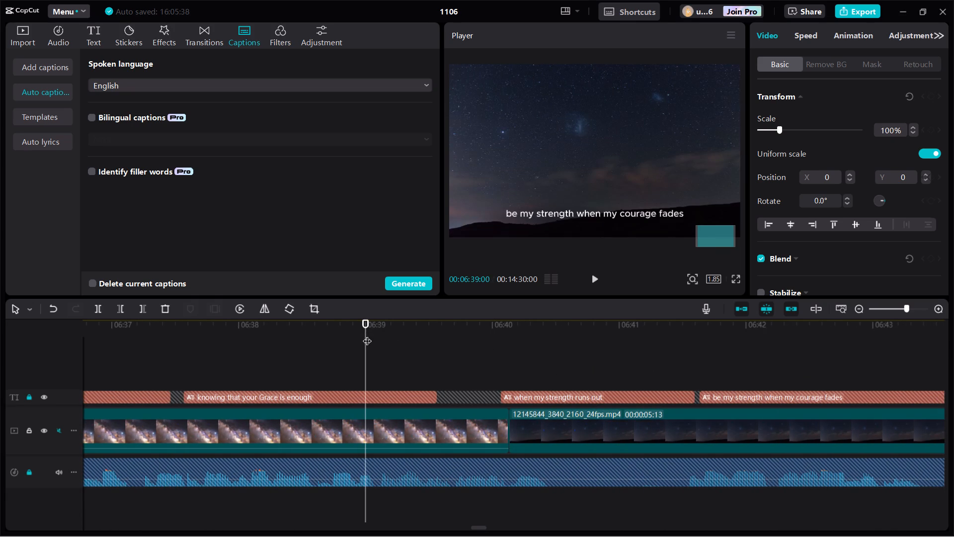
click(408, 429)
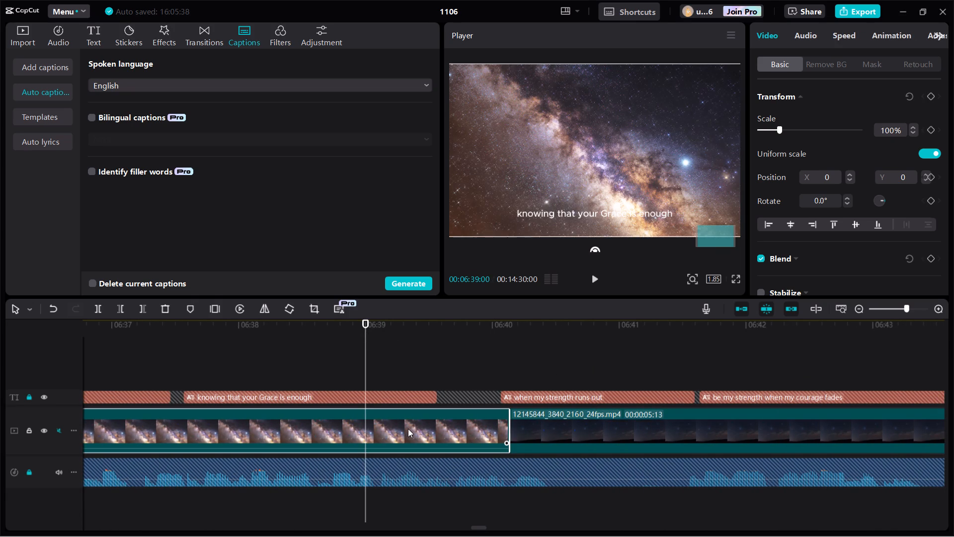
click(143, 308)
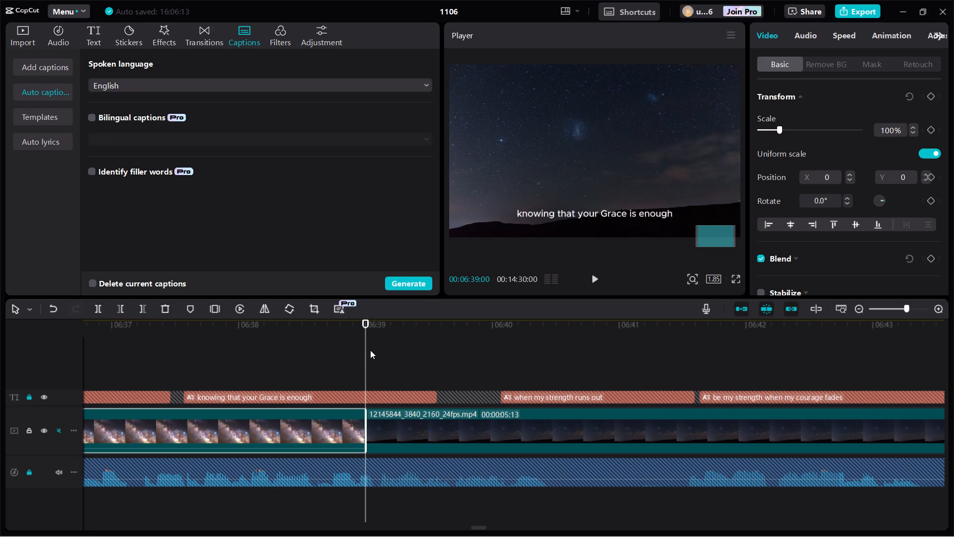
Trim the end of the spiral galaxy clip 12202872 to 00:06:57:00, before clip 12247944.
drag(367, 354, 761, 369)
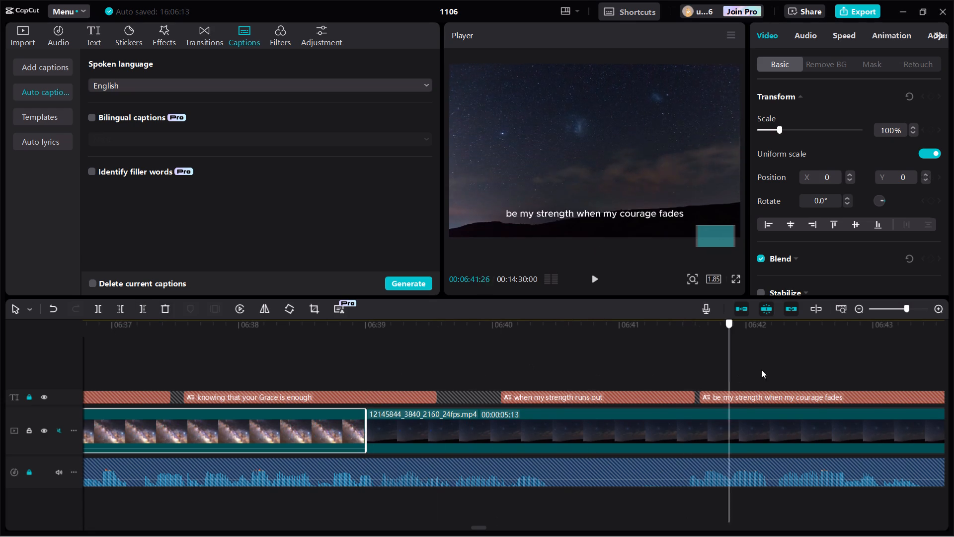
drag(761, 369, 953, 372)
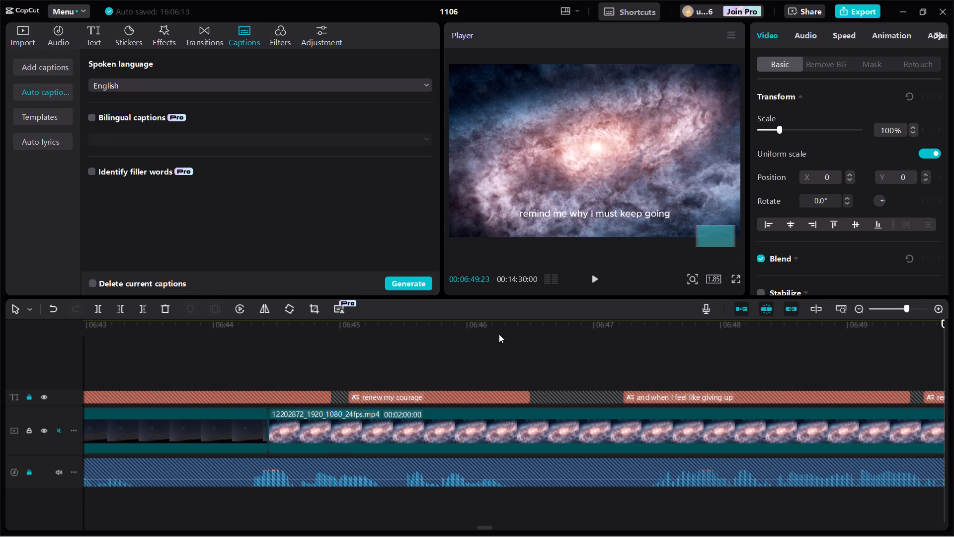
click(723, 326)
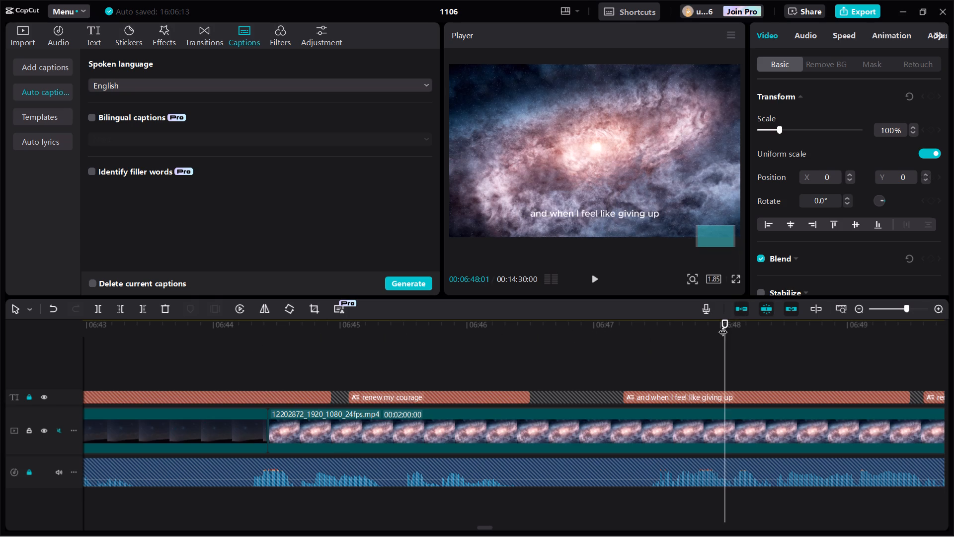
drag(726, 342, 953, 350)
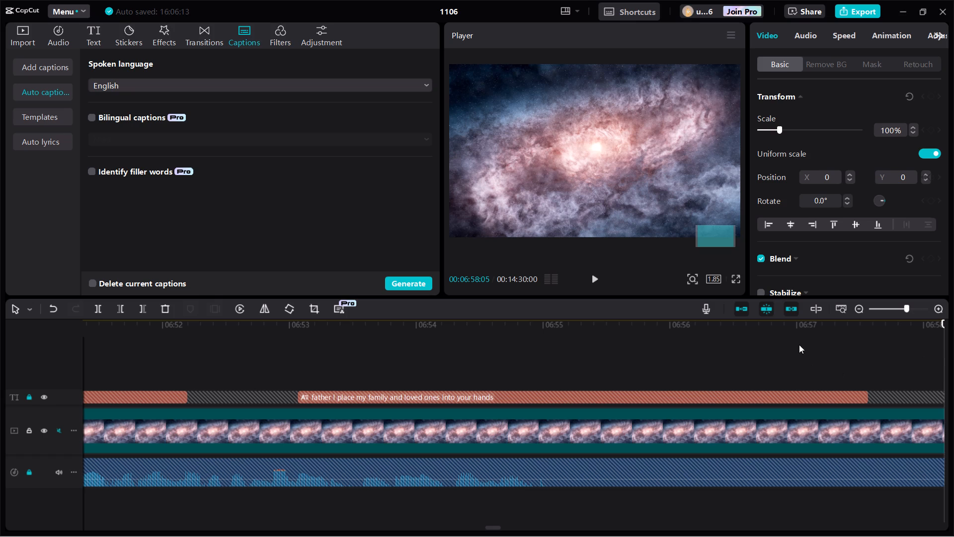
click(796, 321)
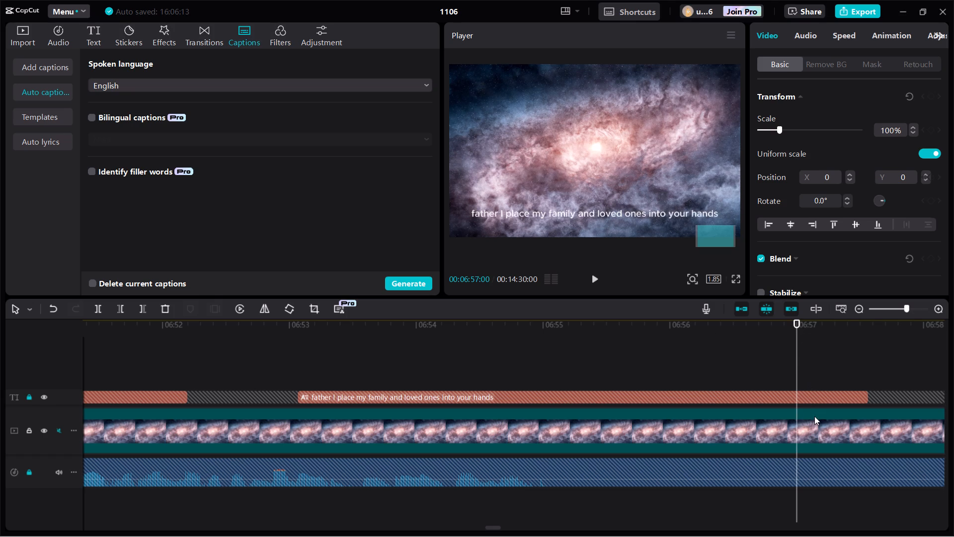
click(814, 422)
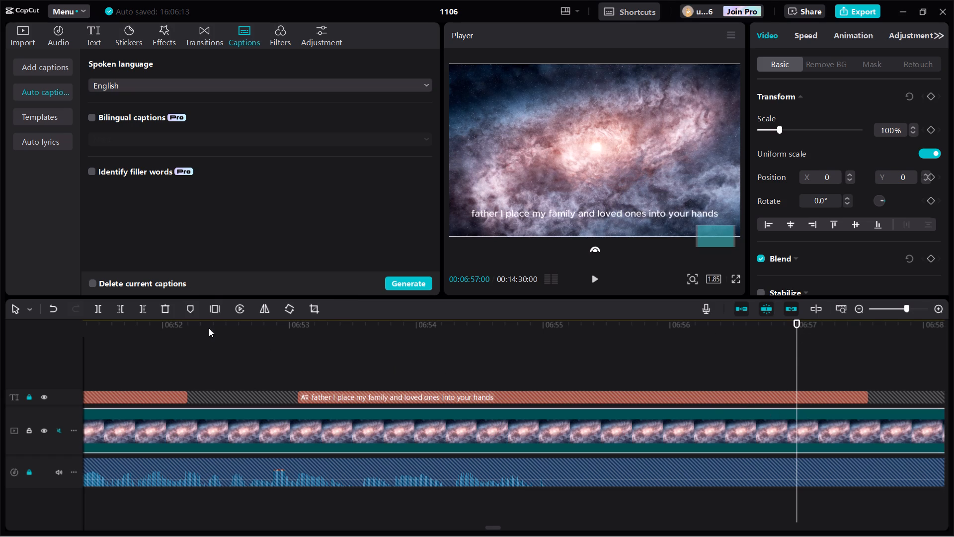
click(140, 312)
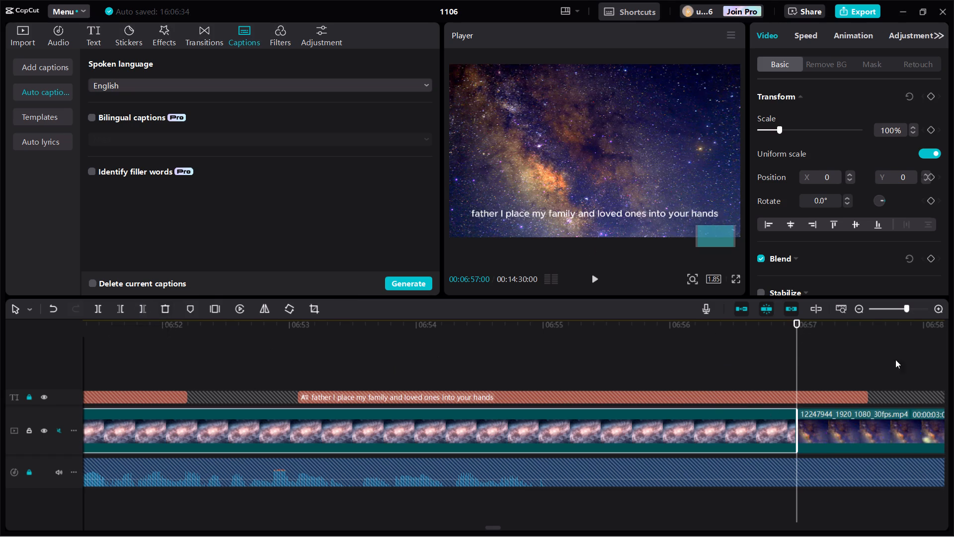
Trim the end of the night landscape clip 12423863 to 00:07:03:00, before the Milky Way clip 12973675.
drag(796, 358, 953, 355)
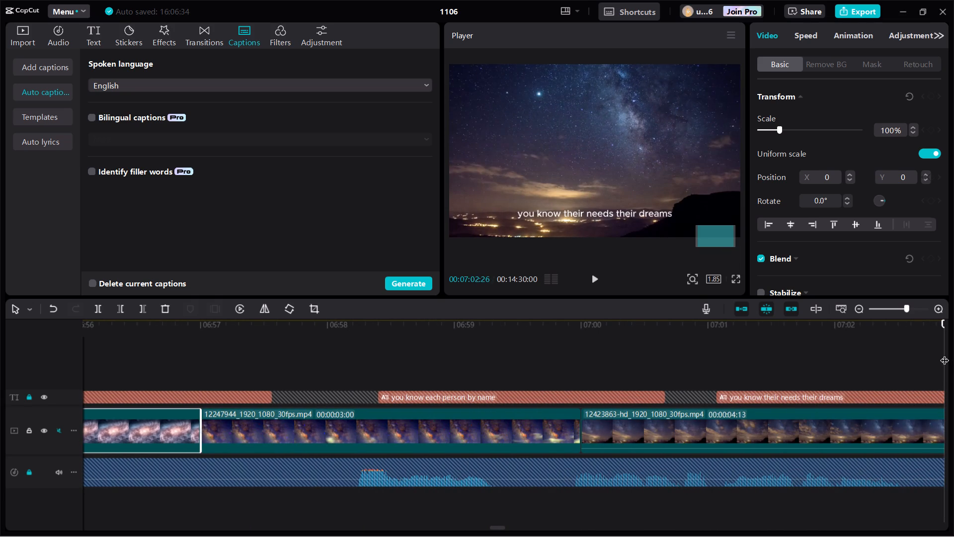
drag(945, 354, 953, 351)
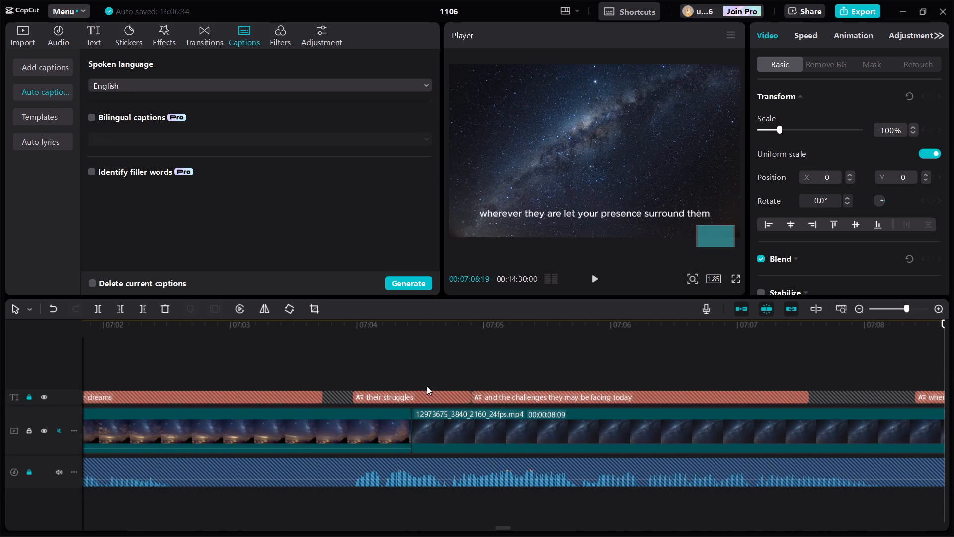
click(231, 330)
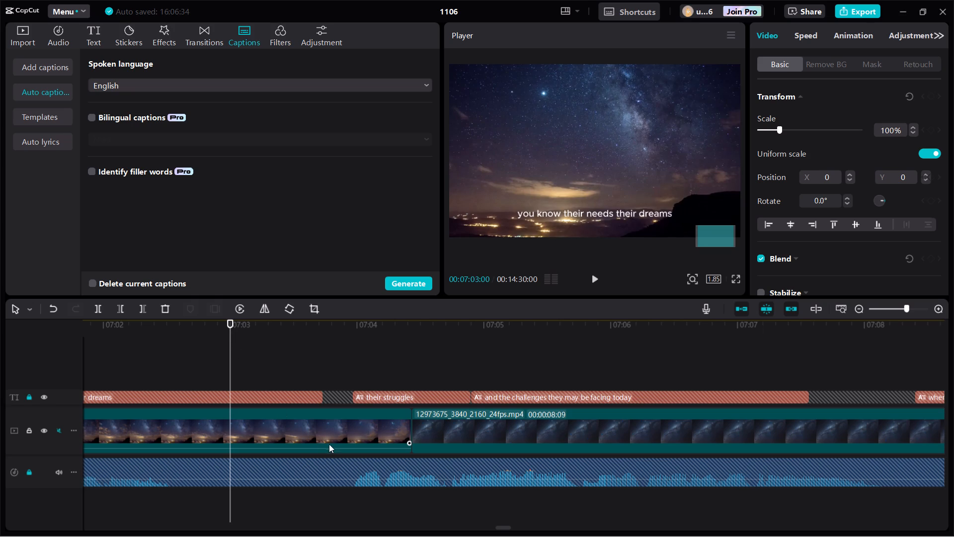
click(336, 428)
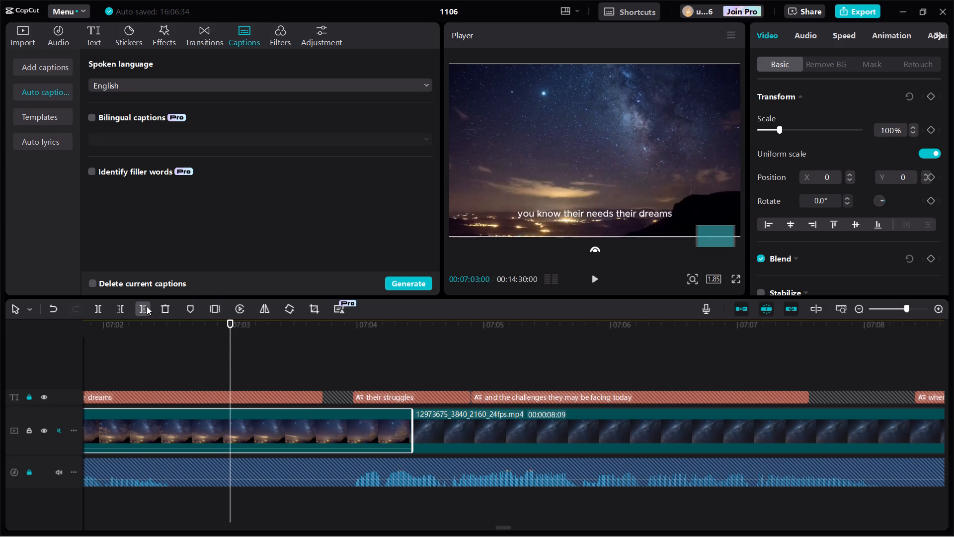
click(146, 306)
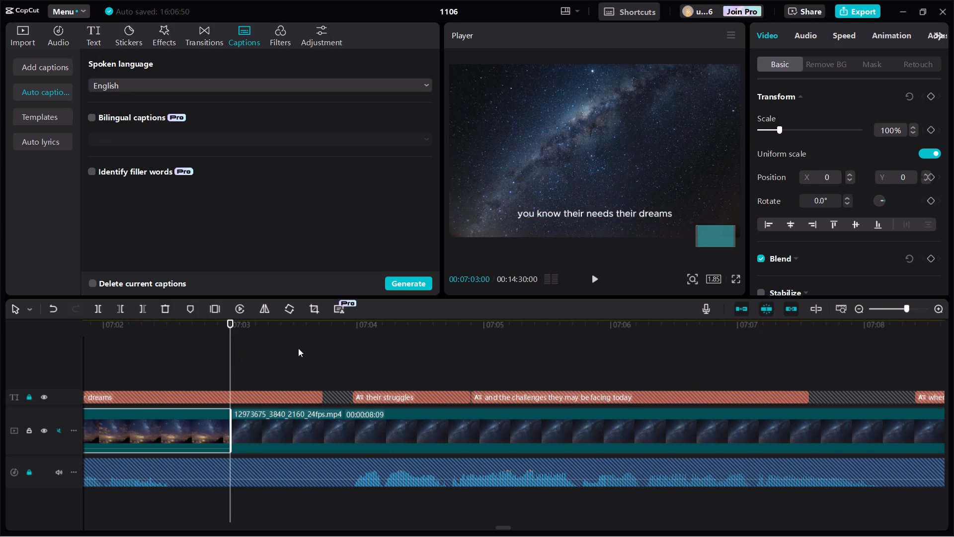
Trim the end of the university campus clip 13638410 to 00:07:30:00, before the night sky clip 13667021.
drag(231, 346, 745, 332)
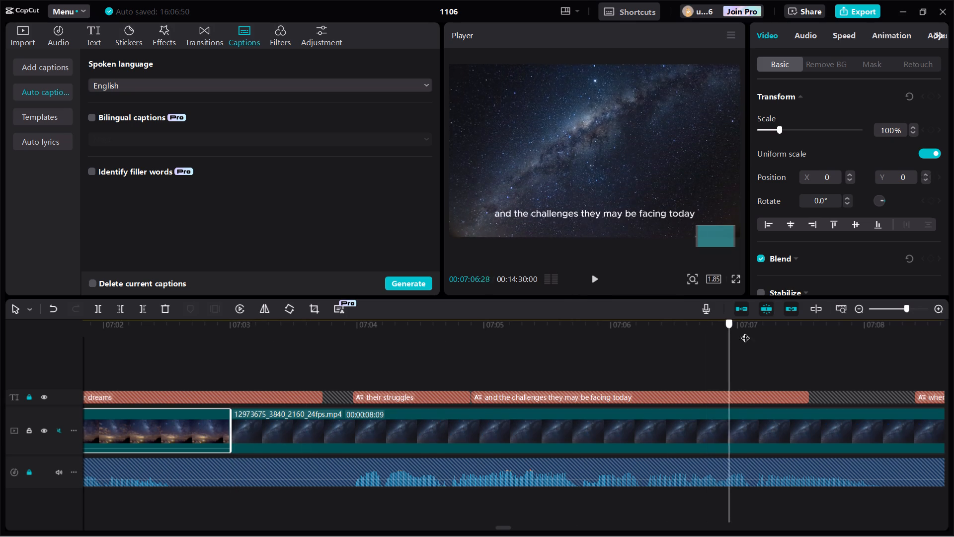
drag(745, 332, 939, 315)
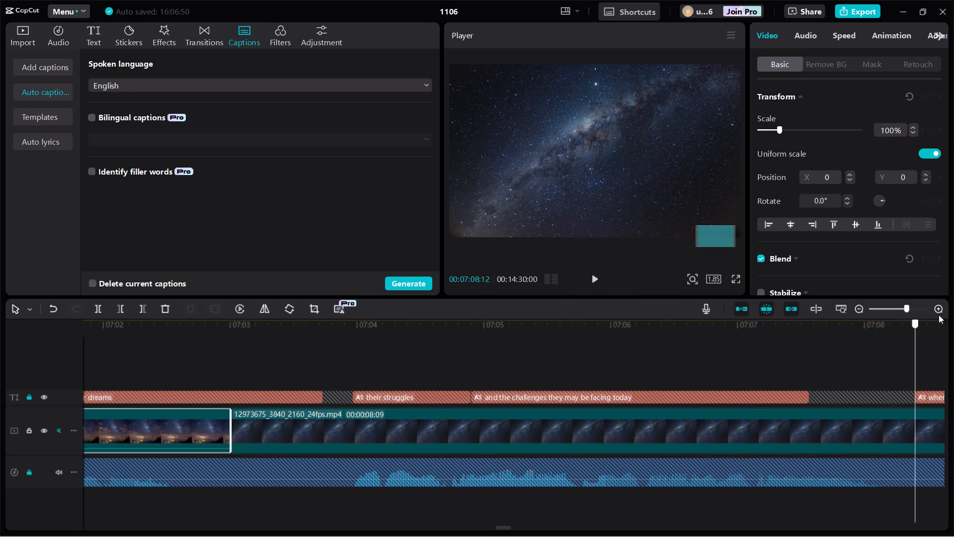
drag(939, 315, 953, 314)
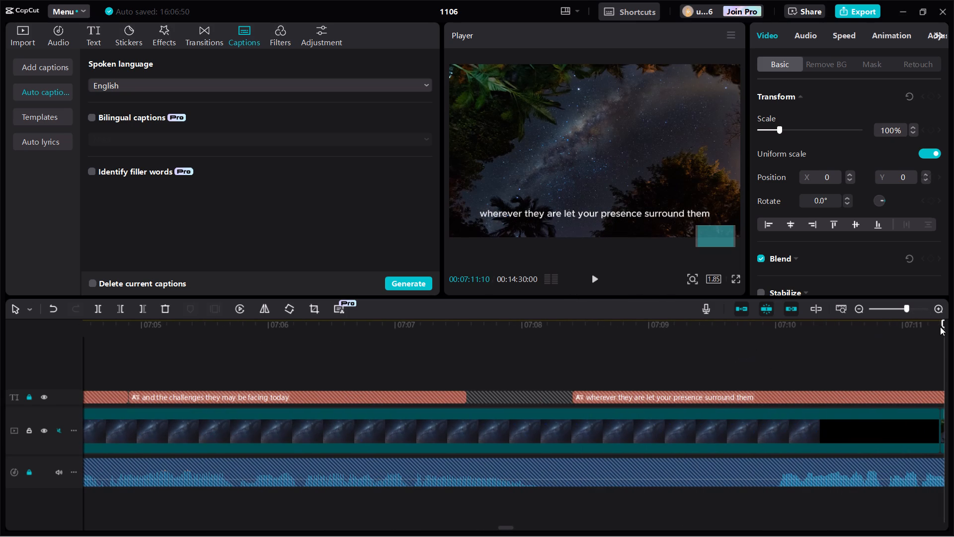
drag(943, 332, 953, 330)
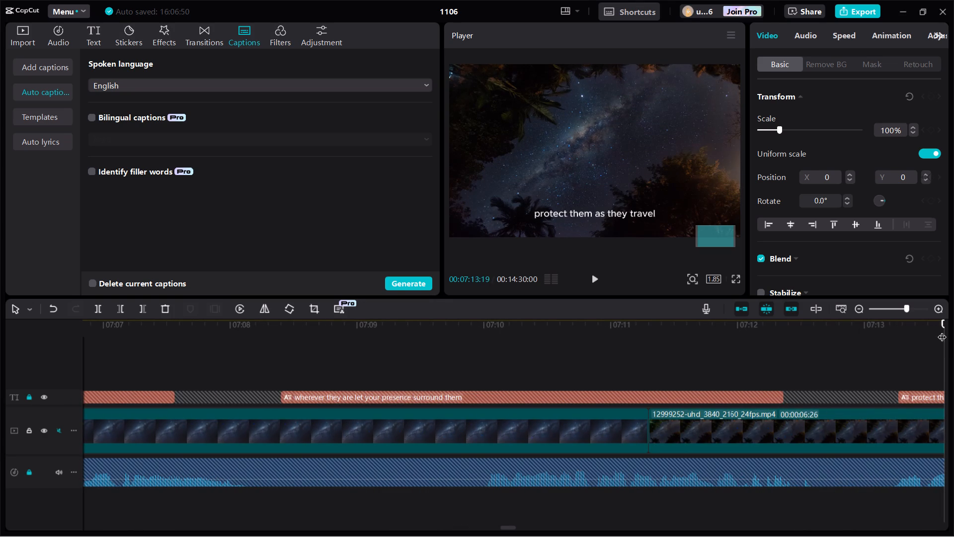
drag(945, 339, 953, 338)
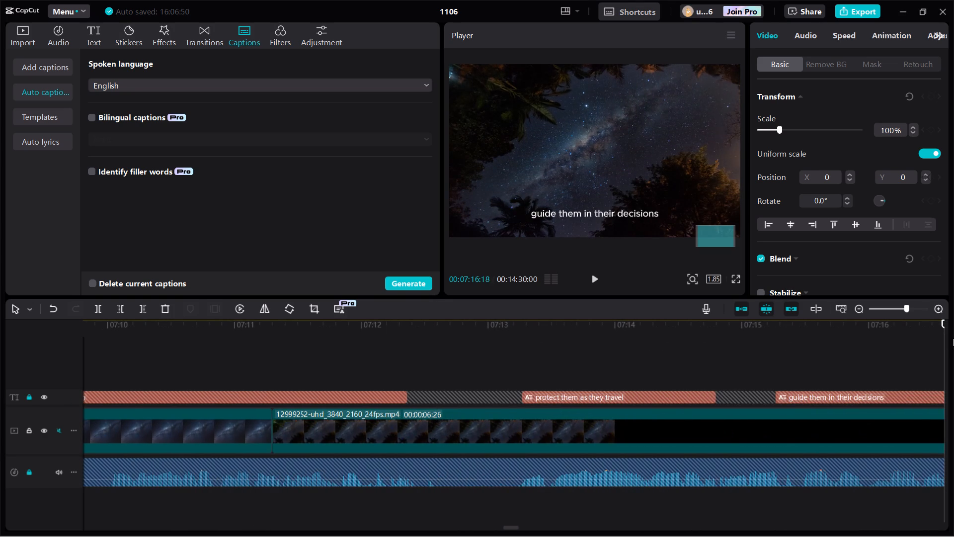
drag(944, 337, 949, 334)
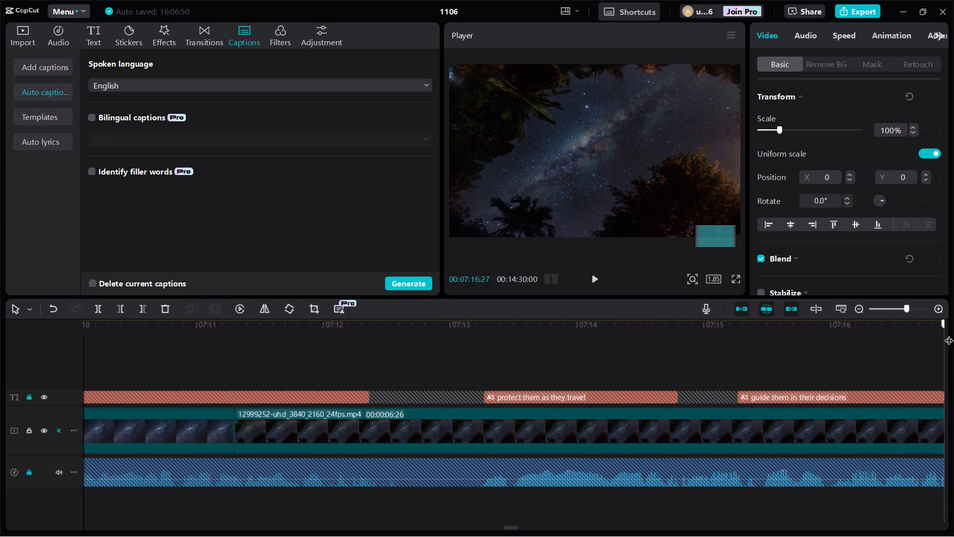
drag(949, 334, 951, 334)
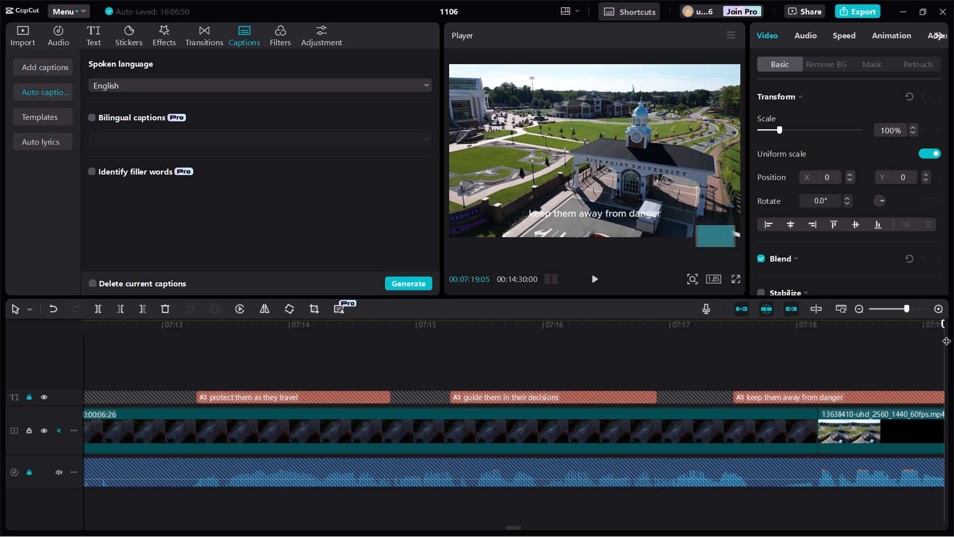
drag(944, 335, 951, 333)
drag(946, 332, 950, 332)
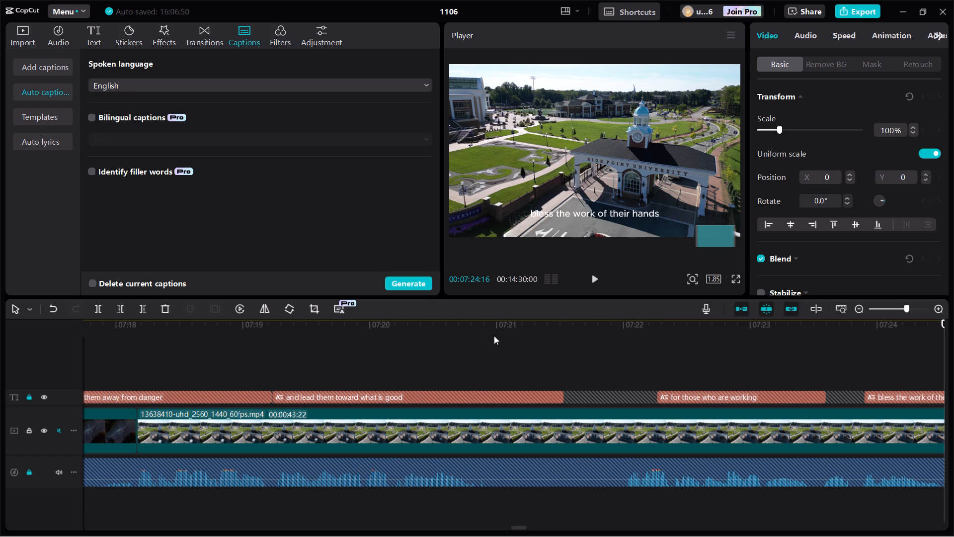
click(942, 343)
drag(945, 342, 953, 339)
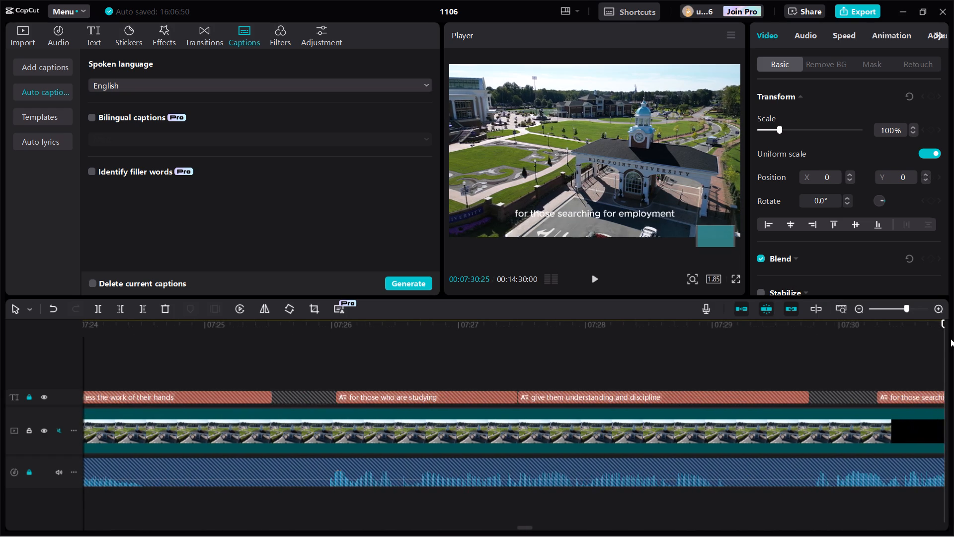
click(841, 325)
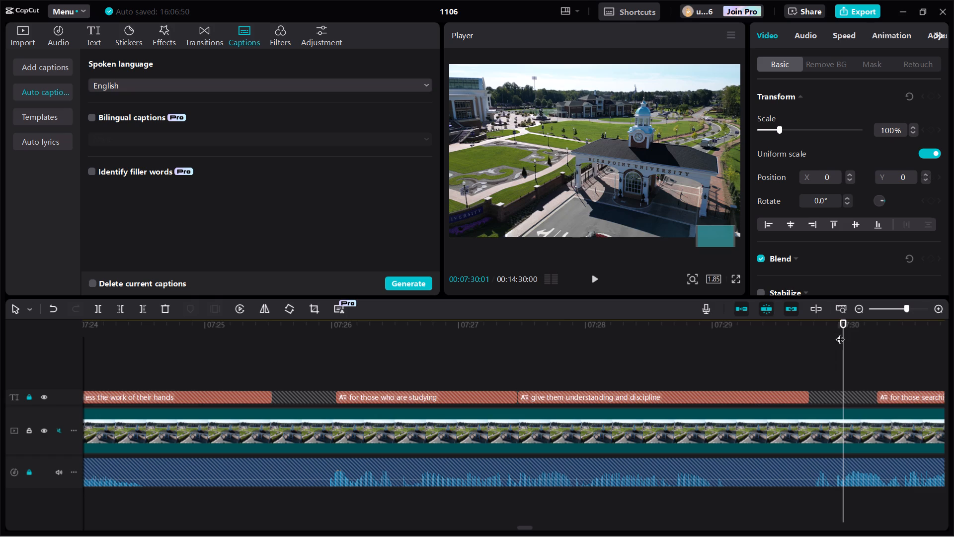
click(854, 332)
click(839, 327)
click(790, 437)
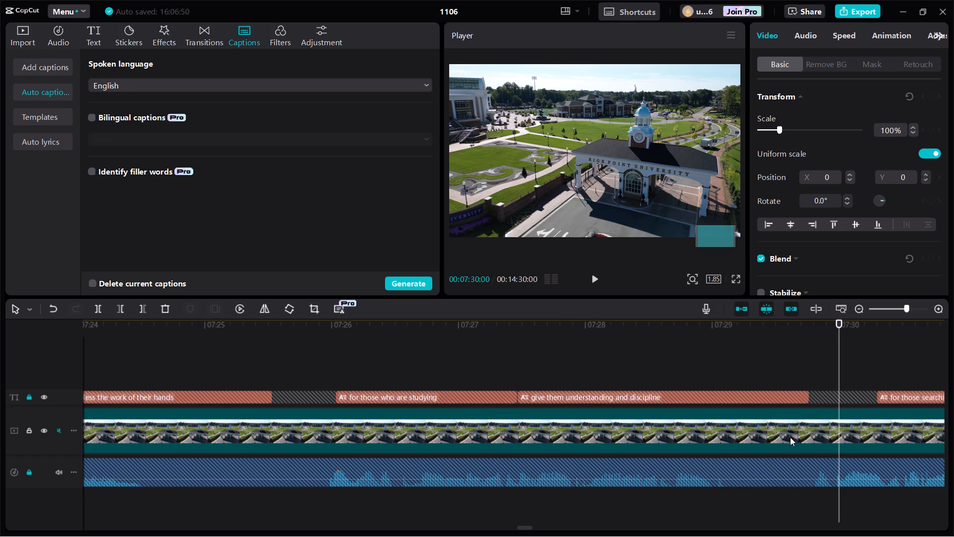
click(142, 307)
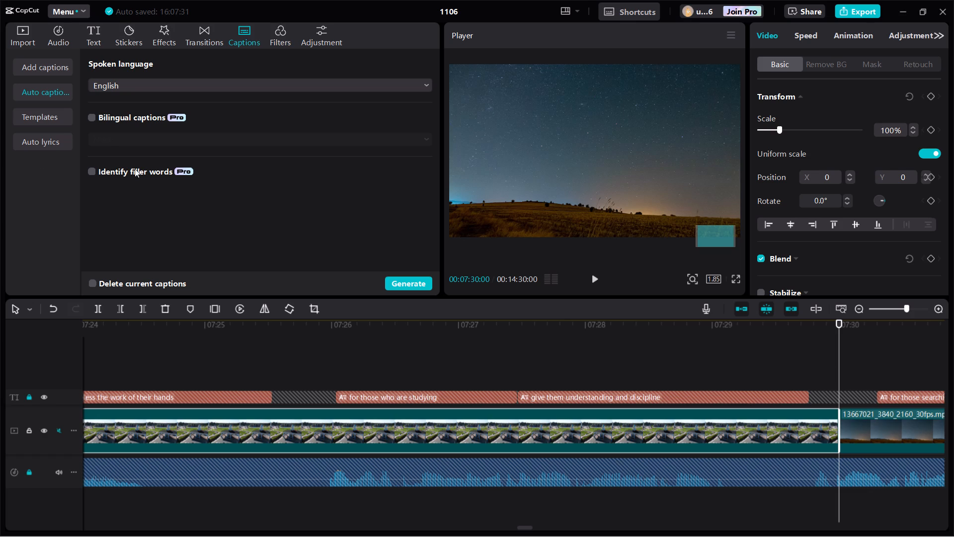
Trim the end of the Milky Way over hills clip following 13667021 to 00:07:39:00, before the watch clip 15291803.
drag(839, 339, 953, 337)
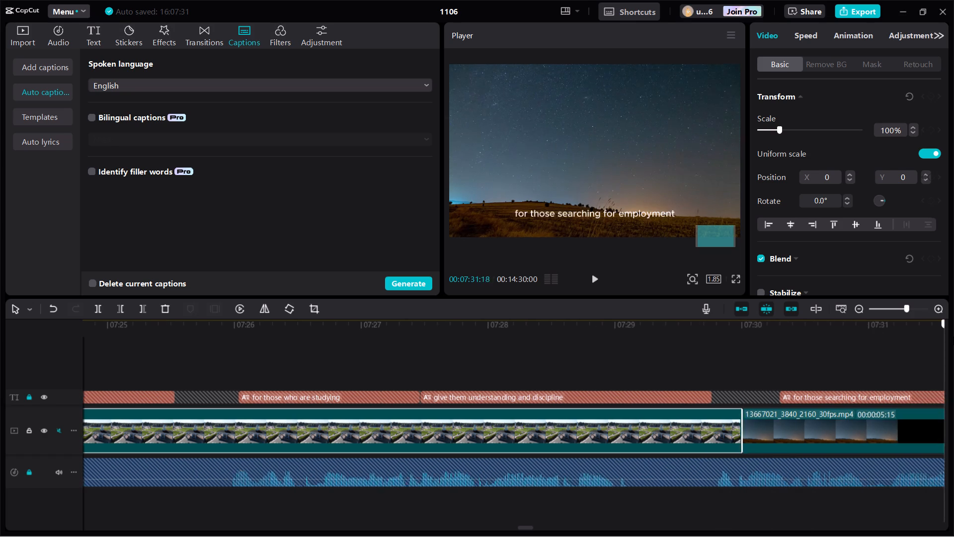
drag(953, 337, 953, 337)
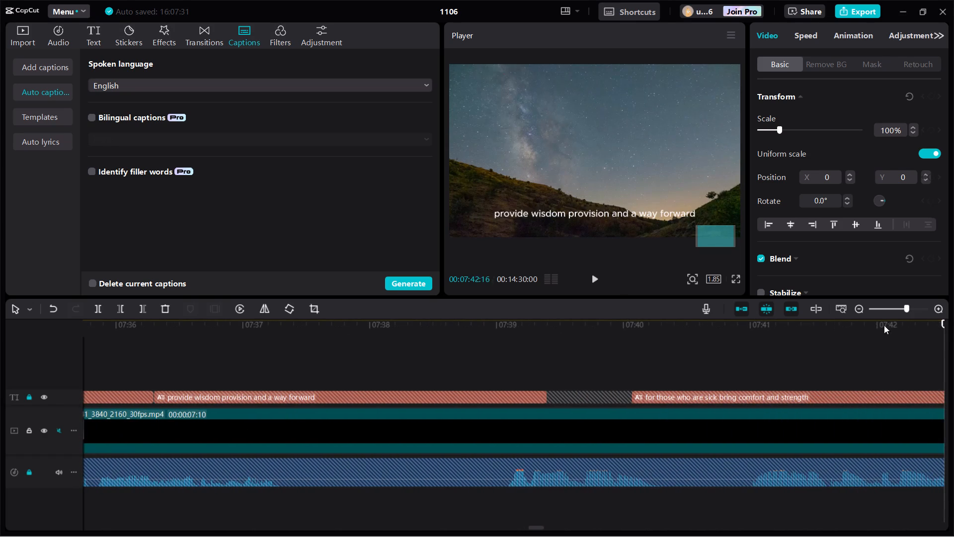
click(497, 328)
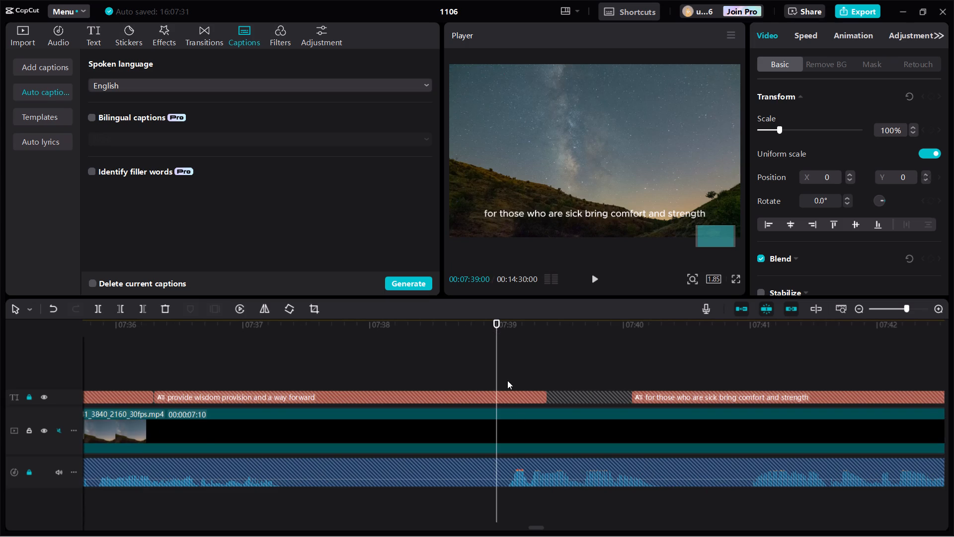
click(522, 432)
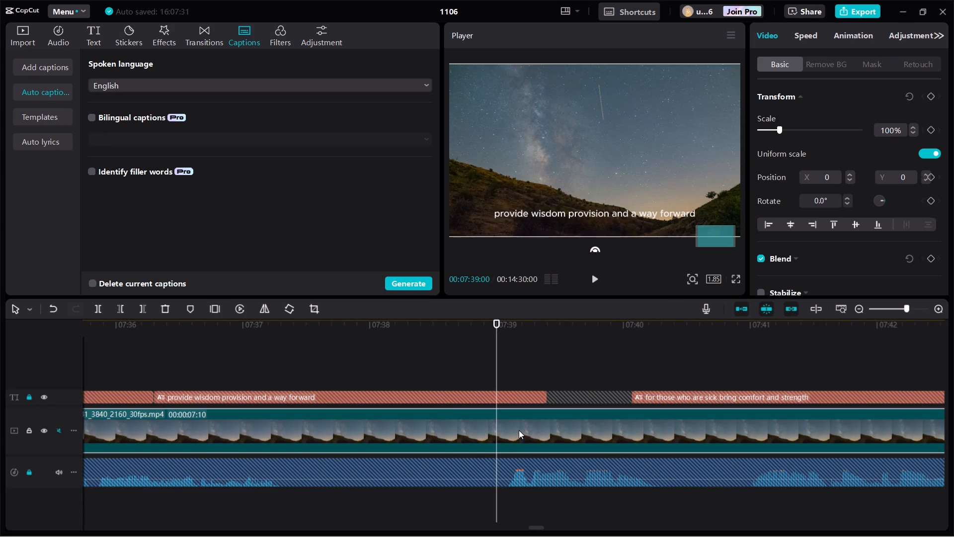
drag(490, 336, 509, 337)
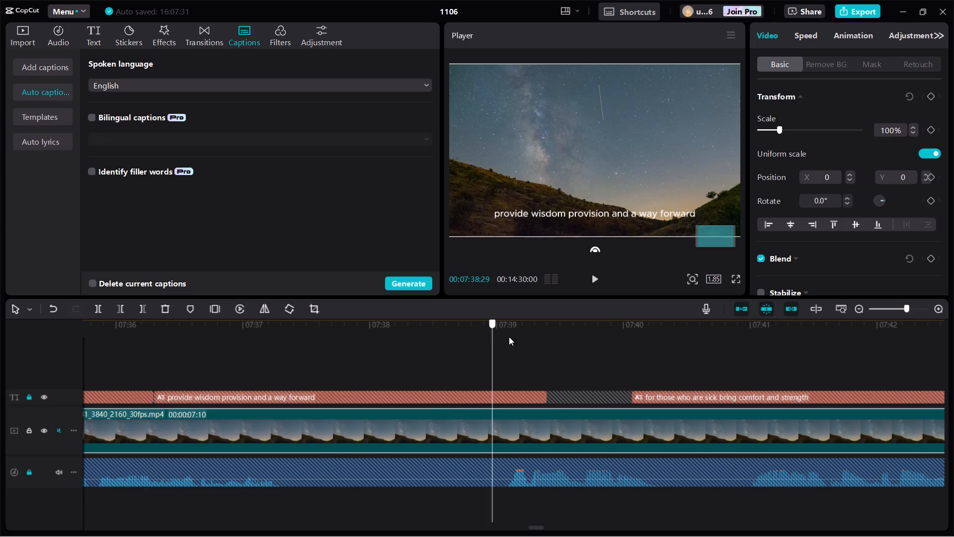
drag(509, 337, 724, 352)
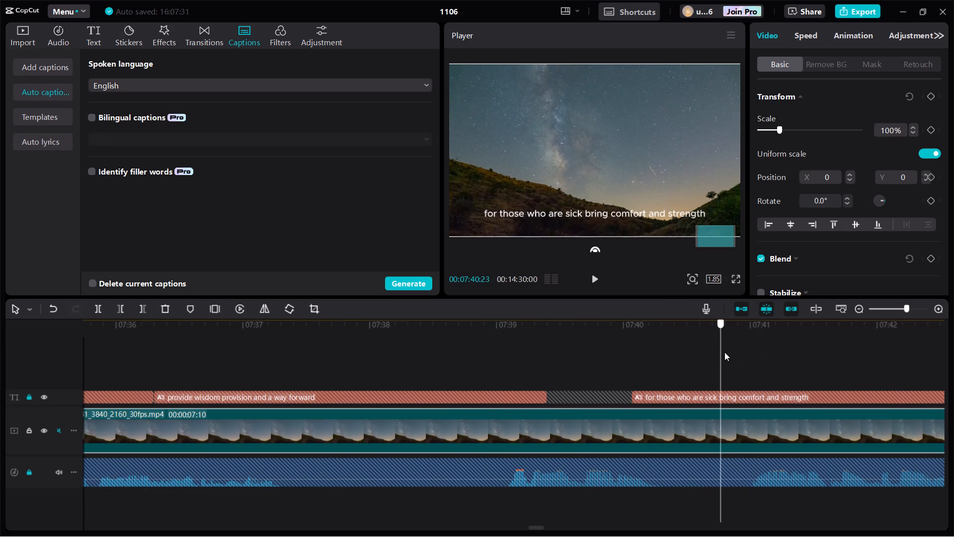
drag(724, 352, 713, 352)
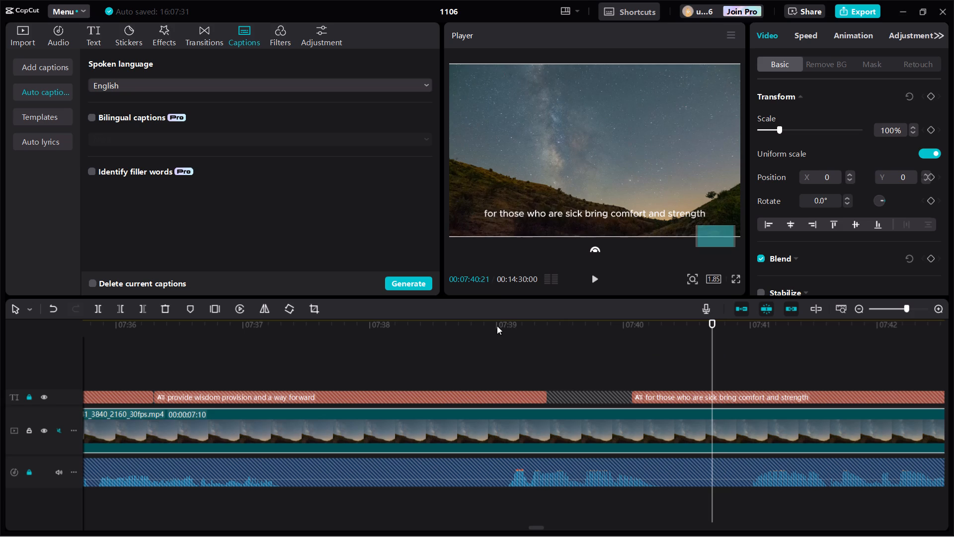
click(497, 326)
click(523, 428)
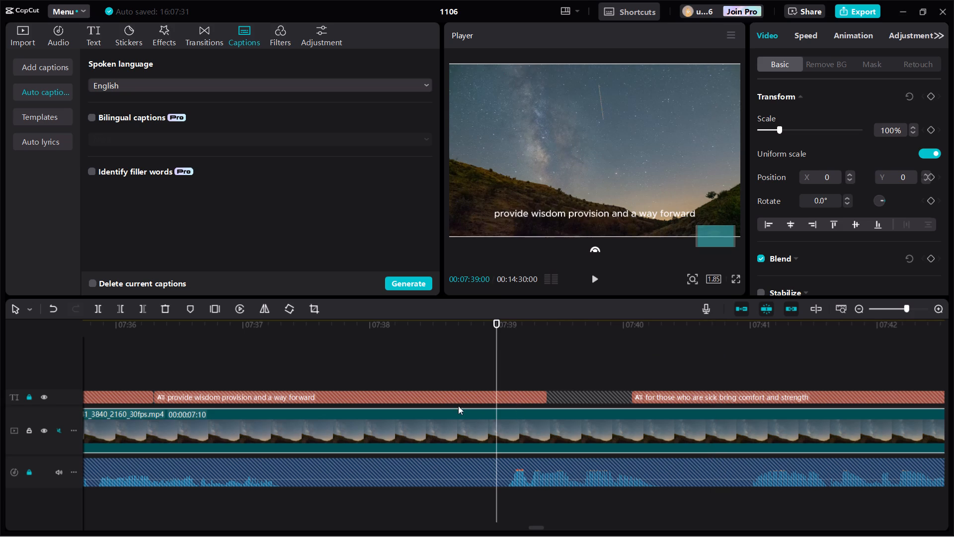
click(144, 309)
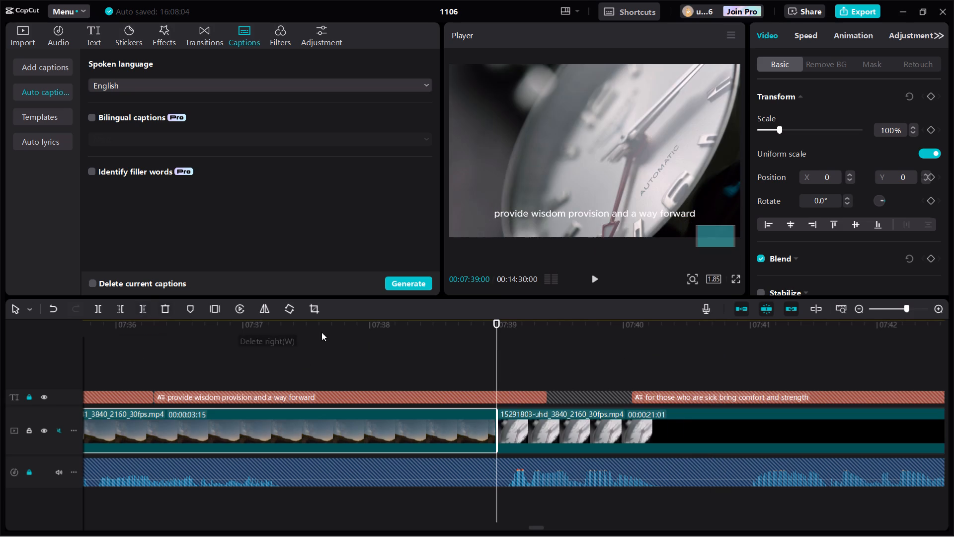
Trim the end of the watch clip 15291803 to 00:07:48:00, before the Earth clip 16391949.
drag(496, 368, 953, 384)
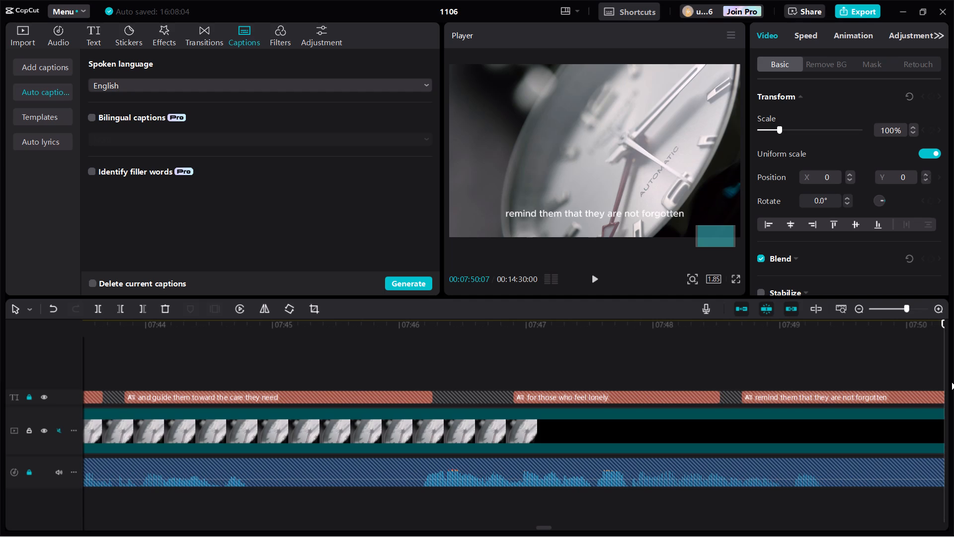
click(653, 326)
click(696, 418)
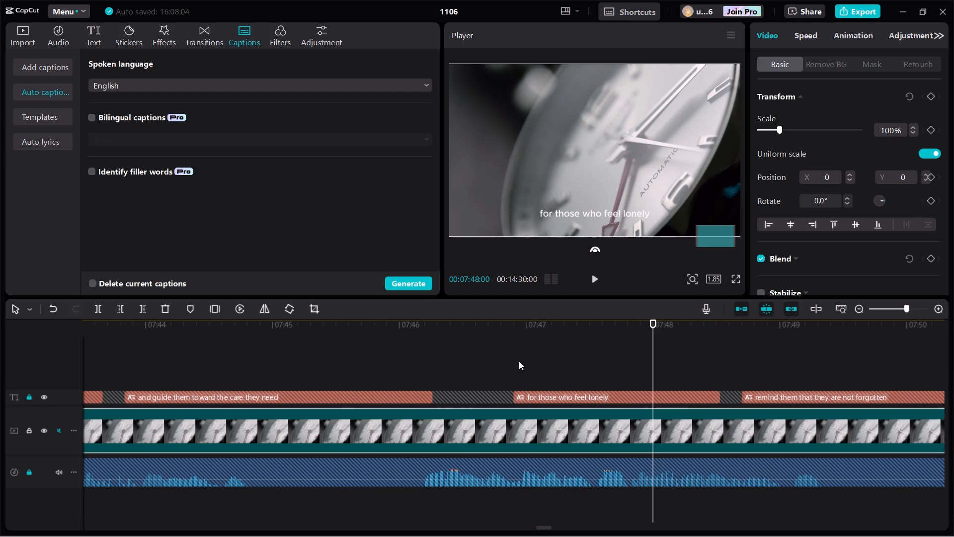
click(141, 311)
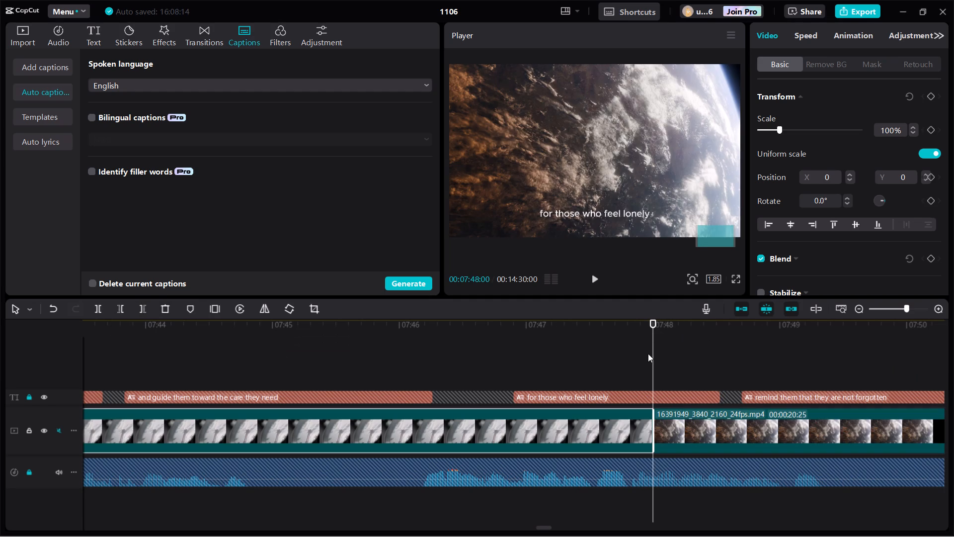
Trim the end of the Earth clip 16391949 to 00:07:57:00, before the Milky Way clip 16689414.
drag(651, 353, 953, 352)
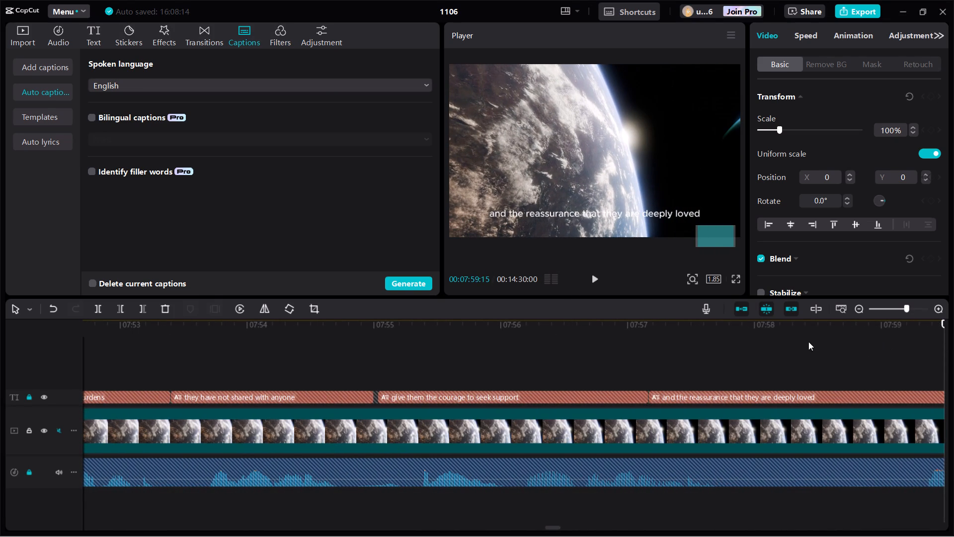
click(628, 327)
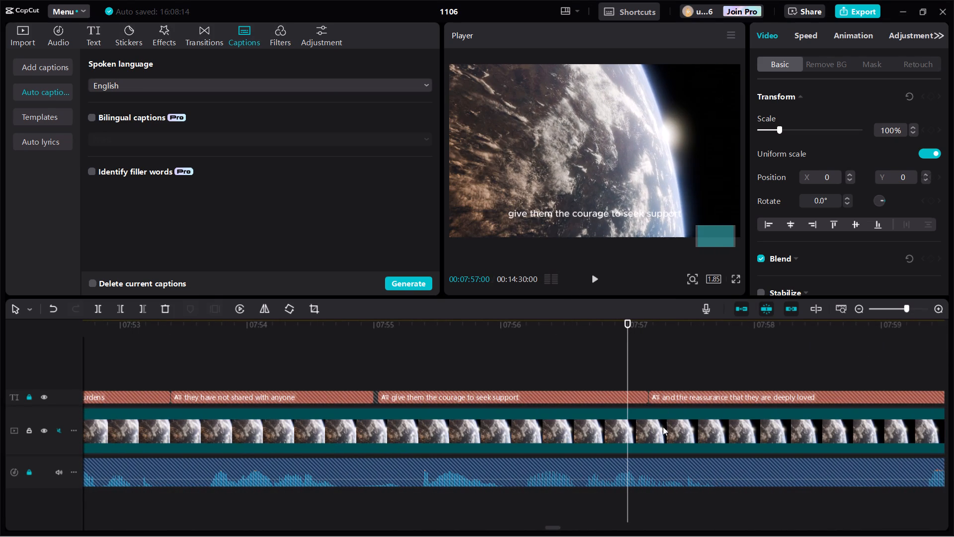
click(654, 441)
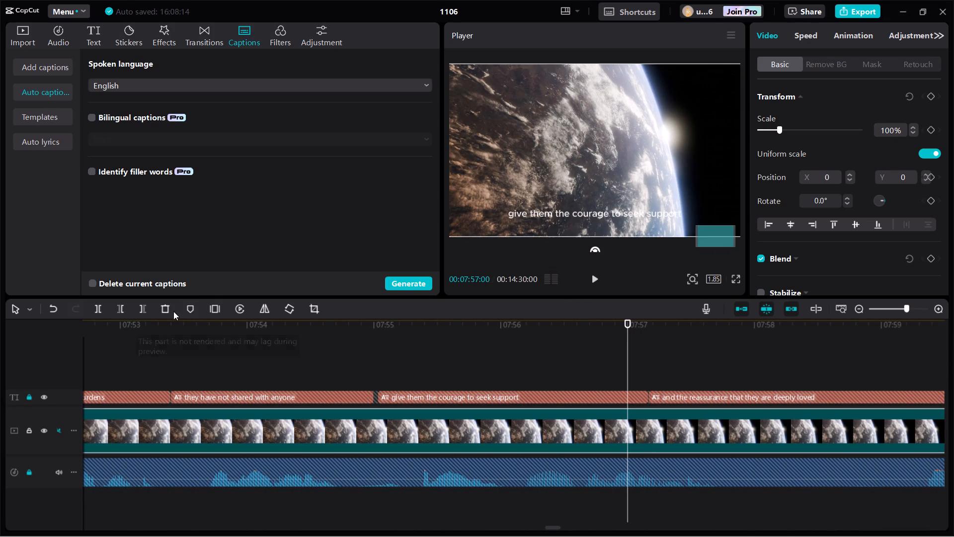
click(143, 310)
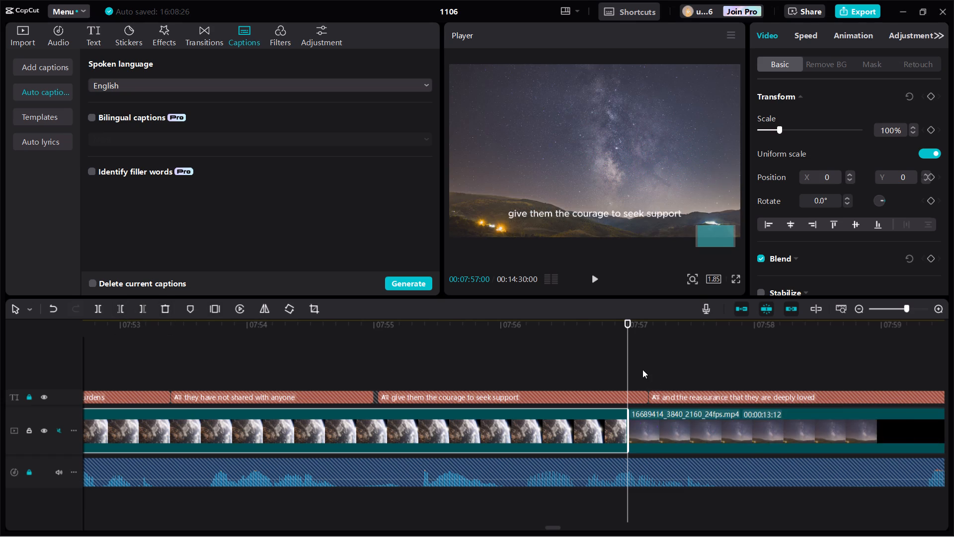
Trim the end of the Milky Way clip 16689414 to 00:08:06:00, before the cloudy night sky clip 16923263.
drag(628, 350, 944, 362)
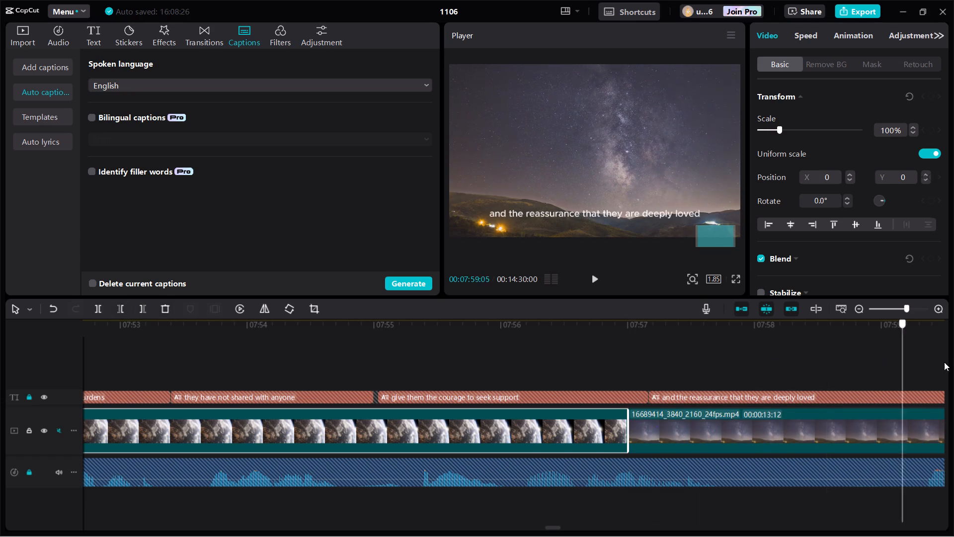
drag(944, 362, 953, 364)
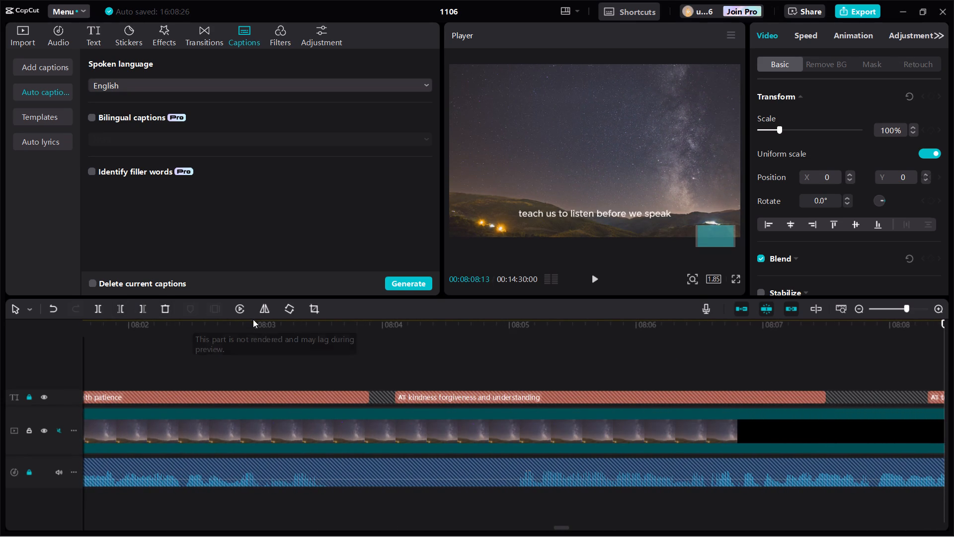
click(638, 334)
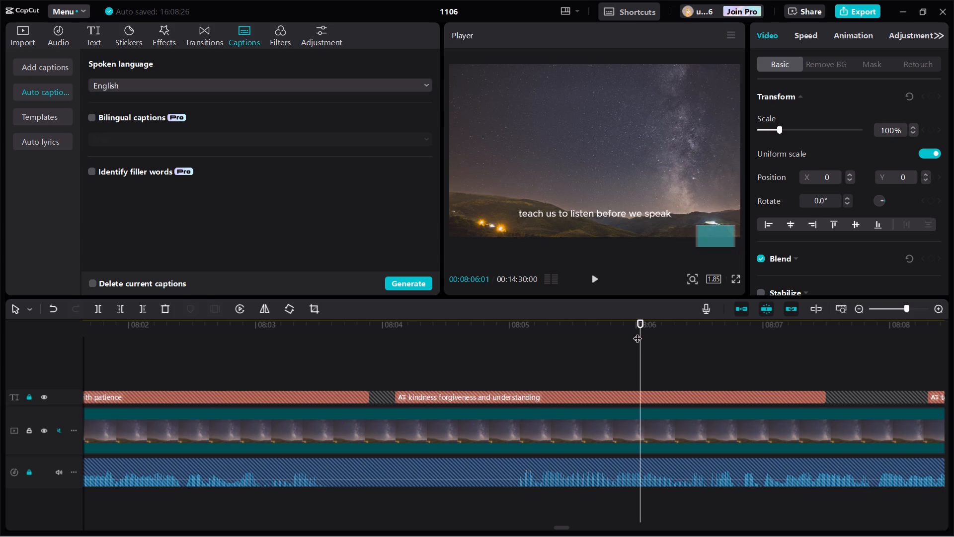
click(635, 325)
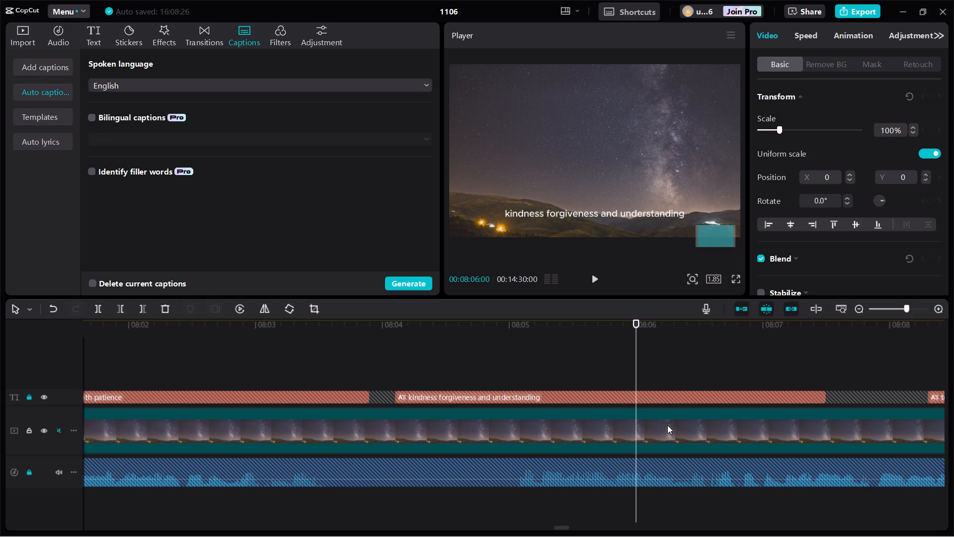
click(669, 429)
click(148, 309)
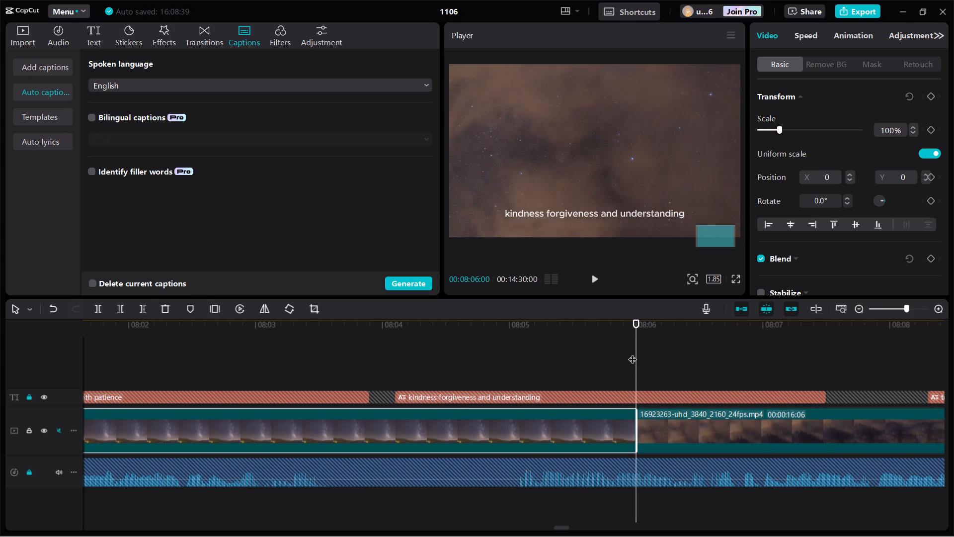
Trim the end of the cloudy night sky clip 16923263 to 00:08:15:00.
drag(633, 353, 911, 358)
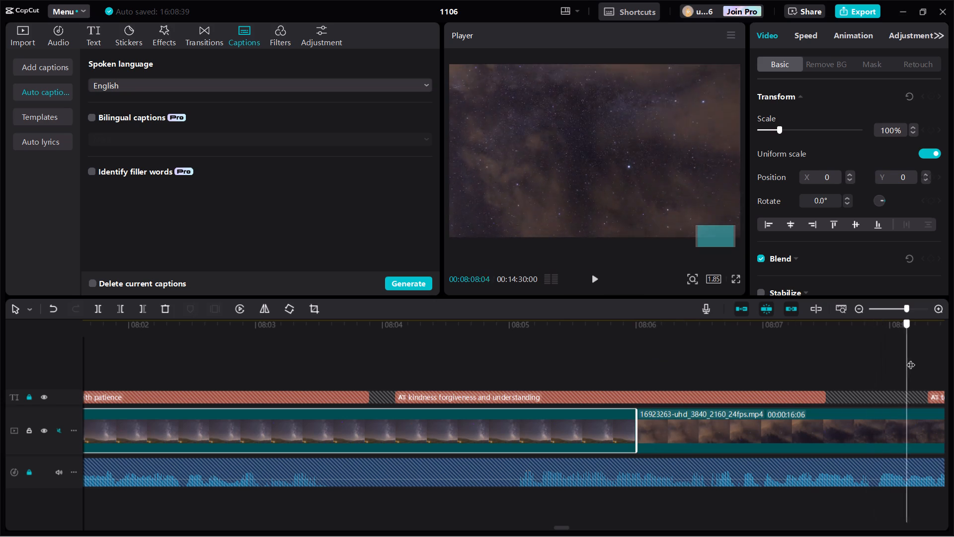
drag(911, 358, 953, 352)
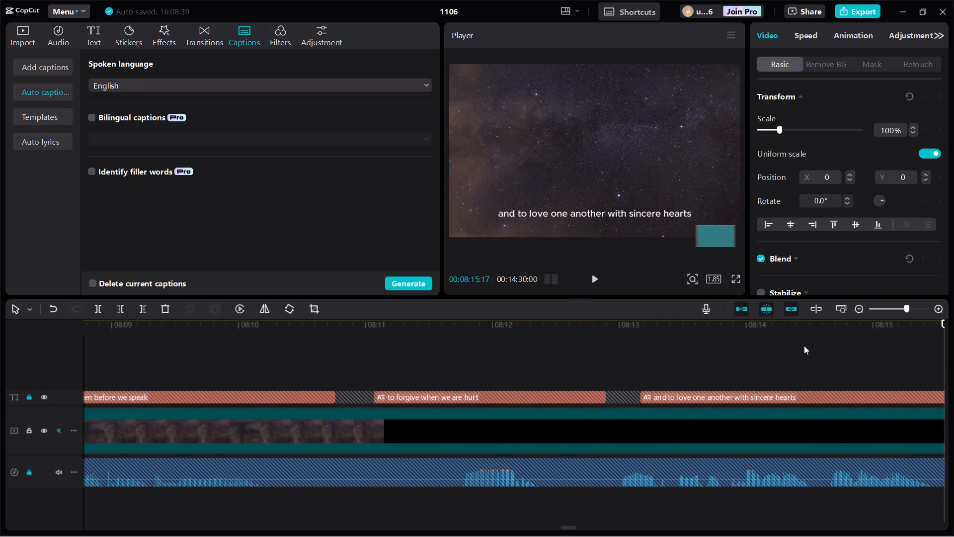
click(874, 326)
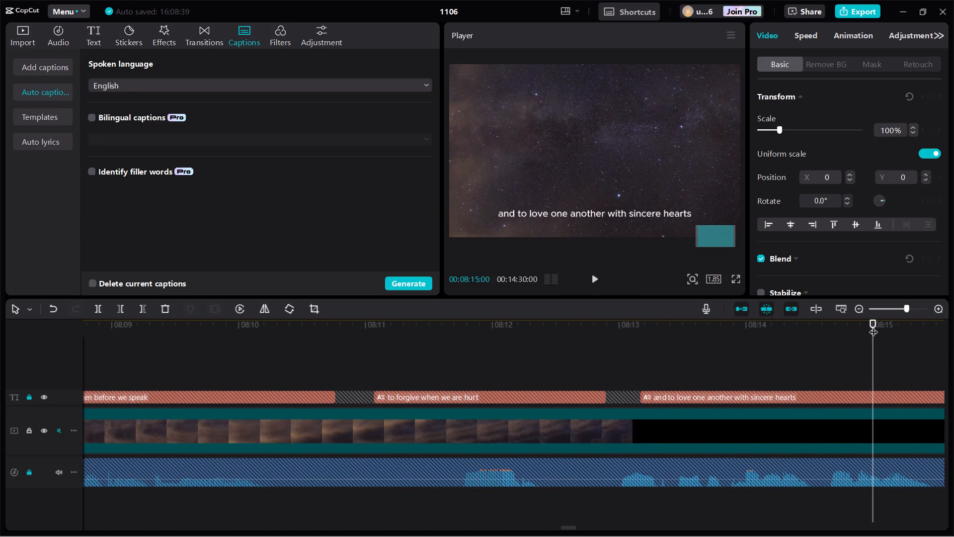
click(842, 427)
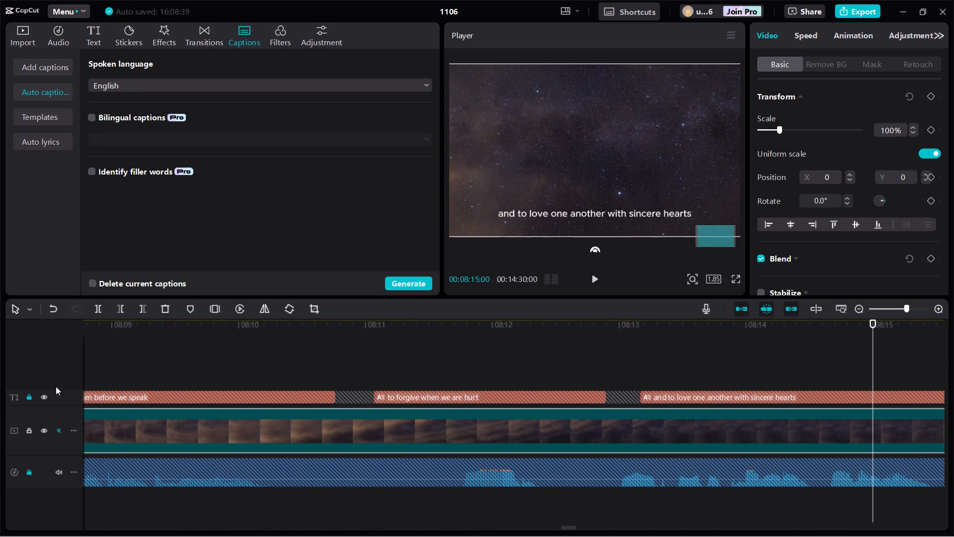
click(141, 314)
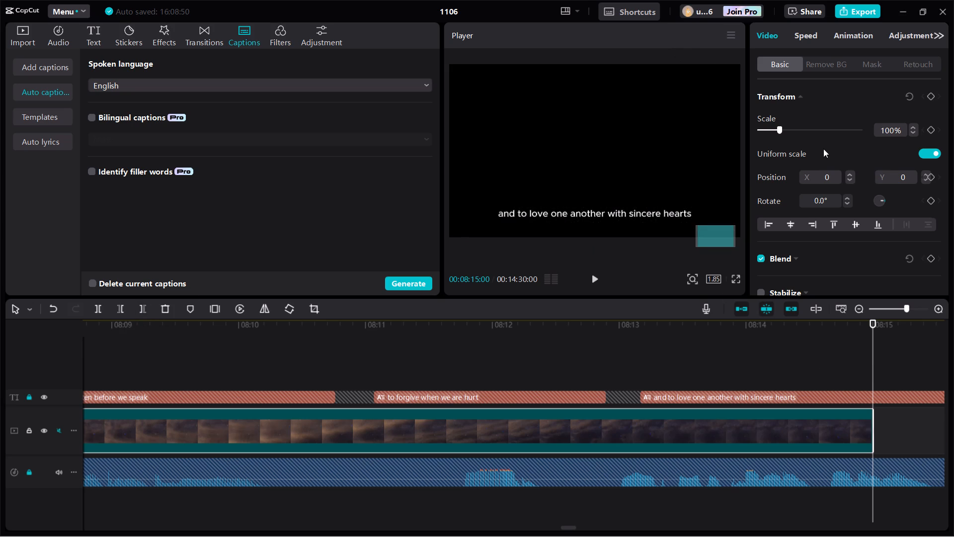
Play the video from the very beginning to preview the opening clips with captions, pausing at about 16 seconds.
triple_click(858, 309)
triple_click(858, 309)
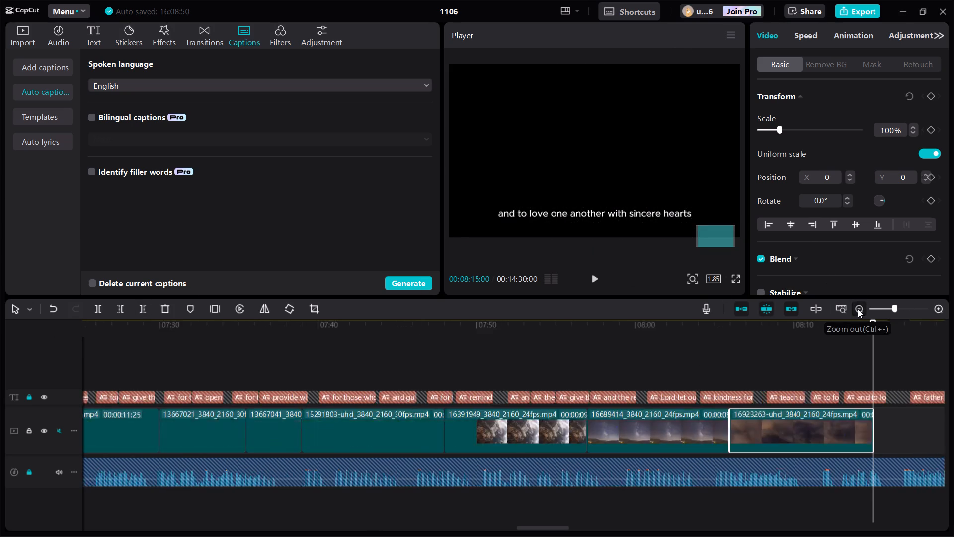
triple_click(858, 309)
double_click(858, 309)
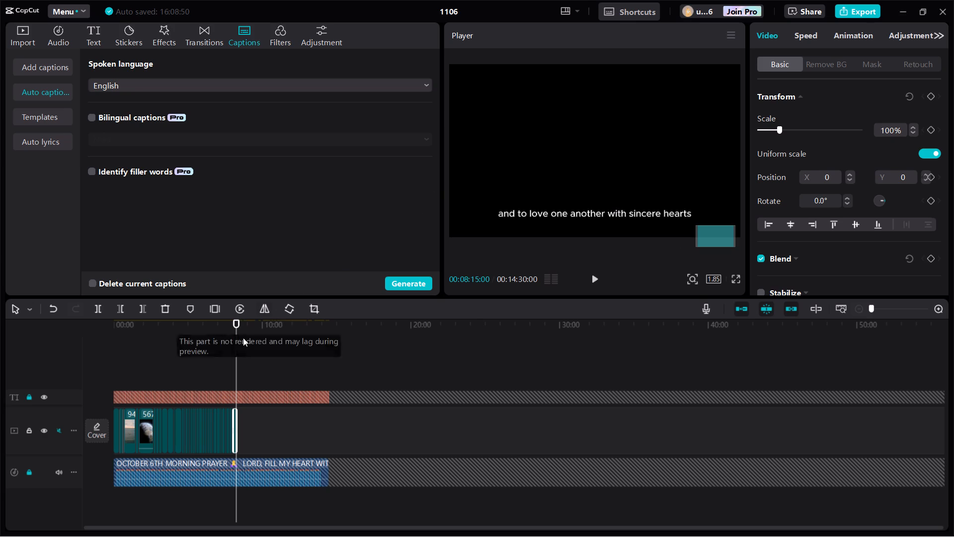
drag(236, 343, 54, 362)
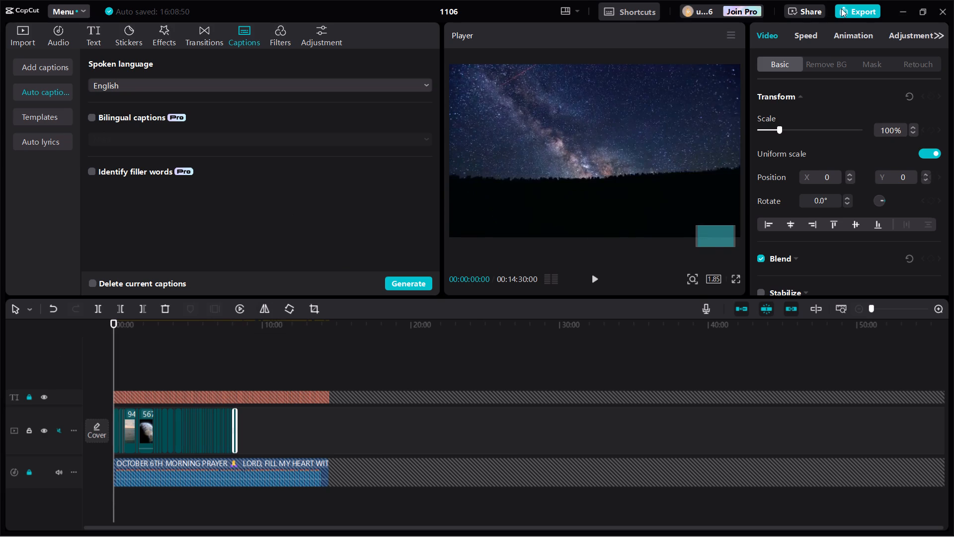
click(594, 277)
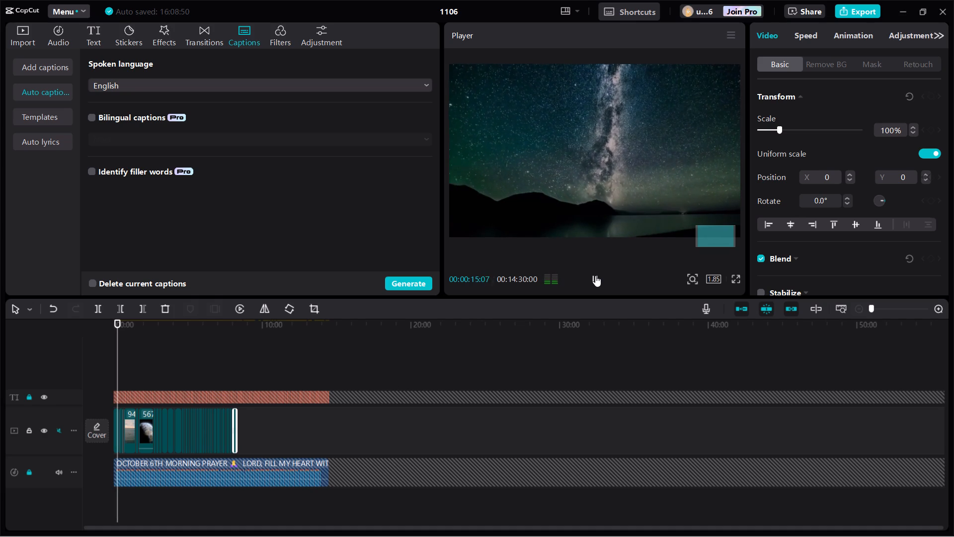
click(595, 275)
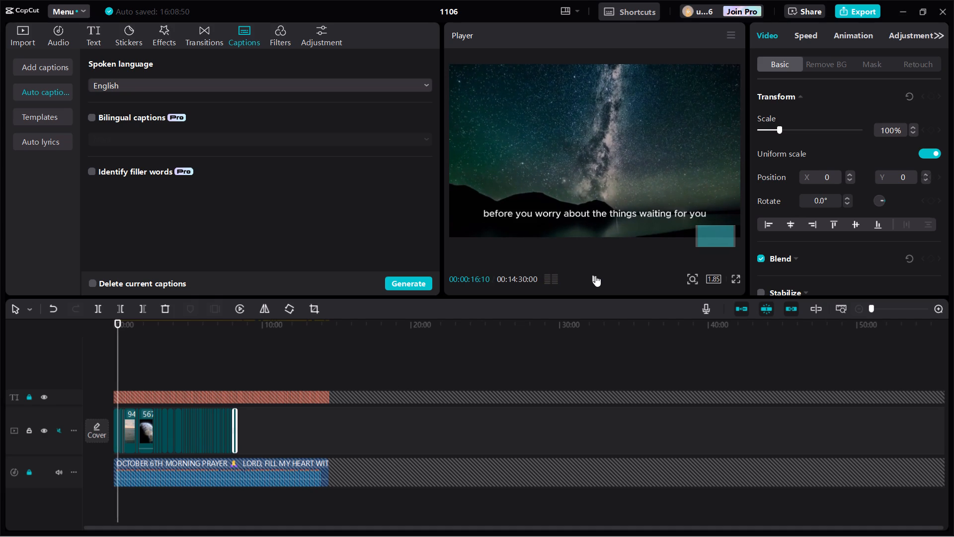
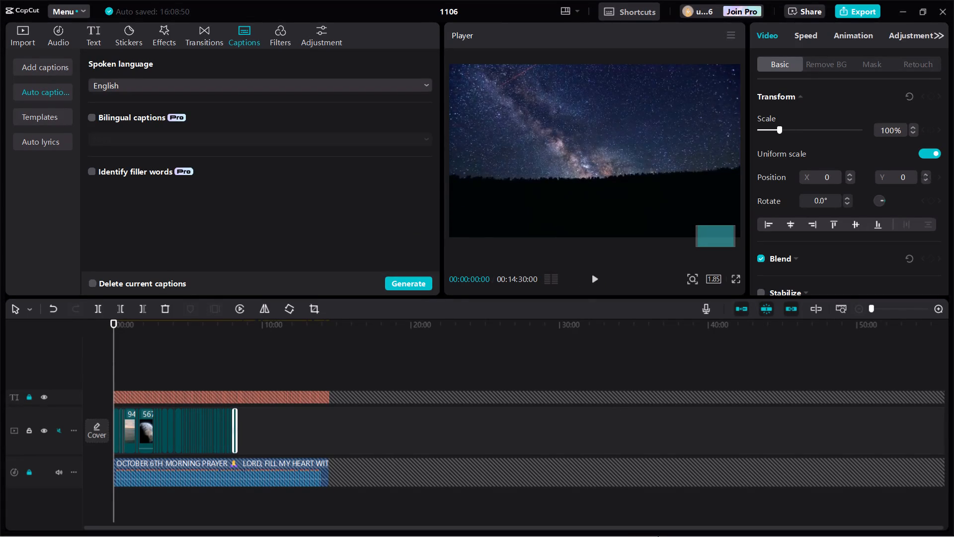
Play the video from the very beginning to preview the opening clips with their captions.
click(592, 280)
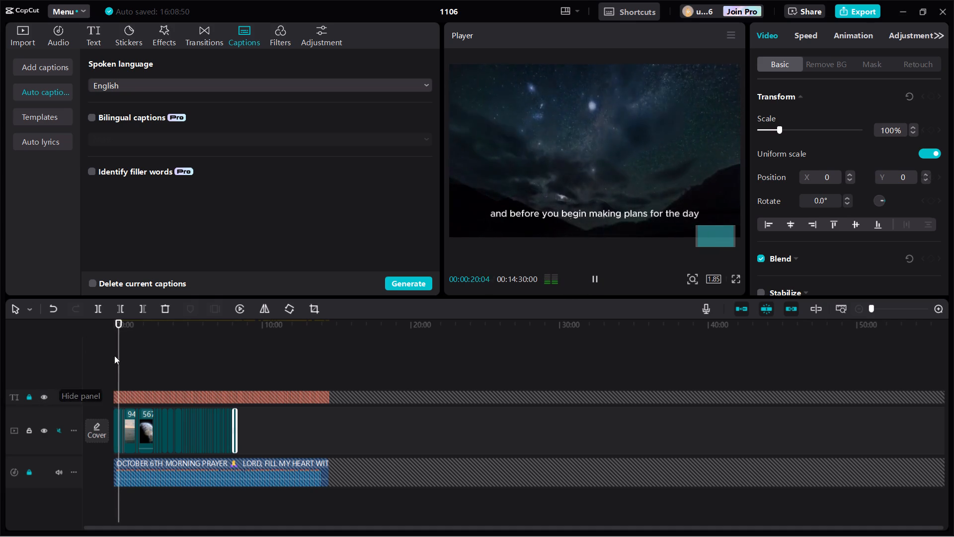
Unlock the caption track and make all the captions bold and uppercase.
click(29, 394)
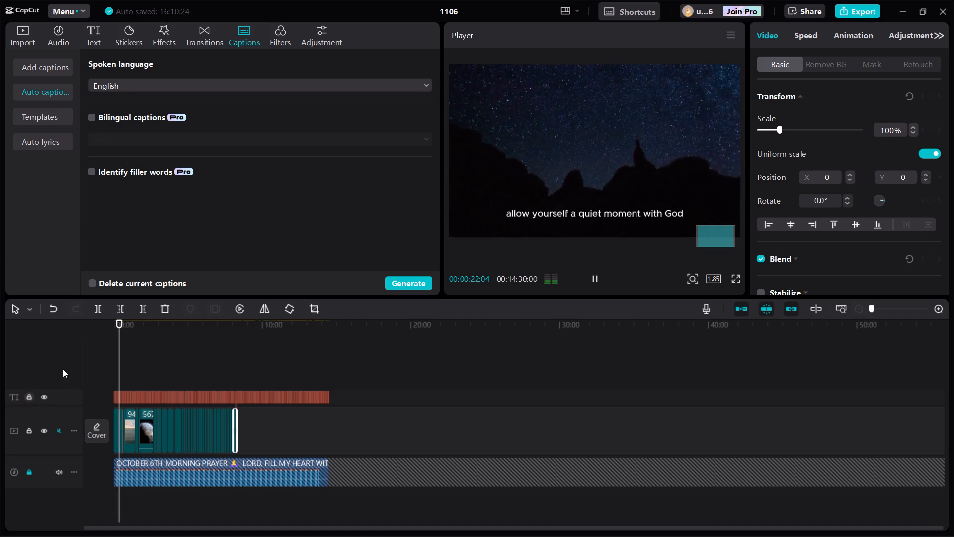
drag(111, 336, 111, 336)
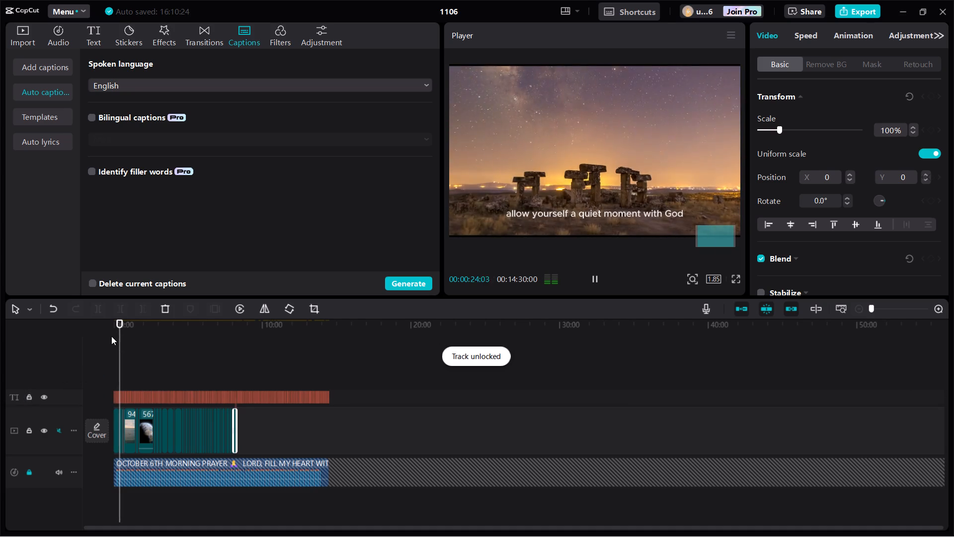
drag(111, 336, 341, 402)
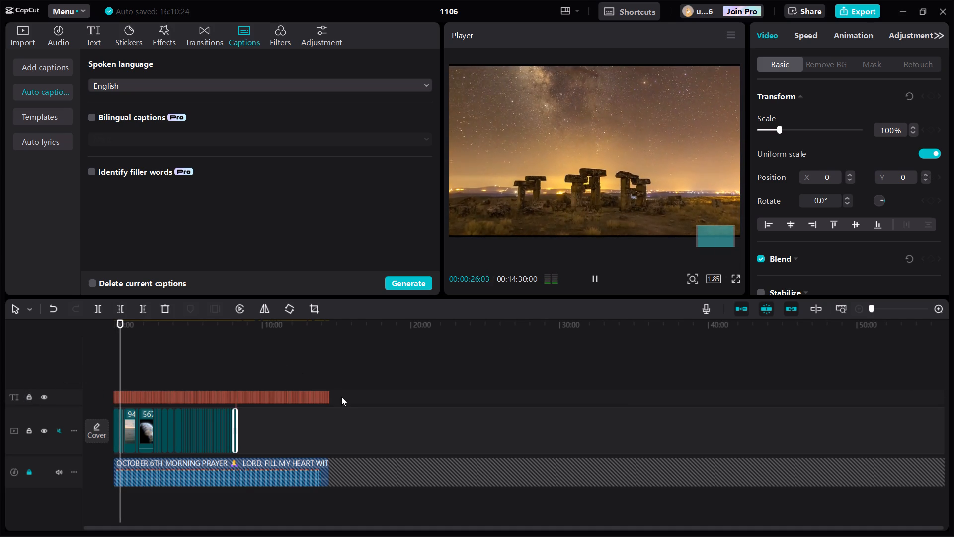
click(333, 357)
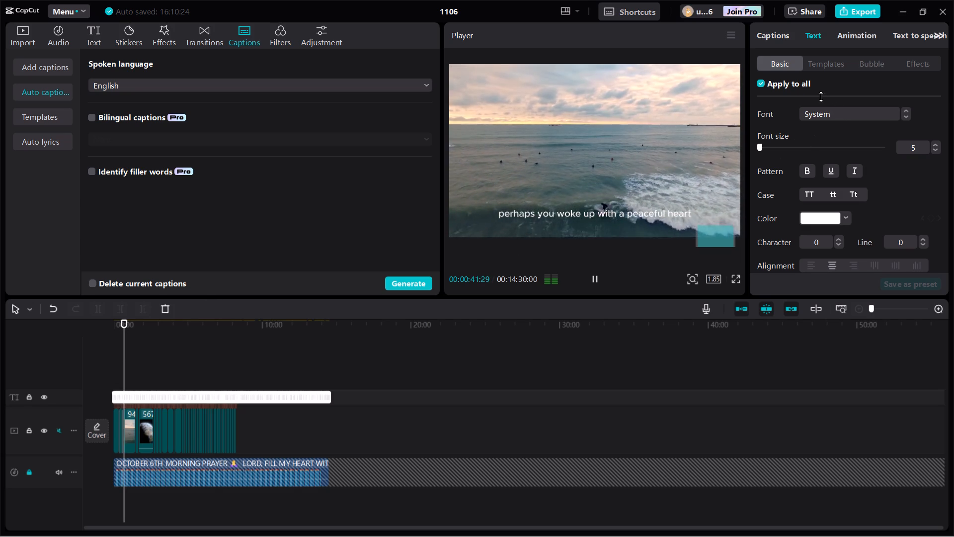
click(806, 171)
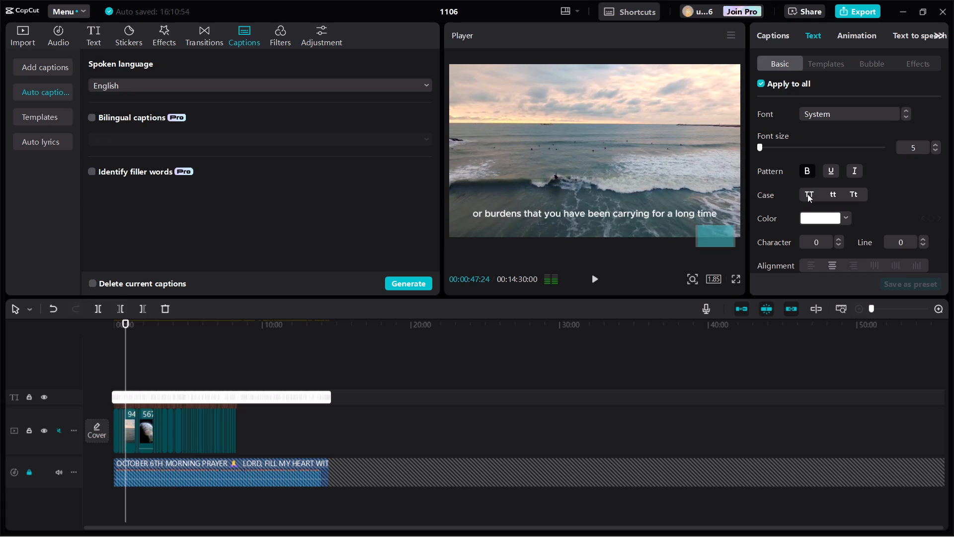
click(807, 194)
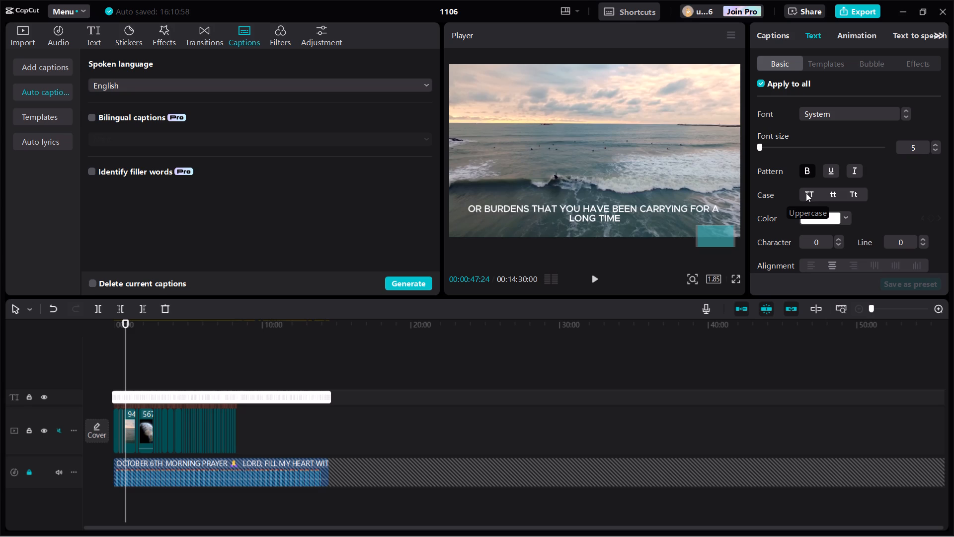
Apply the preset style with white text and a black outline to all captions.
scroll(800, 214, down, 2)
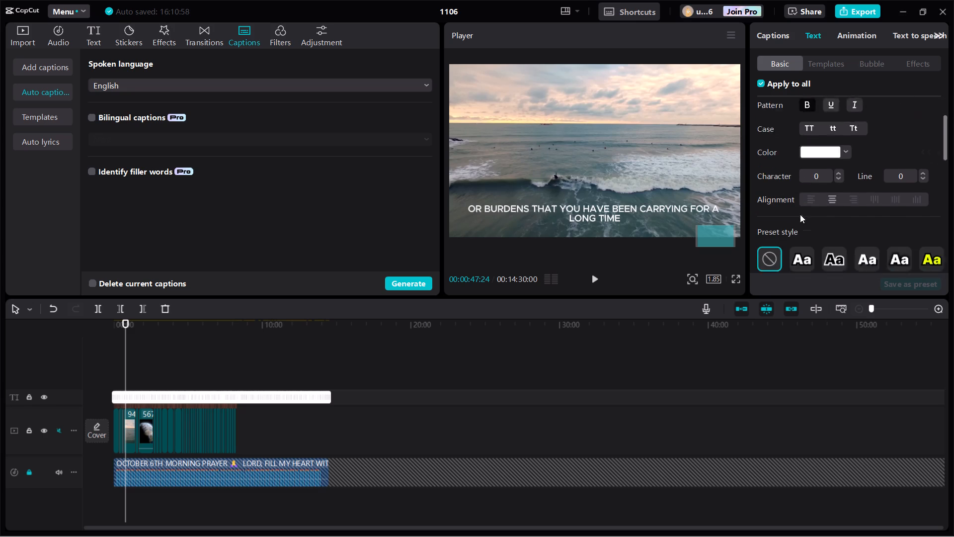
click(802, 172)
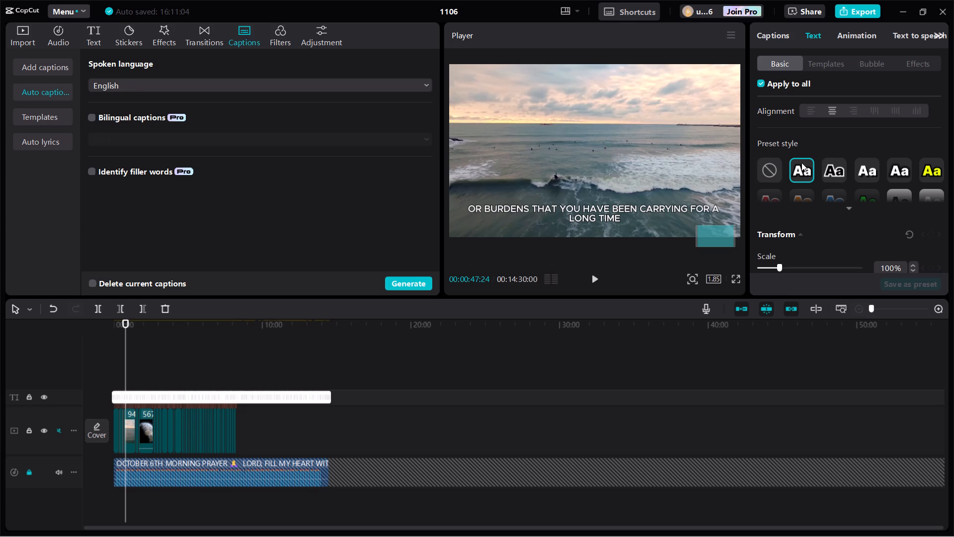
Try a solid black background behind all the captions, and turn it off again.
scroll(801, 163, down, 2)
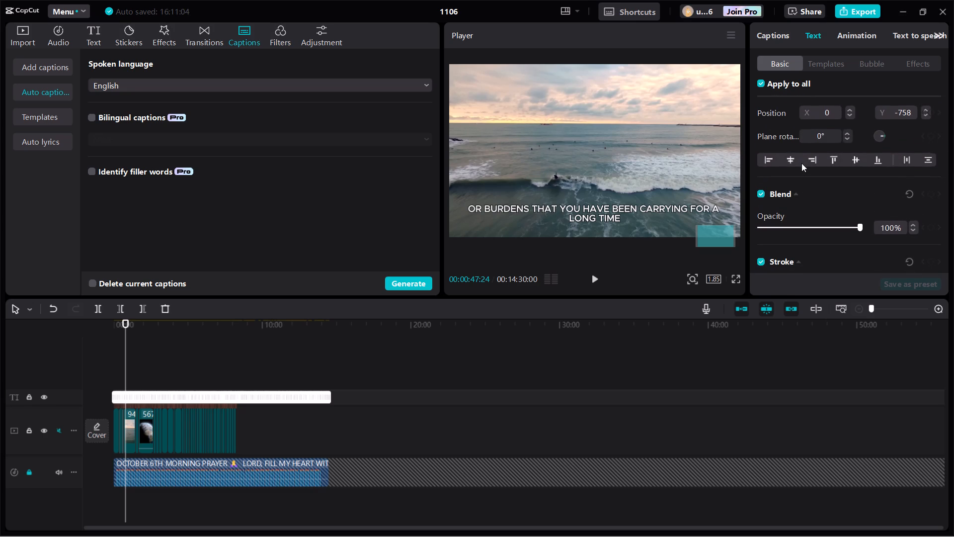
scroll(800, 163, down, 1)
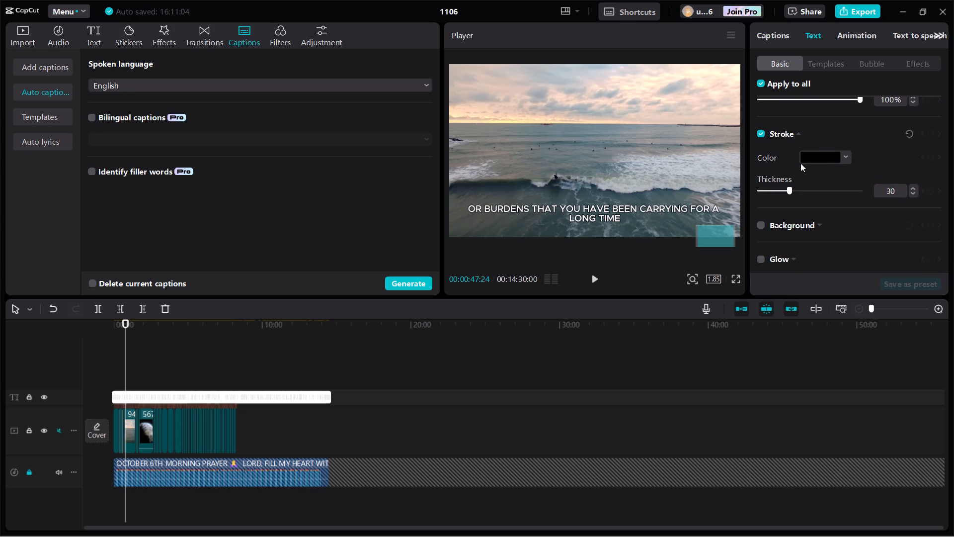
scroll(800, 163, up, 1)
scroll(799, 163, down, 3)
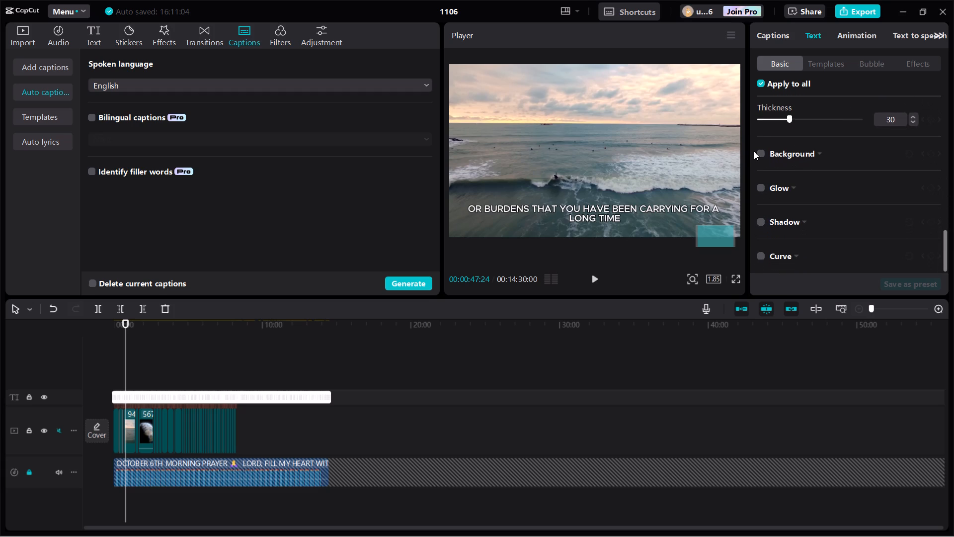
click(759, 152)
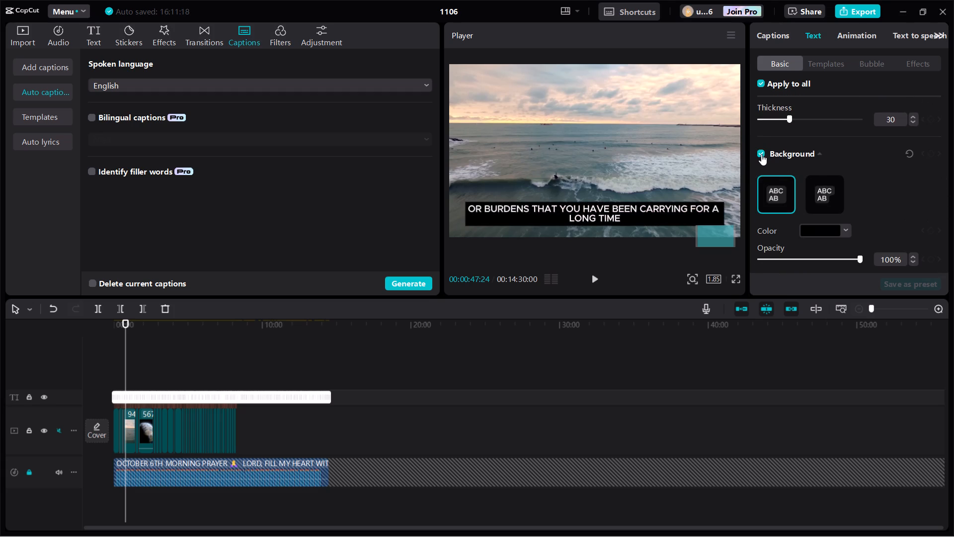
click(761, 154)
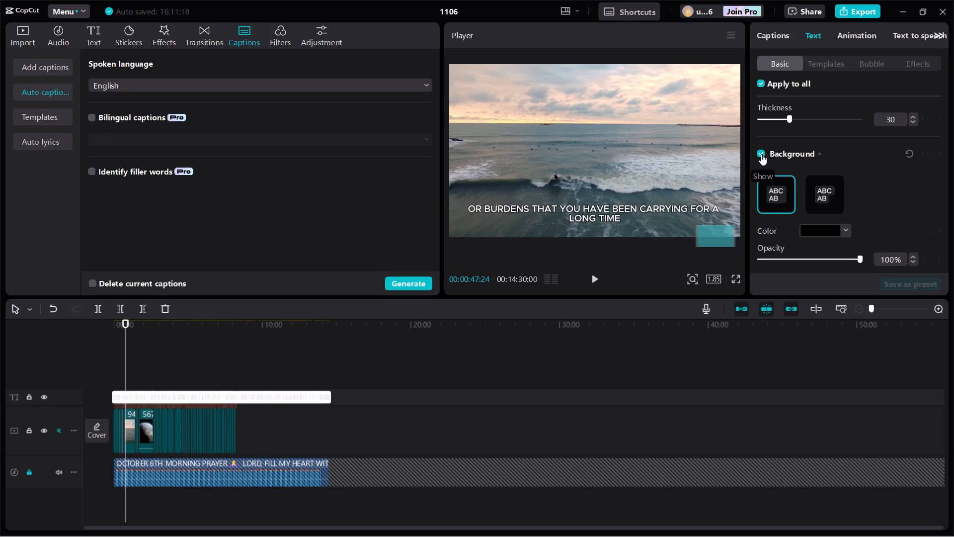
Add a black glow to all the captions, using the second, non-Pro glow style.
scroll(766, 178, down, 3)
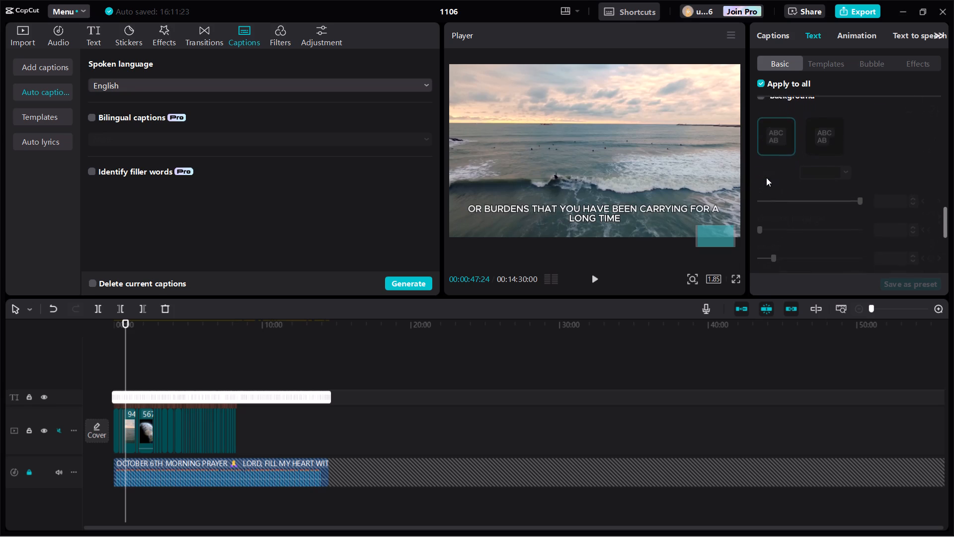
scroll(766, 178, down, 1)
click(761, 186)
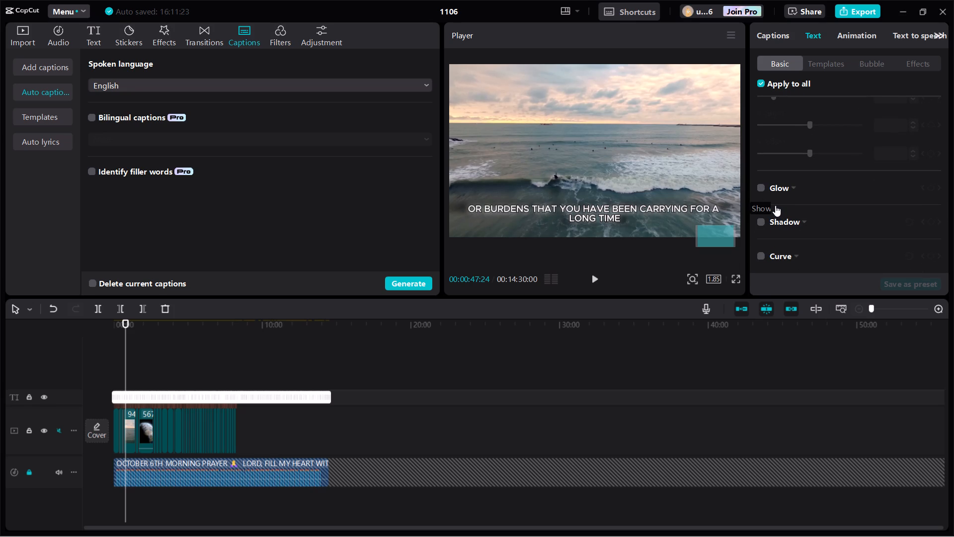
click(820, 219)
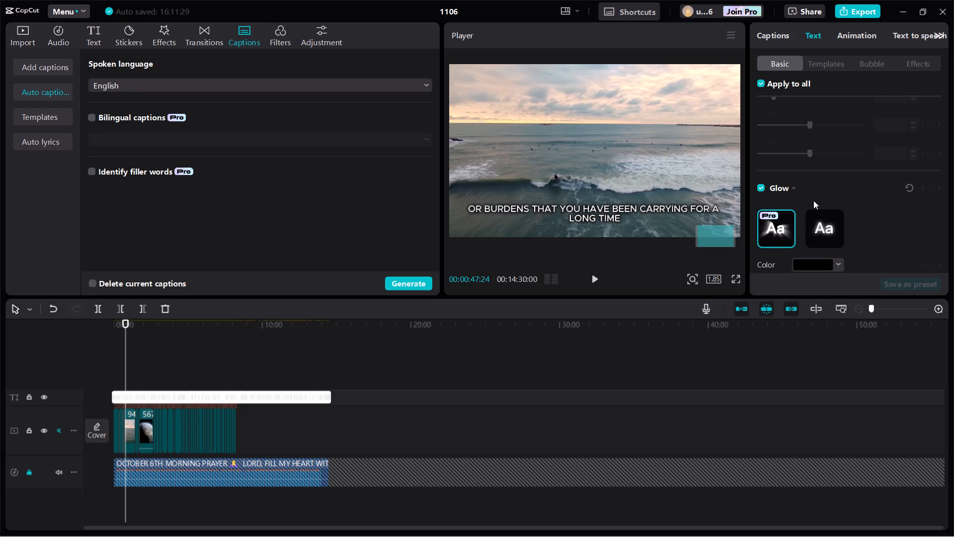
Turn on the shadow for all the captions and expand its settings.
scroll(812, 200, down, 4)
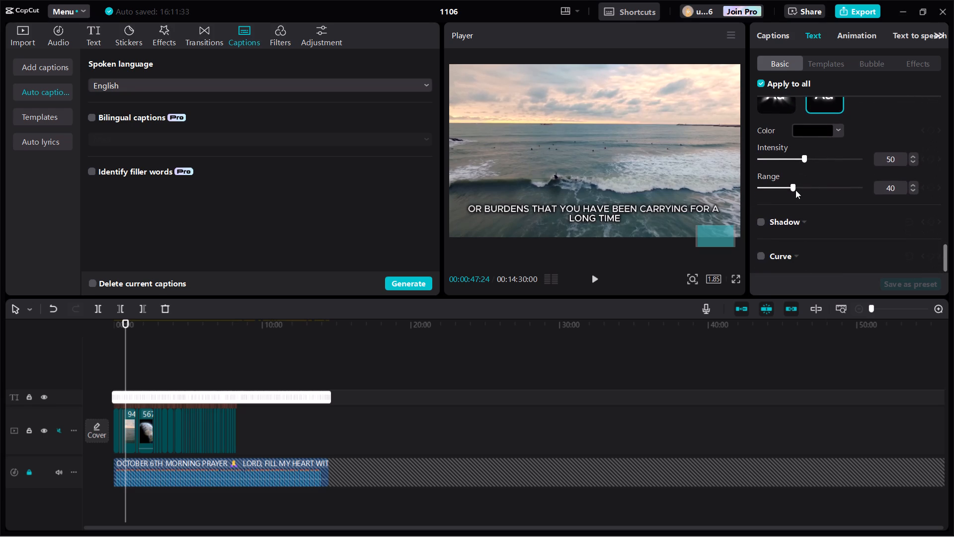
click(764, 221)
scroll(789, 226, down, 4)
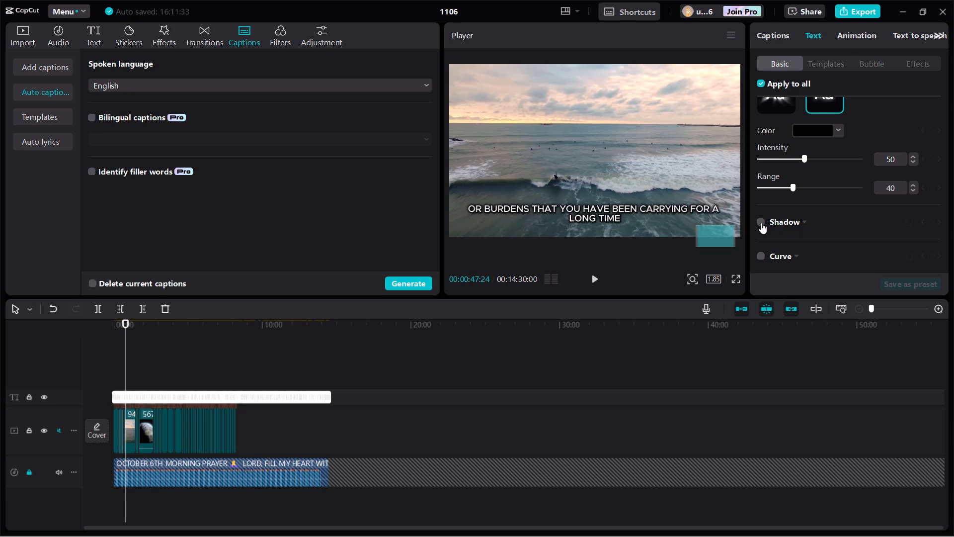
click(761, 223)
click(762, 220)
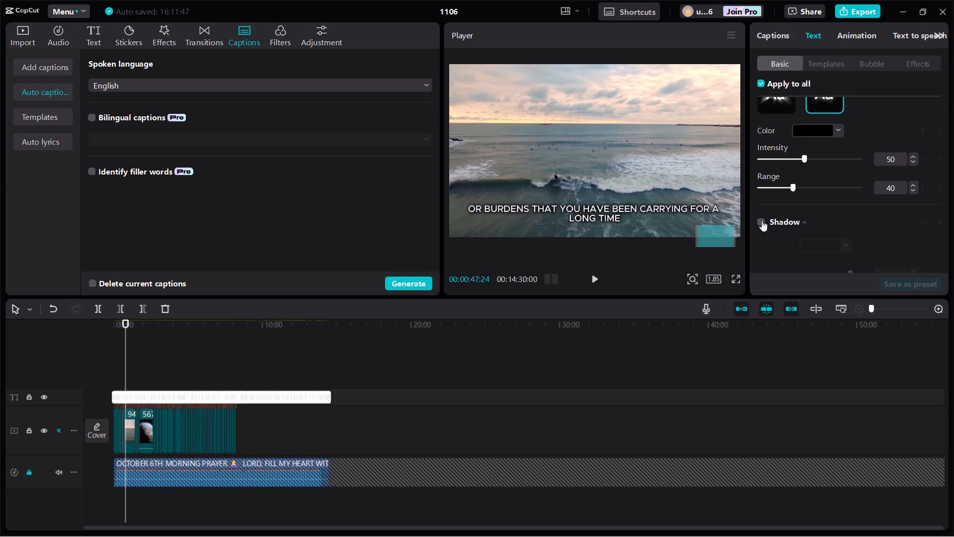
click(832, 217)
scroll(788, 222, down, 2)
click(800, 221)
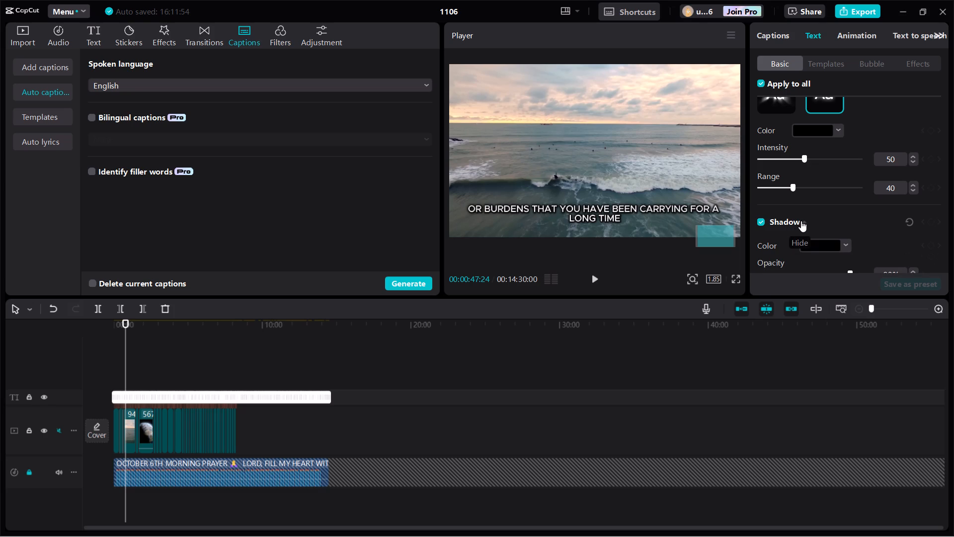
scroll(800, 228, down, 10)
Reapply the preset style with white text and a black outline to all captions, replacing the glow and shadow.
scroll(797, 225, up, 3)
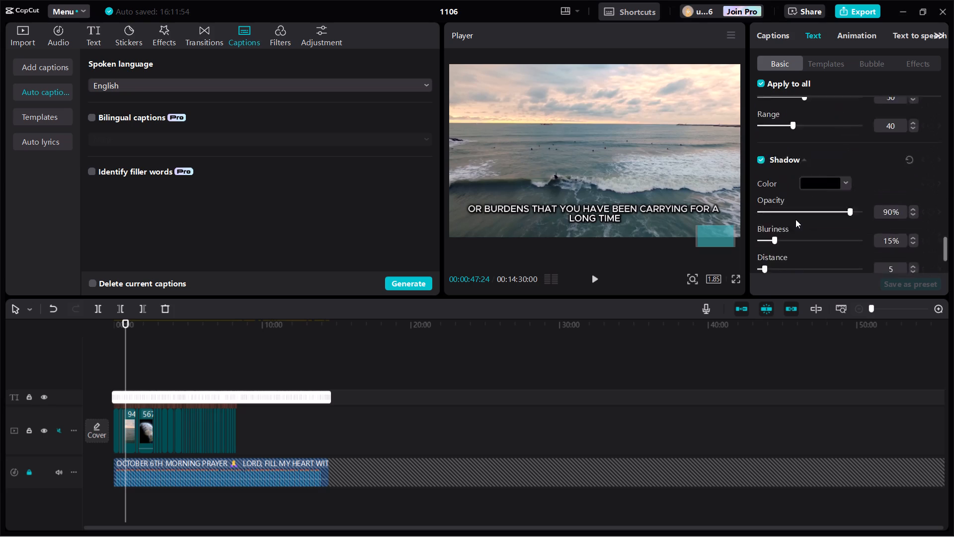
scroll(795, 219, up, 11)
scroll(795, 219, down, 3)
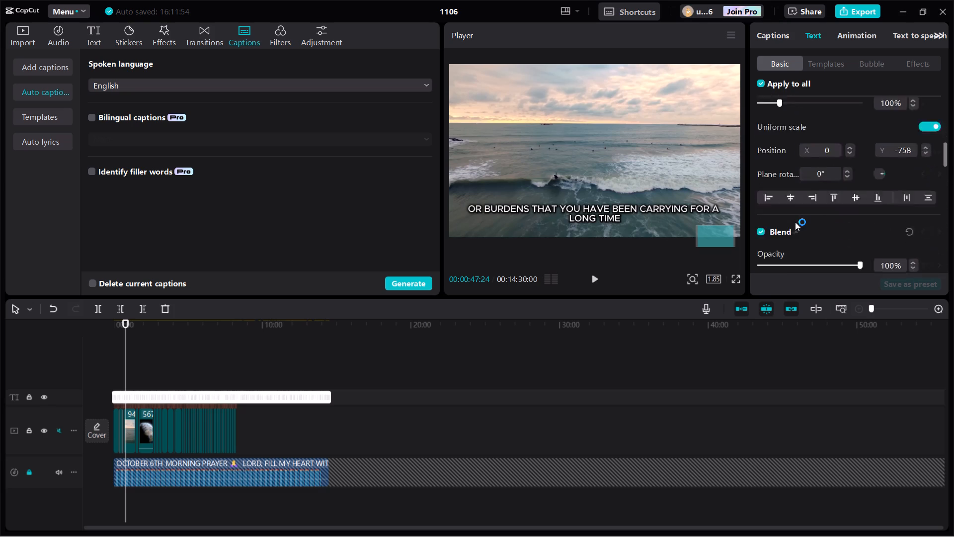
scroll(795, 217, up, 4)
scroll(795, 215, down, 1)
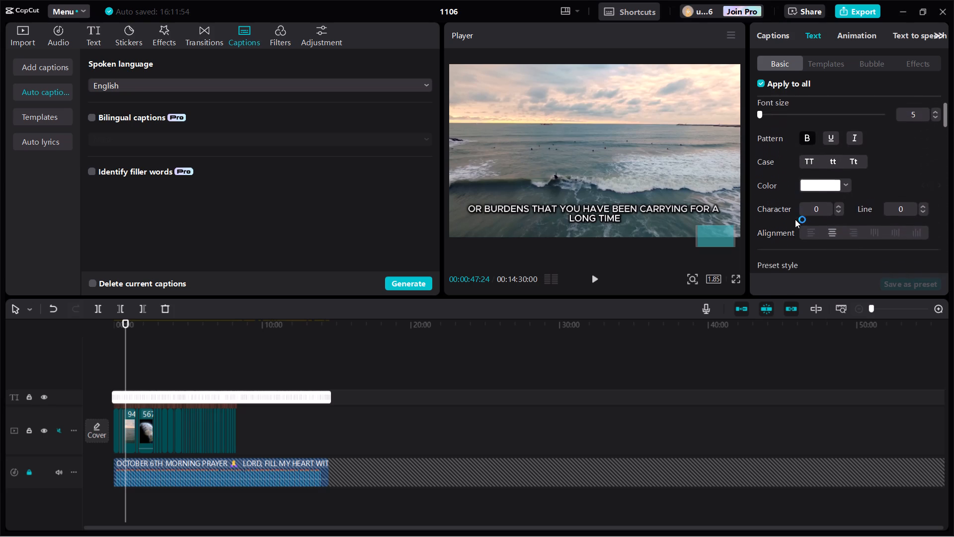
scroll(795, 215, down, 2)
scroll(805, 184, up, 2)
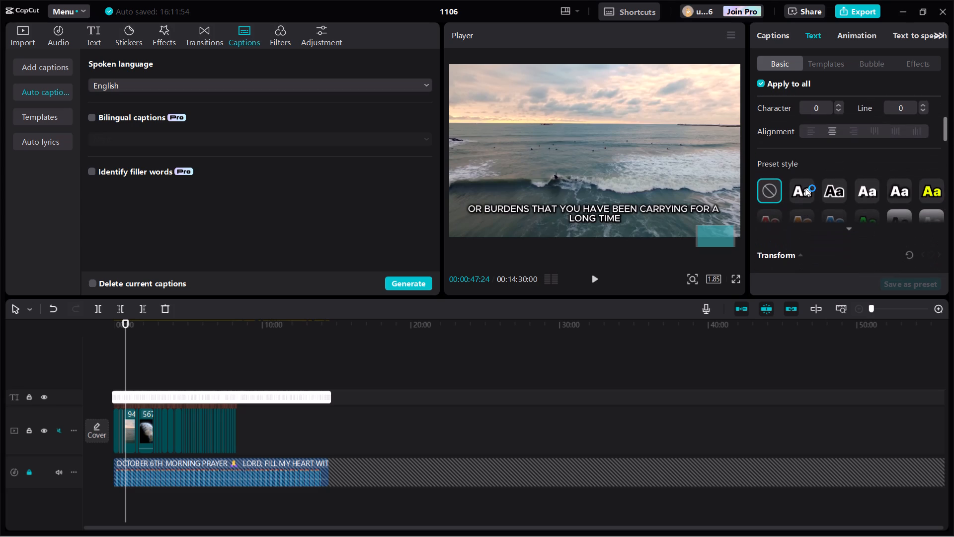
click(804, 193)
Turn on a solid black background behind all the captions.
scroll(802, 193, down, 1)
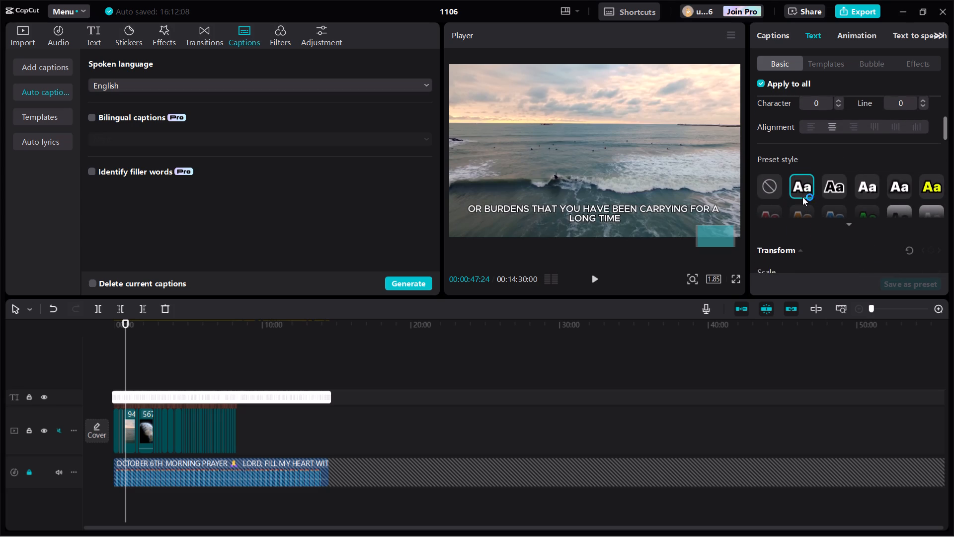
scroll(802, 197, down, 2)
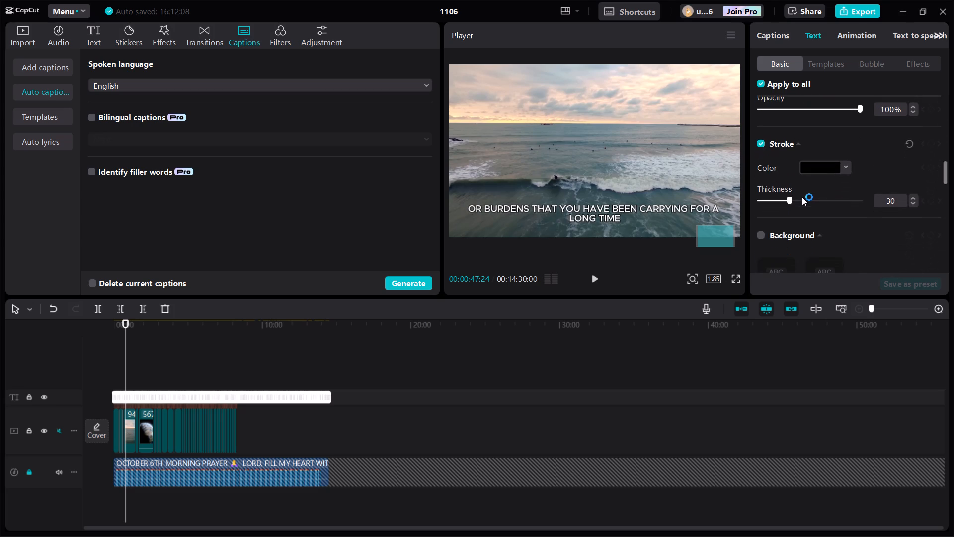
scroll(801, 193, down, 1)
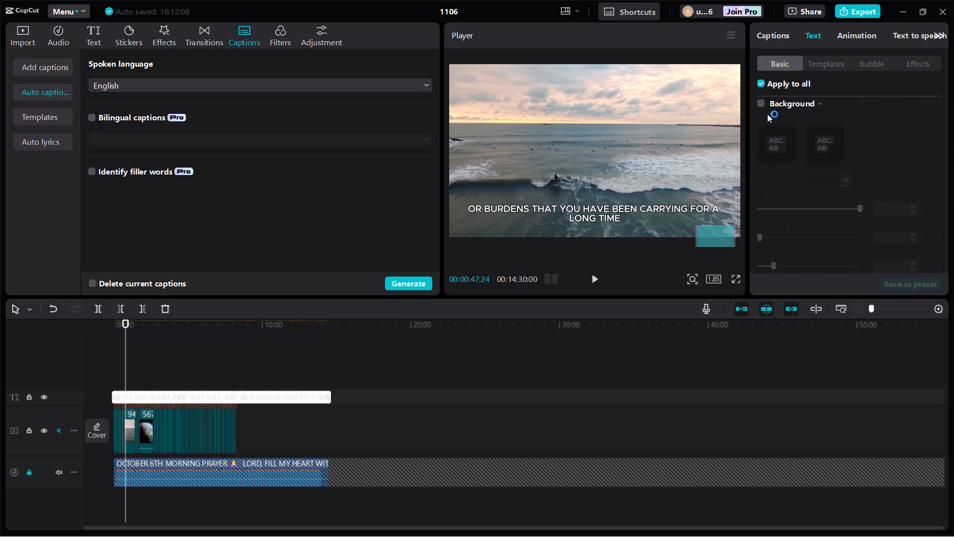
click(763, 102)
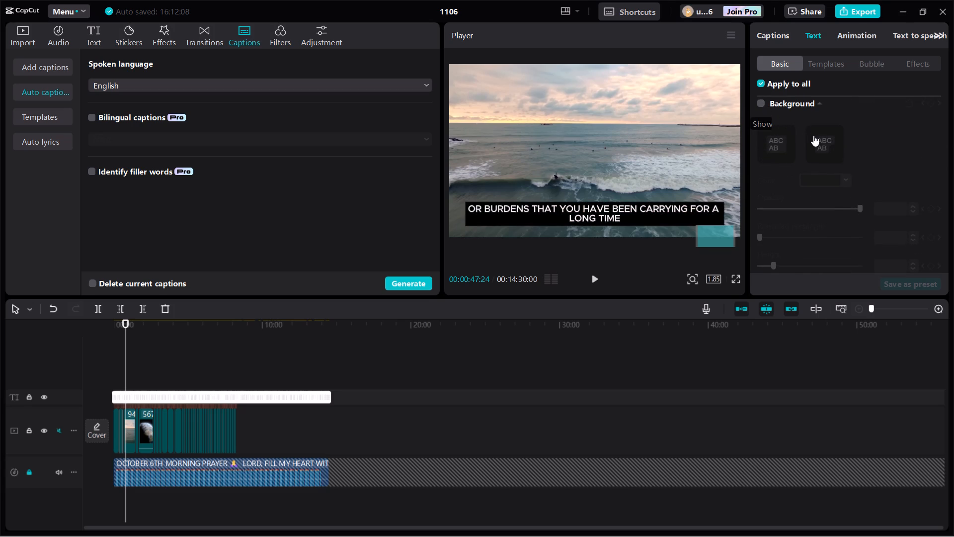
Turn off the solid black background behind all the captions.
click(764, 105)
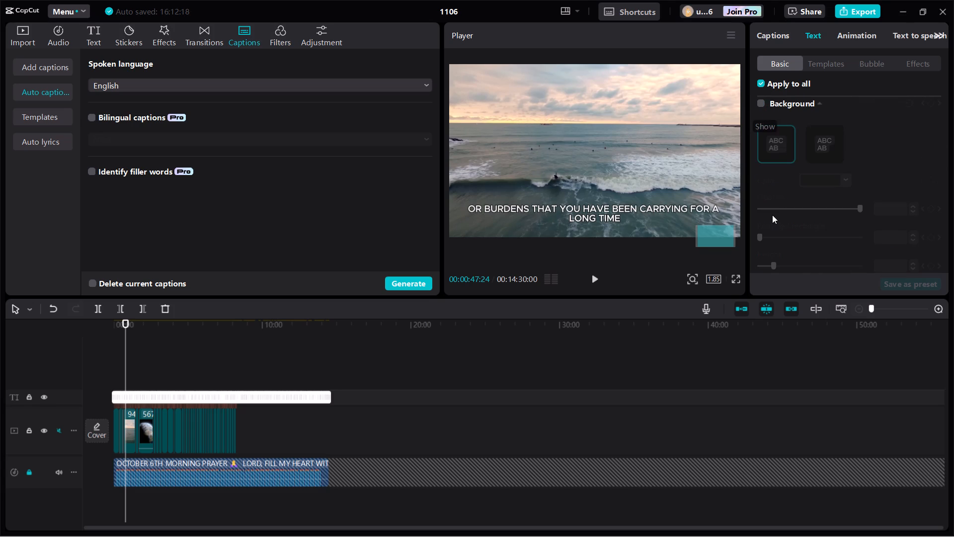
Turn on a black glow for all the captions, using the second, non-Pro glow style.
scroll(771, 215, down, 4)
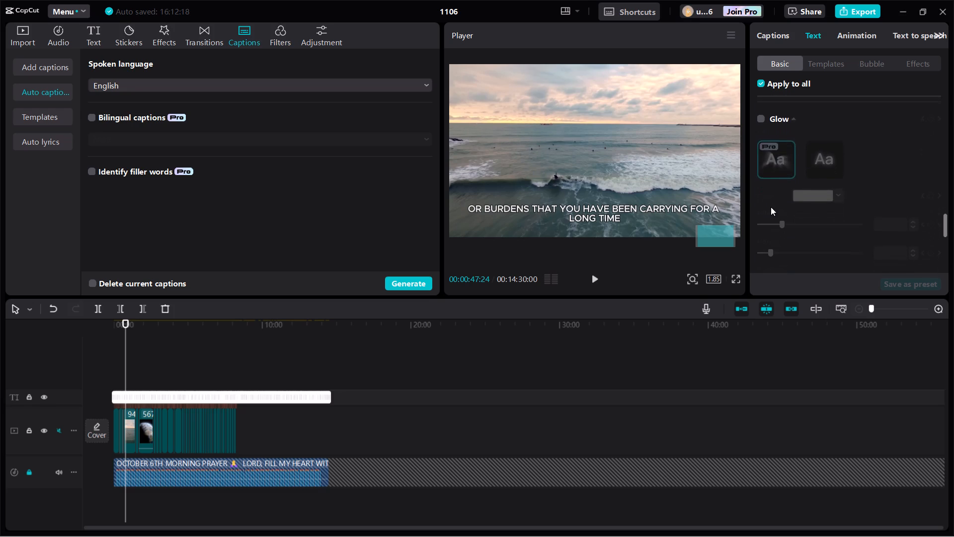
click(761, 118)
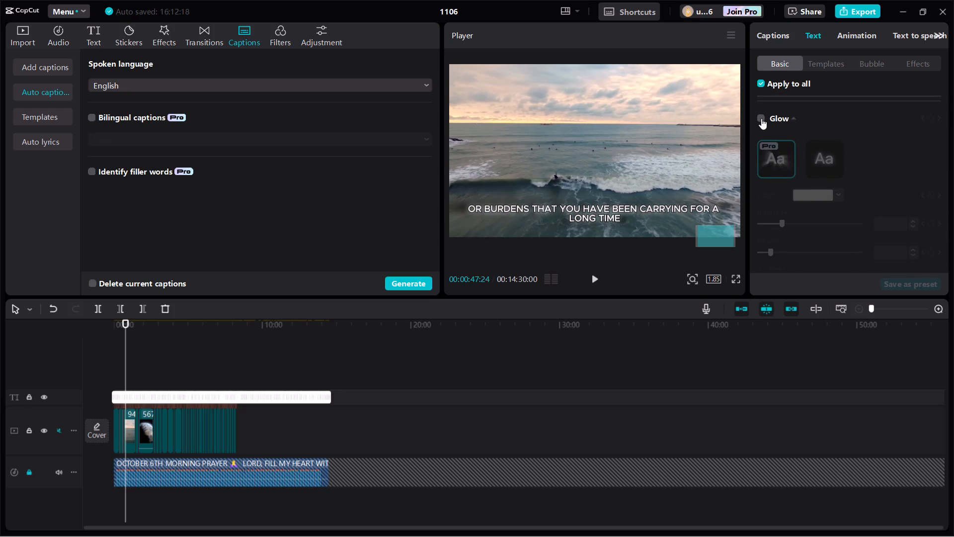
click(823, 153)
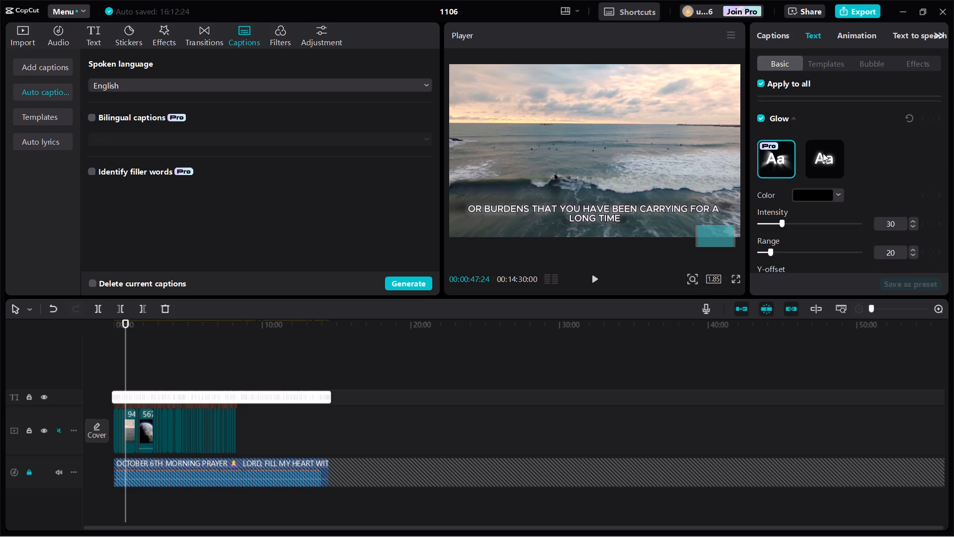
Align all the captions to the horizontal center of the frame.
scroll(819, 176, down, 1)
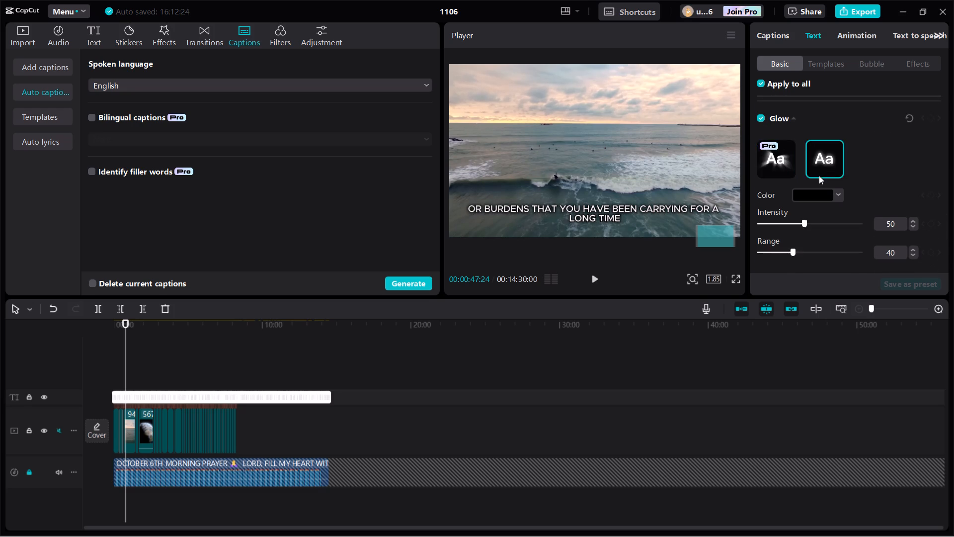
scroll(818, 176, down, 5)
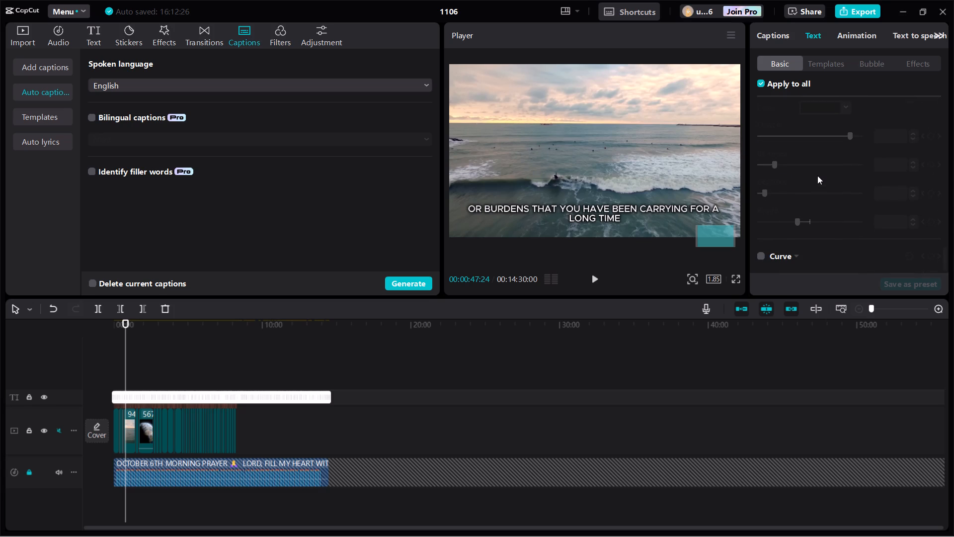
scroll(814, 176, up, 3)
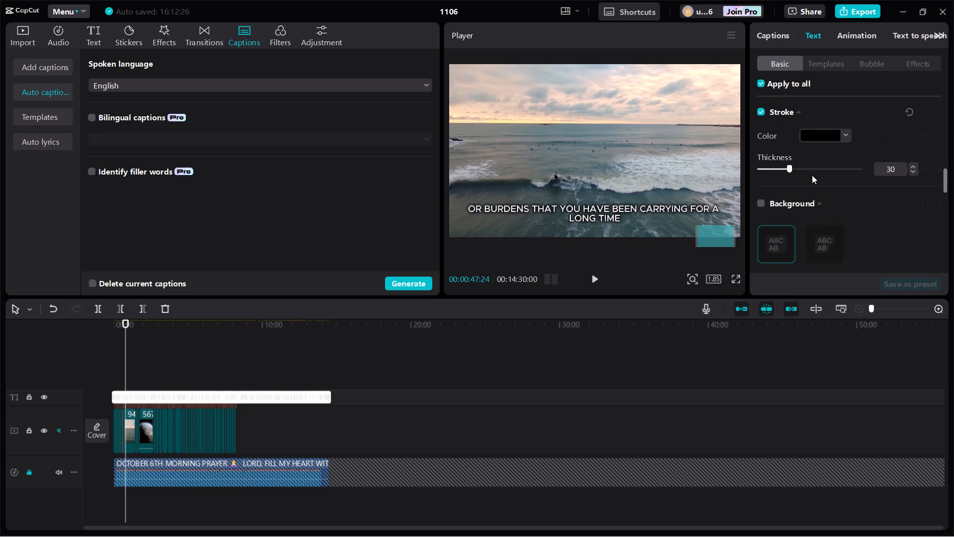
scroll(787, 207, up, 2)
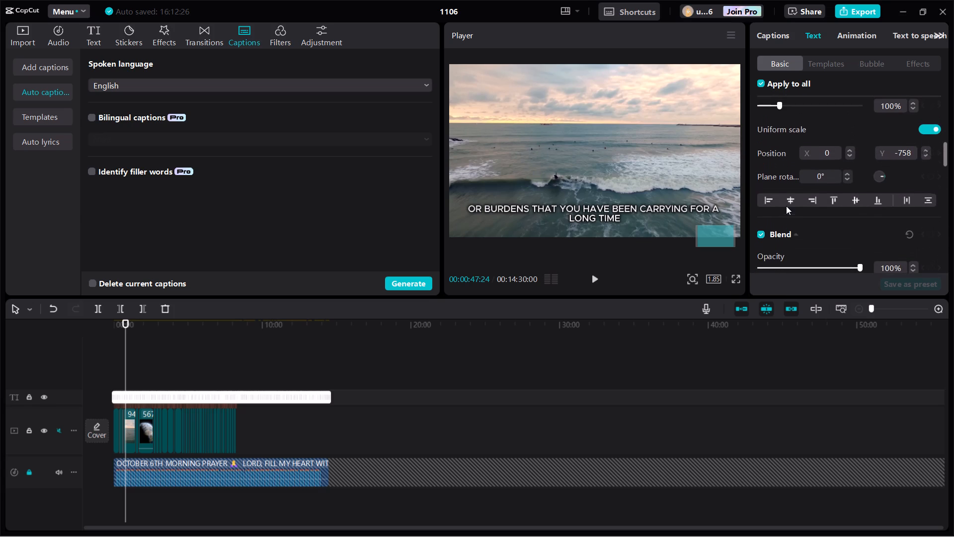
scroll(785, 205, up, 2)
scroll(784, 204, down, 2)
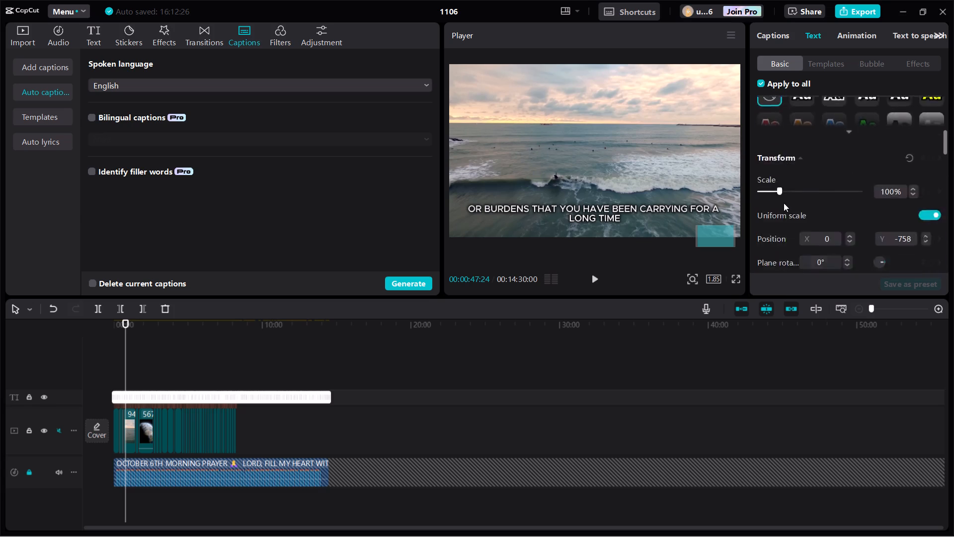
scroll(784, 203, up, 1)
scroll(803, 147, up, 1)
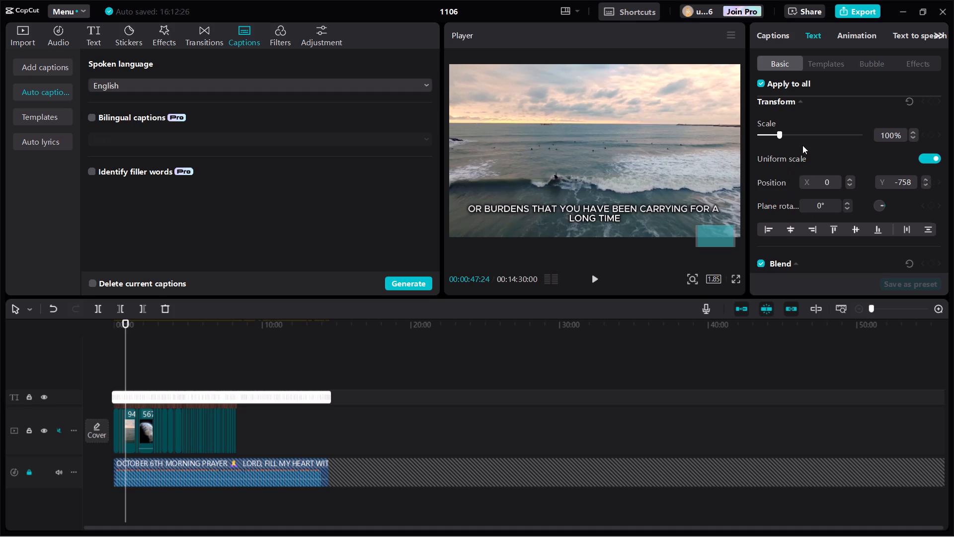
scroll(801, 120, up, 1)
scroll(800, 122, down, 4)
scroll(792, 165, up, 2)
scroll(793, 169, down, 1)
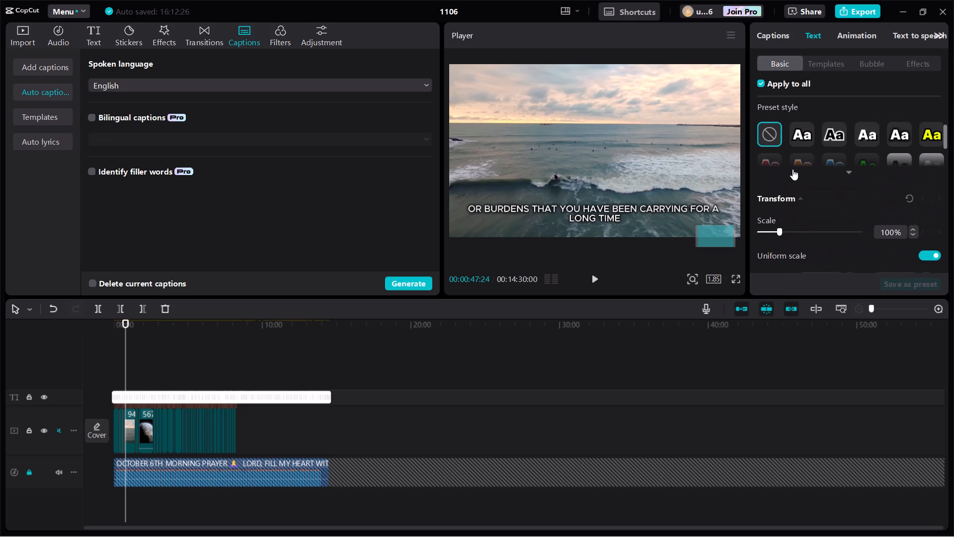
scroll(794, 169, down, 2)
scroll(796, 172, up, 1)
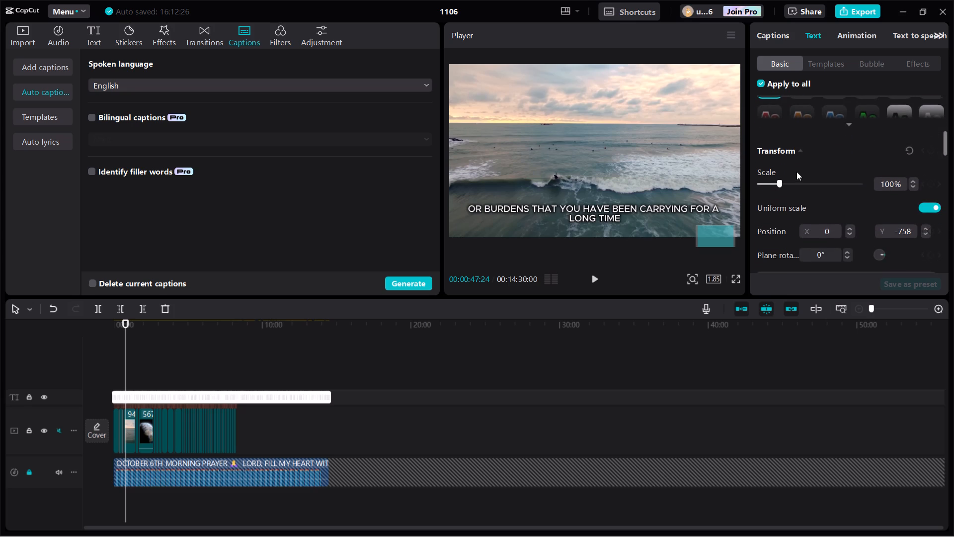
scroll(807, 159, down, 2)
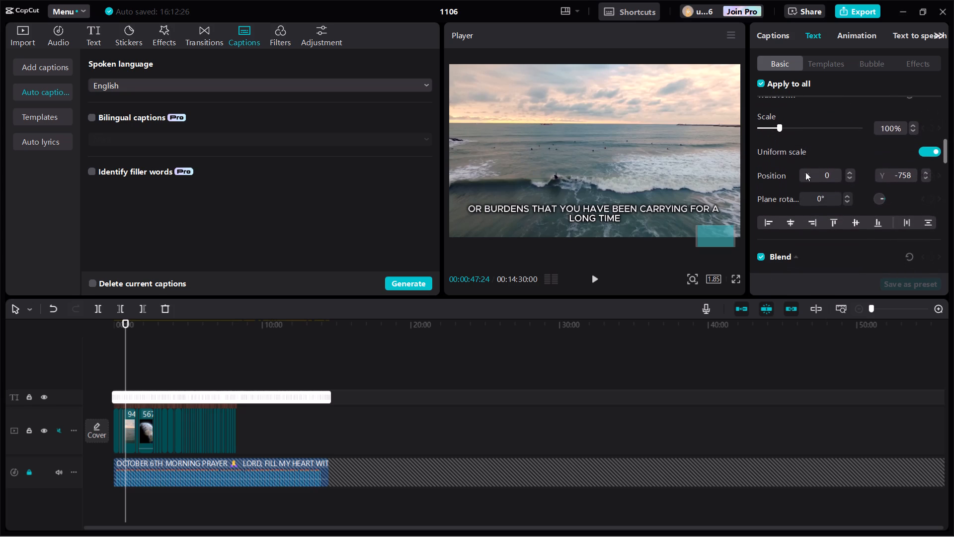
click(788, 221)
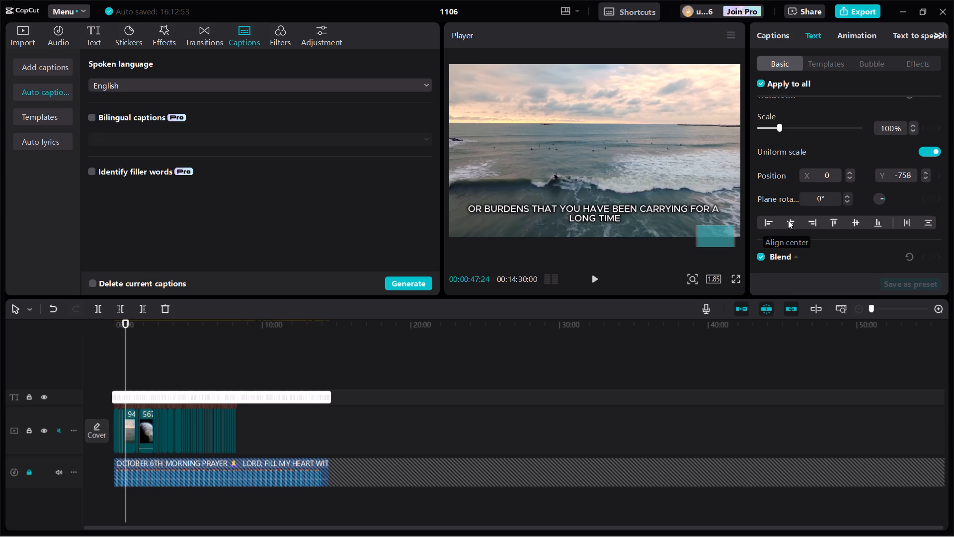
click(788, 220)
triple_click(788, 220)
triple_click(788, 220)
Reapply the horizontal center alignment to all the captions.
scroll(791, 205, down, 9)
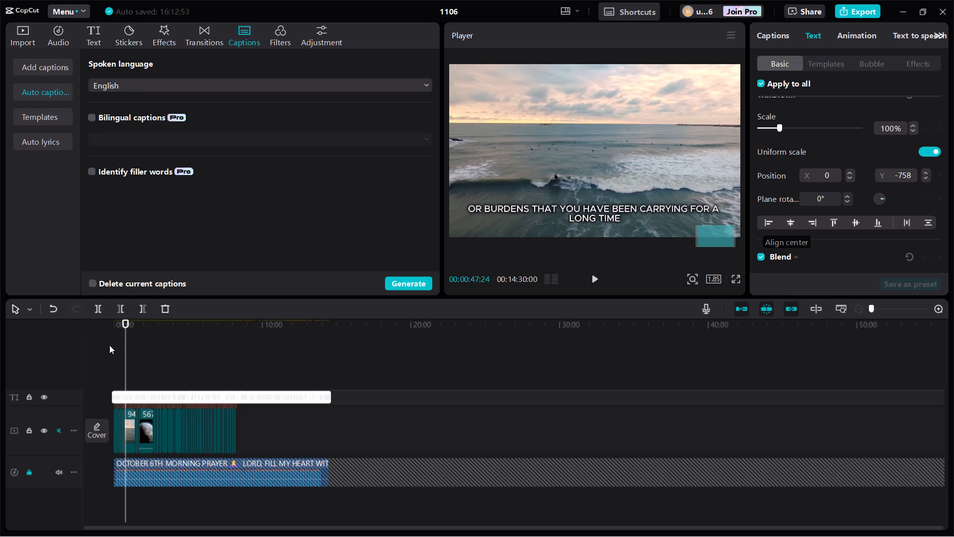
click(110, 342)
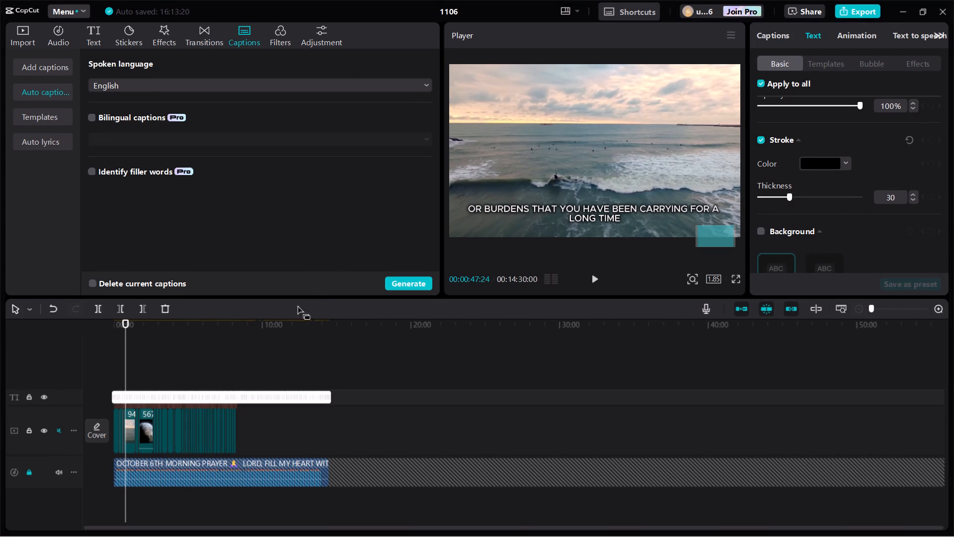
scroll(743, 203, down, 3)
scroll(786, 213, up, 3)
scroll(785, 208, down, 3)
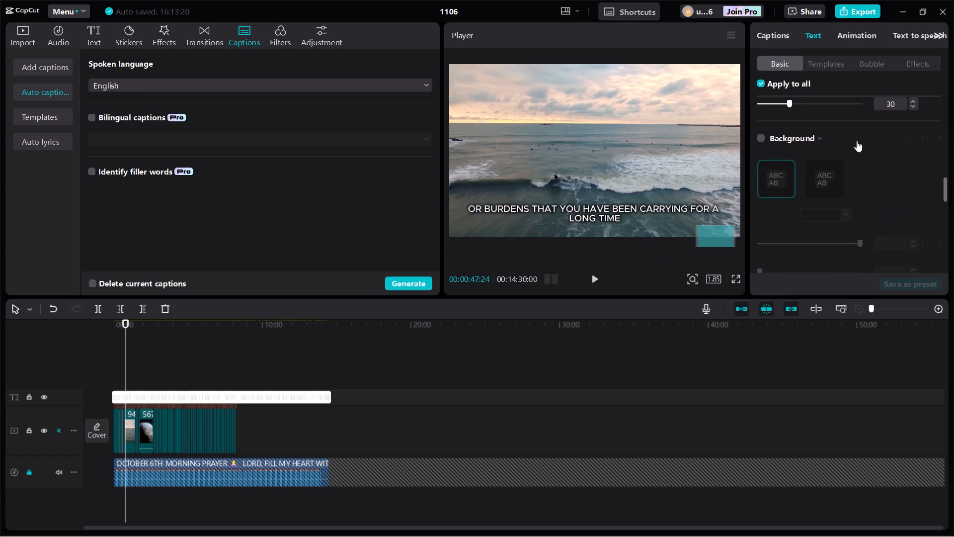
scroll(853, 142, up, 2)
scroll(811, 141, down, 3)
scroll(794, 142, up, 3)
scroll(779, 79, down, 2)
scroll(802, 167, down, 6)
scroll(802, 170, up, 6)
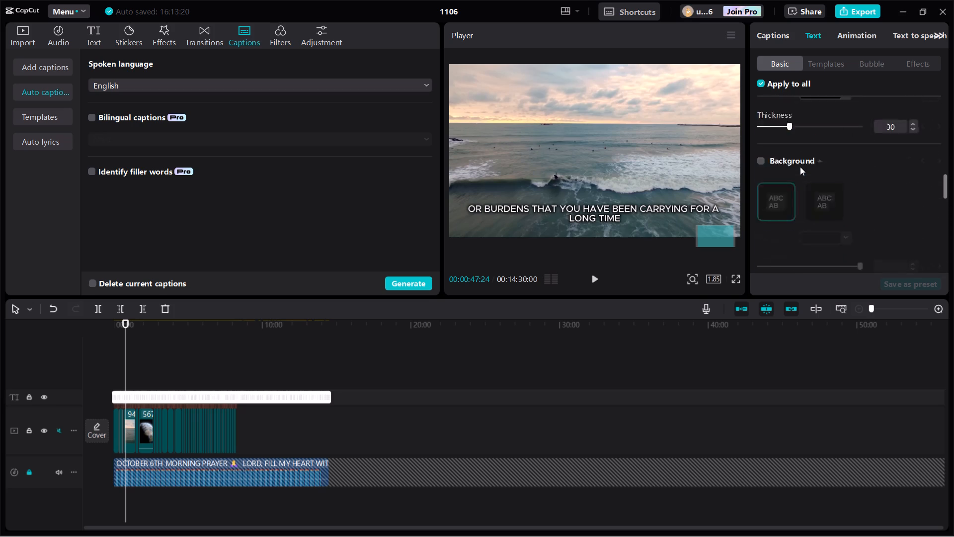
scroll(798, 166, down, 2)
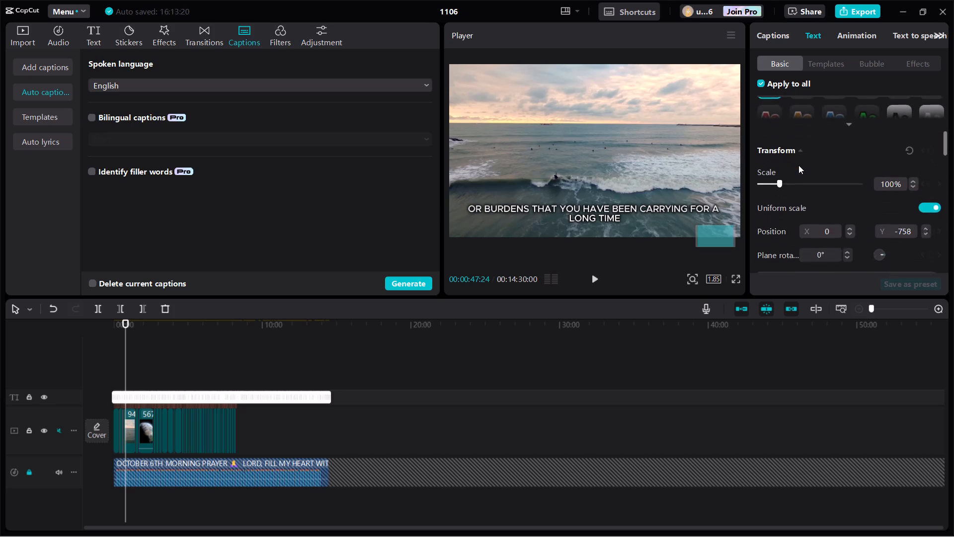
scroll(798, 164, up, 1)
scroll(798, 164, down, 3)
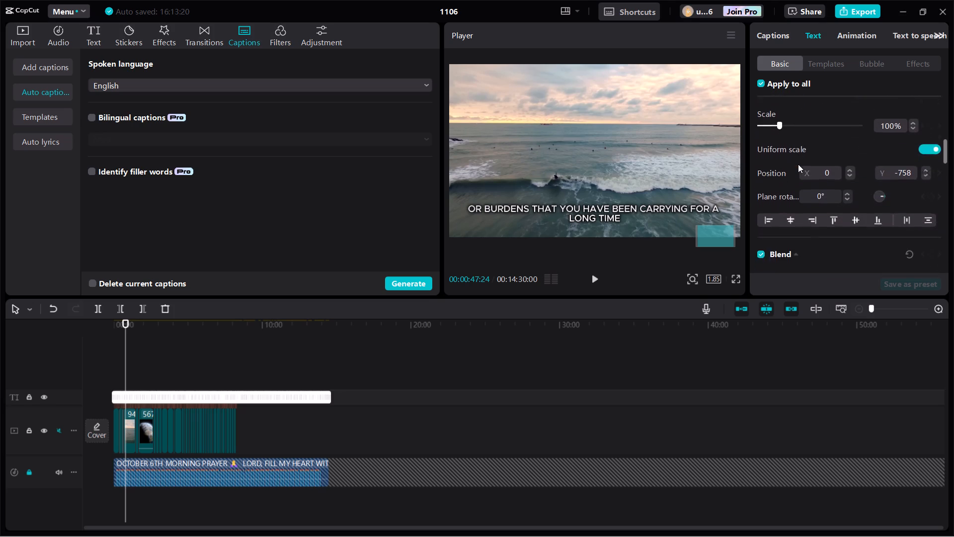
scroll(798, 164, down, 1)
scroll(798, 164, up, 1)
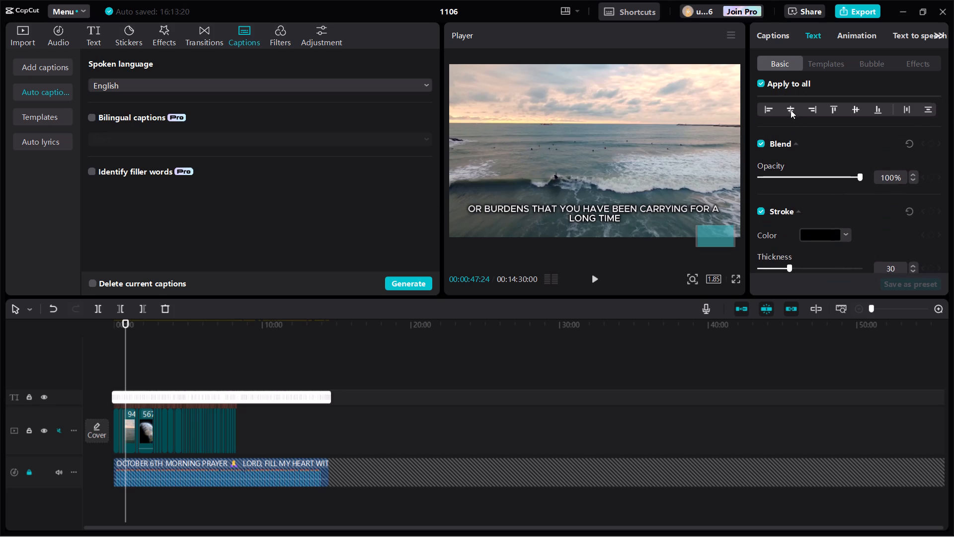
click(791, 108)
Review the captions' text settings, from font and case through opacity, stroke, background, glow and shadow.
scroll(488, 299, down, 6)
scroll(855, 172, up, 9)
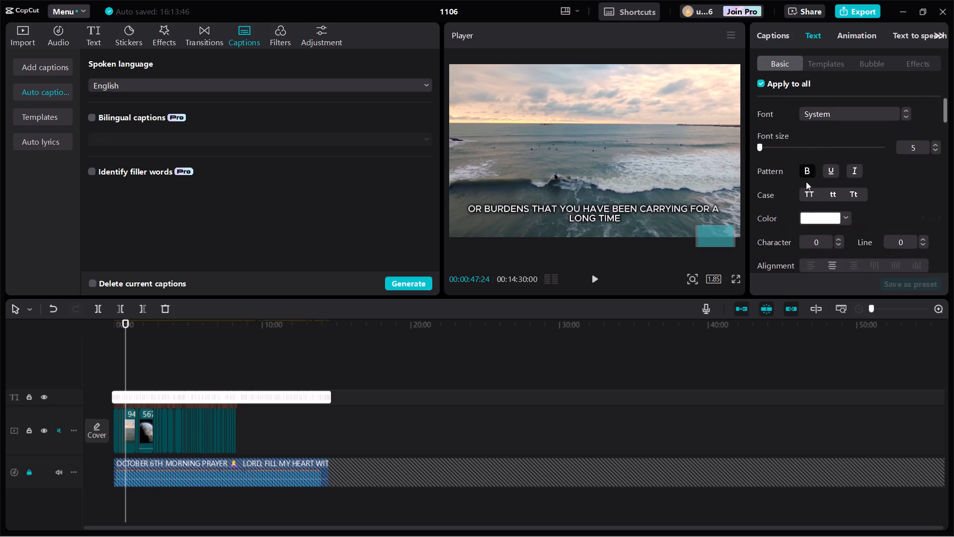
scroll(806, 181, down, 14)
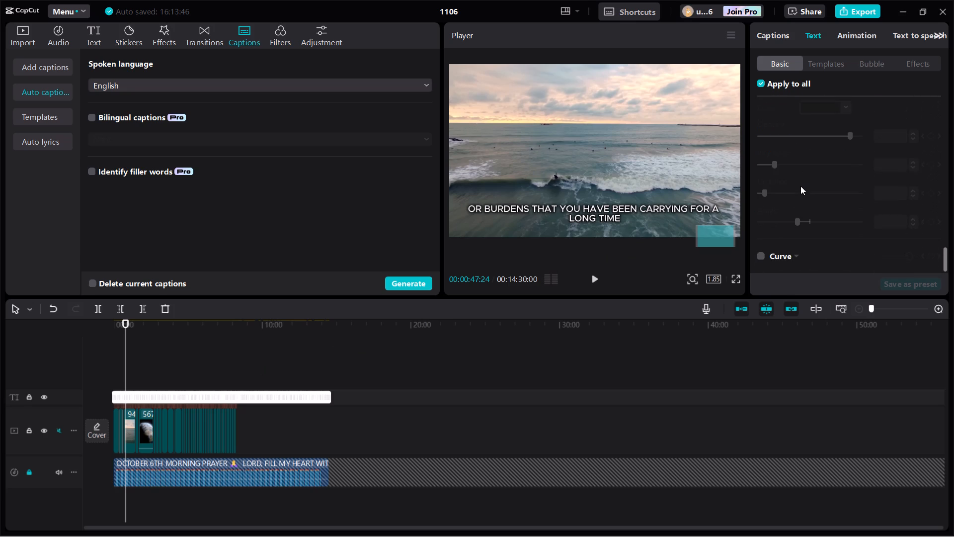
scroll(800, 186, down, 3)
scroll(800, 186, up, 17)
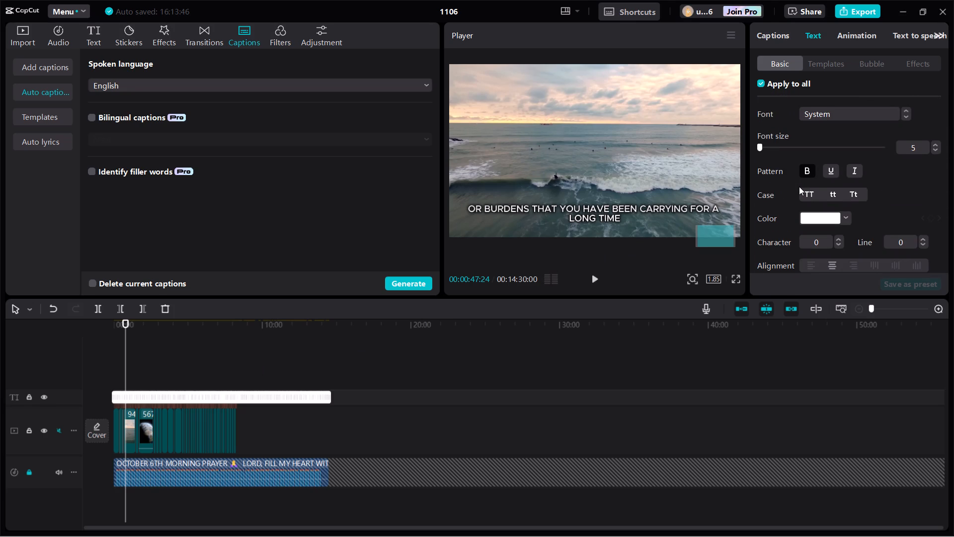
scroll(797, 186, down, 13)
scroll(794, 189, up, 5)
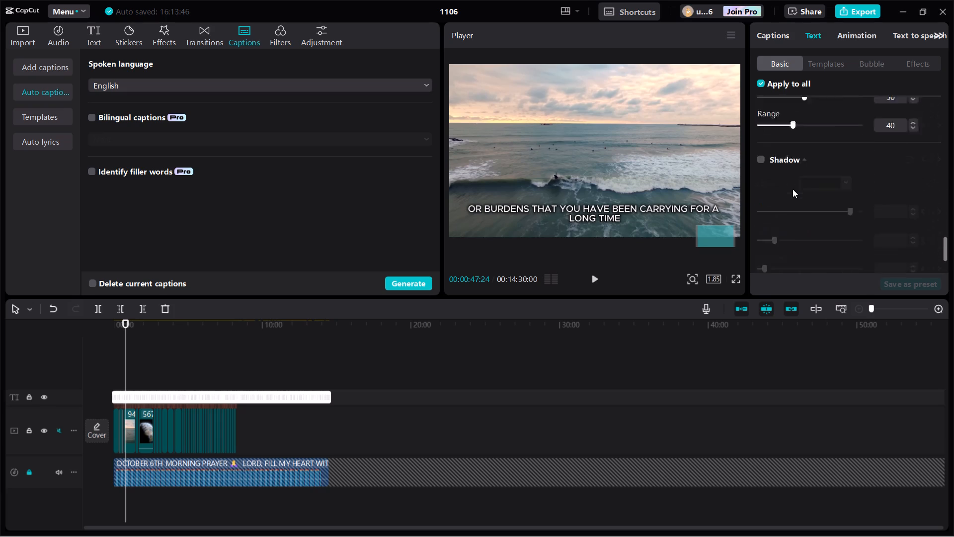
scroll(791, 189, up, 3)
scroll(790, 190, down, 4)
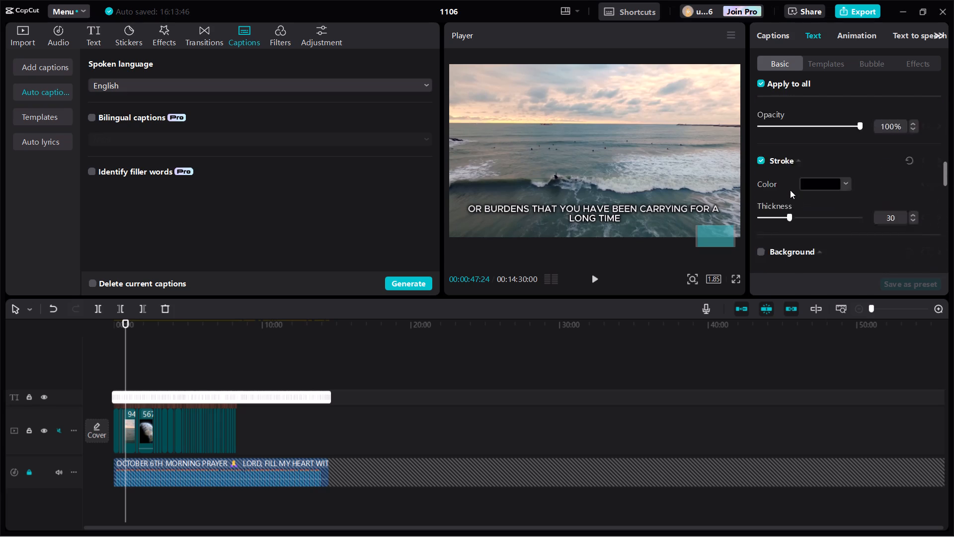
Review the captions' text settings again, from font, case and alignment through preset styles, scale, position and stroke.
scroll(790, 190, up, 8)
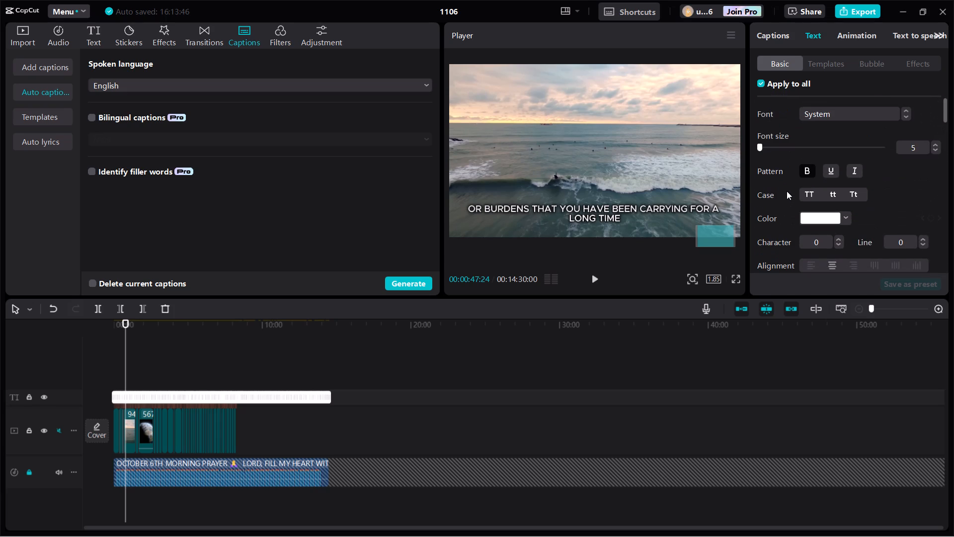
scroll(787, 191, up, 5)
scroll(786, 190, down, 2)
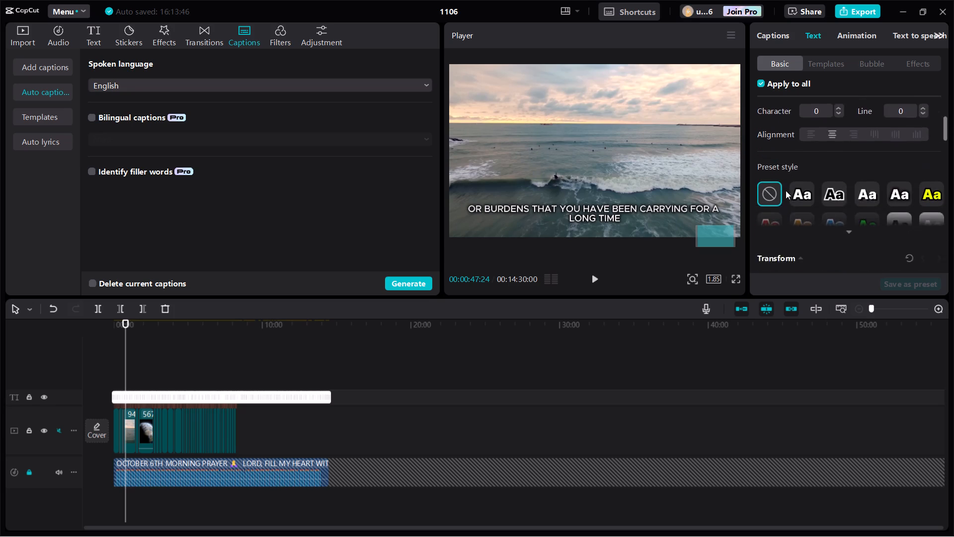
scroll(786, 190, up, 8)
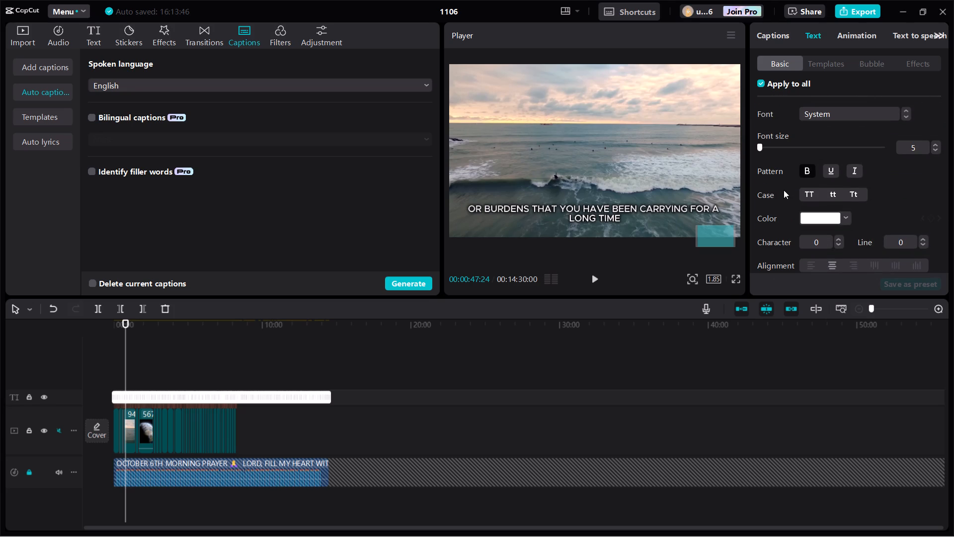
scroll(773, 189, up, 7)
scroll(799, 161, down, 2)
scroll(797, 154, up, 1)
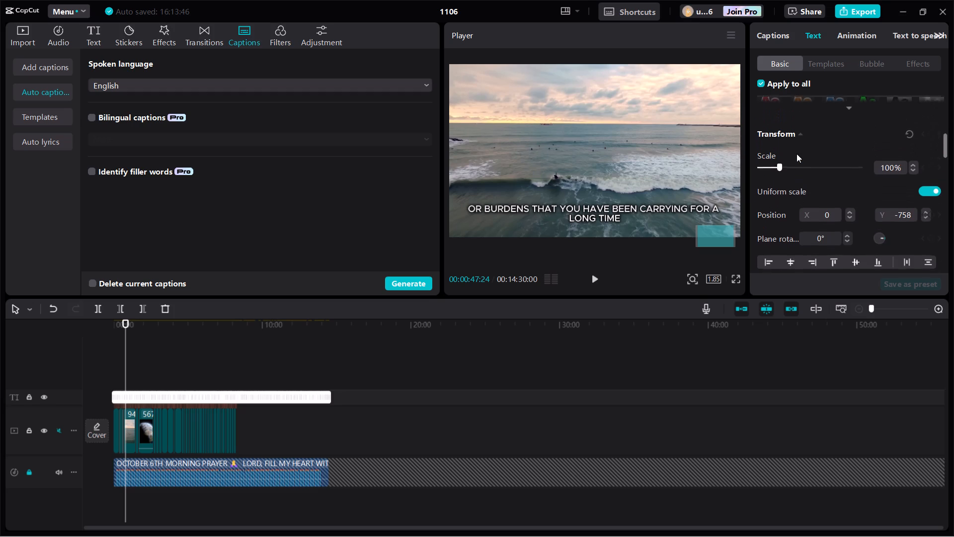
scroll(795, 154, up, 1)
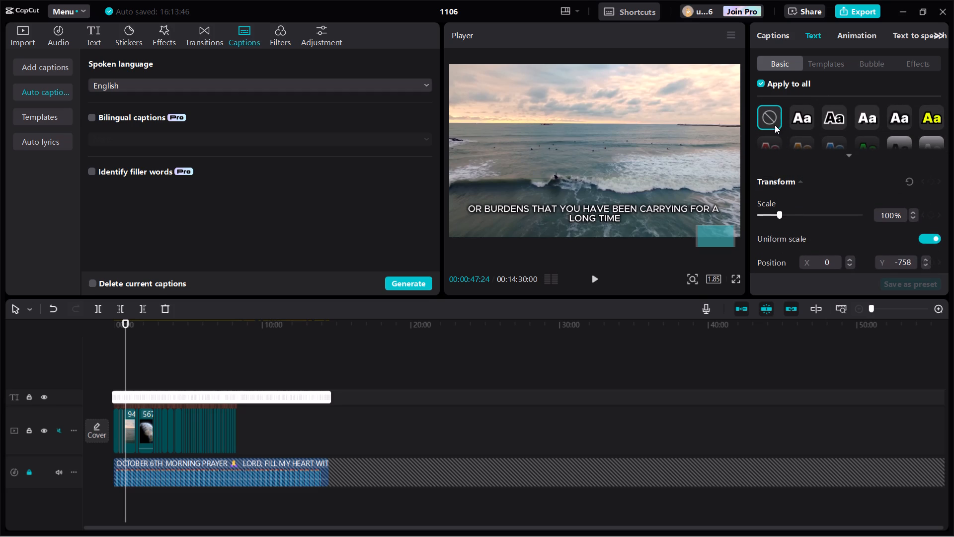
scroll(799, 119, up, 14)
scroll(847, 134, down, 4)
scroll(358, 317, up, 1)
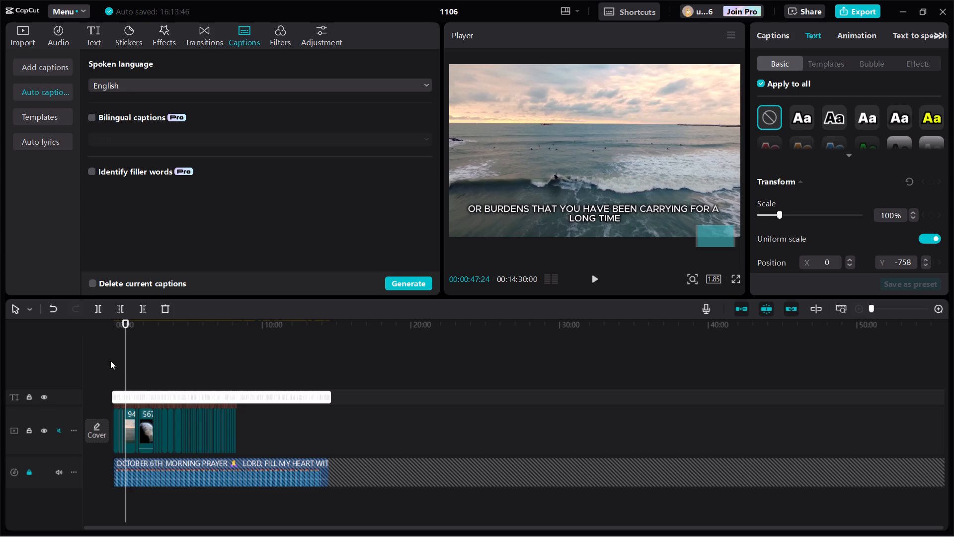
Play the video from the beginning to check how the captions look over the opening night-sky clip.
click(110, 360)
drag(124, 328, 120, 328)
drag(120, 328, 108, 329)
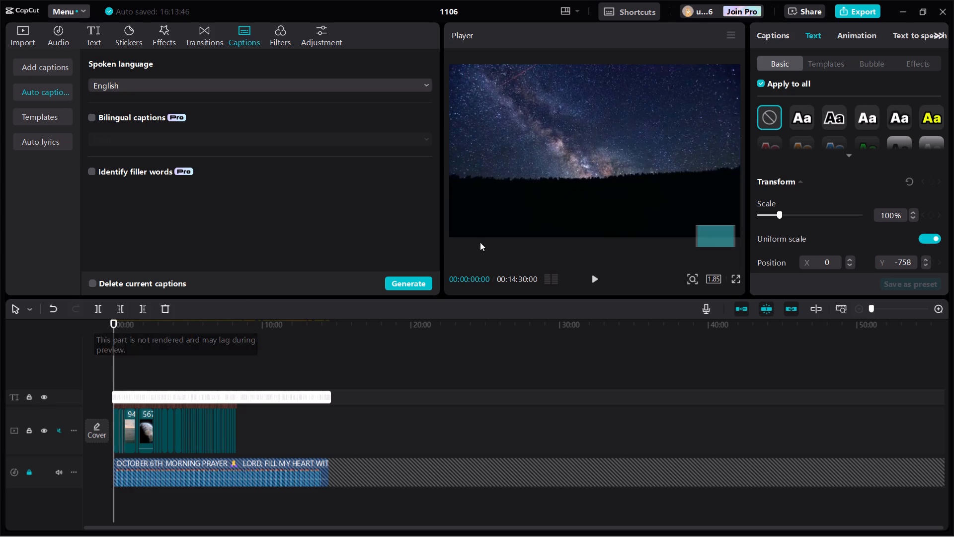
click(591, 278)
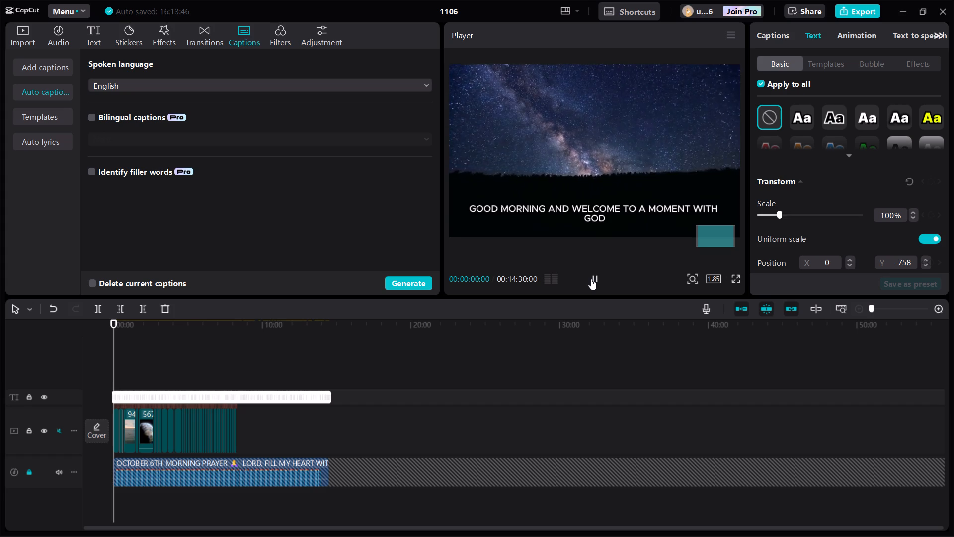
click(591, 279)
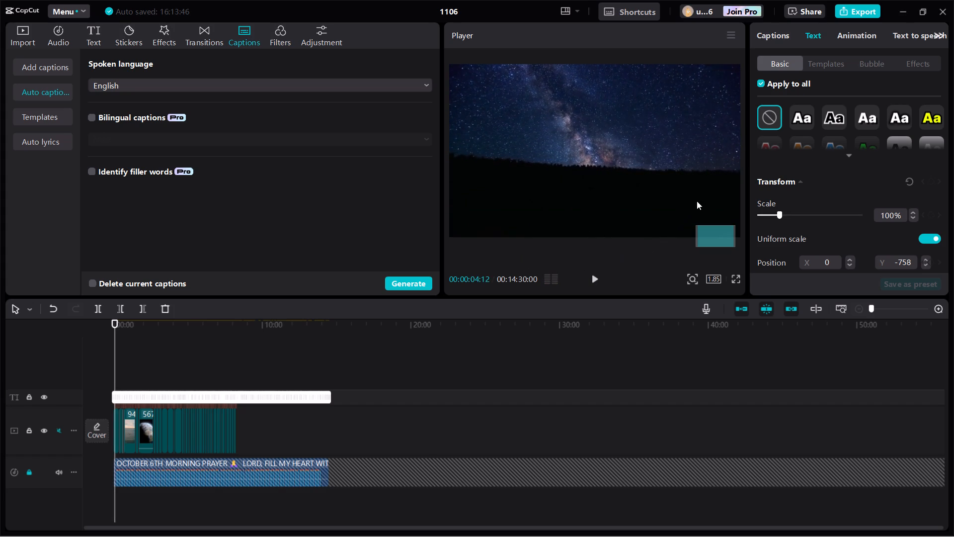
click(591, 276)
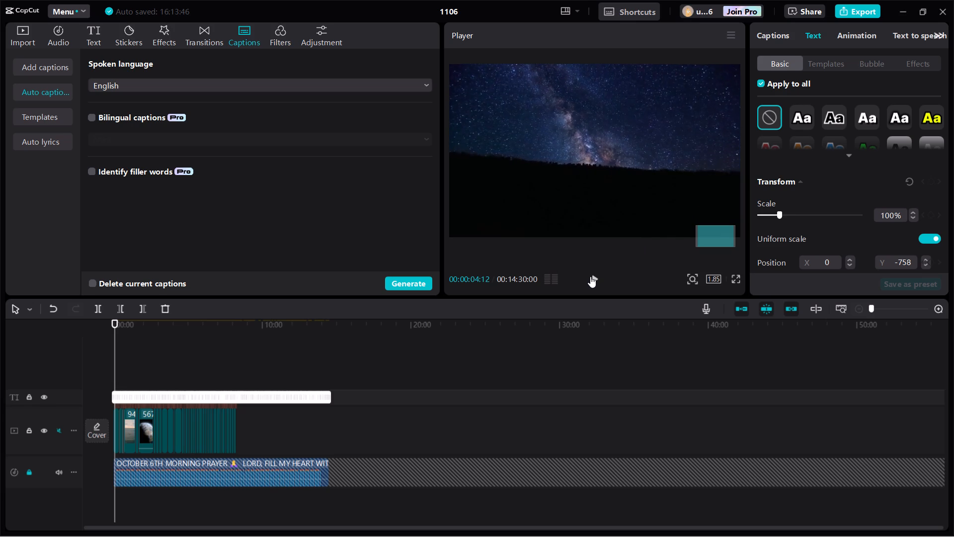
Move all the captions up to the exact centre of the frame, aligned both horizontally and vertically.
click(588, 208)
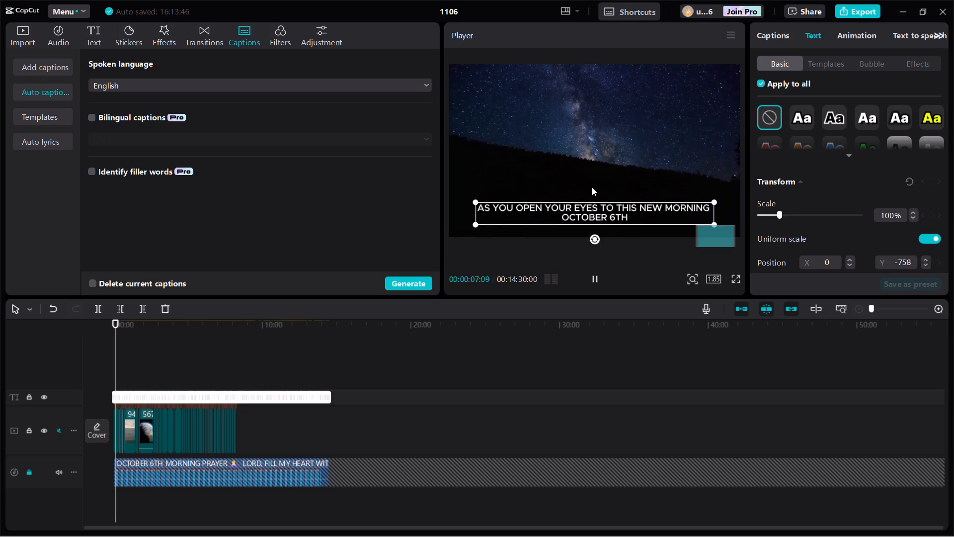
drag(588, 208, 587, 200)
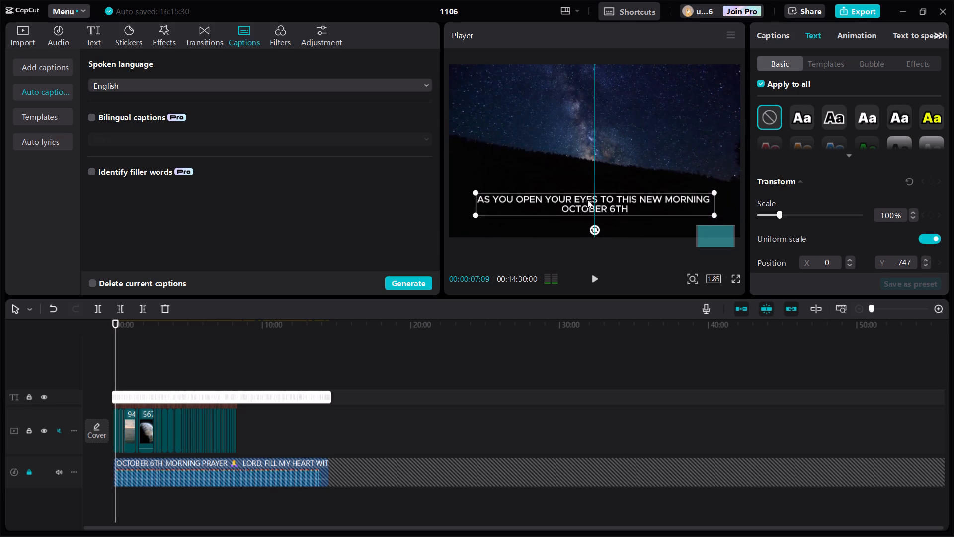
drag(587, 200, 586, 169)
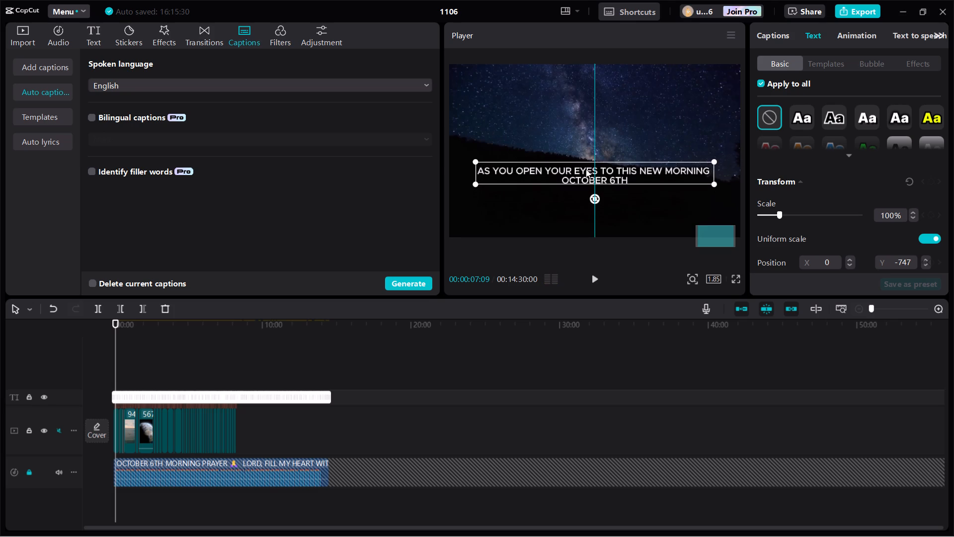
drag(586, 169, 585, 145)
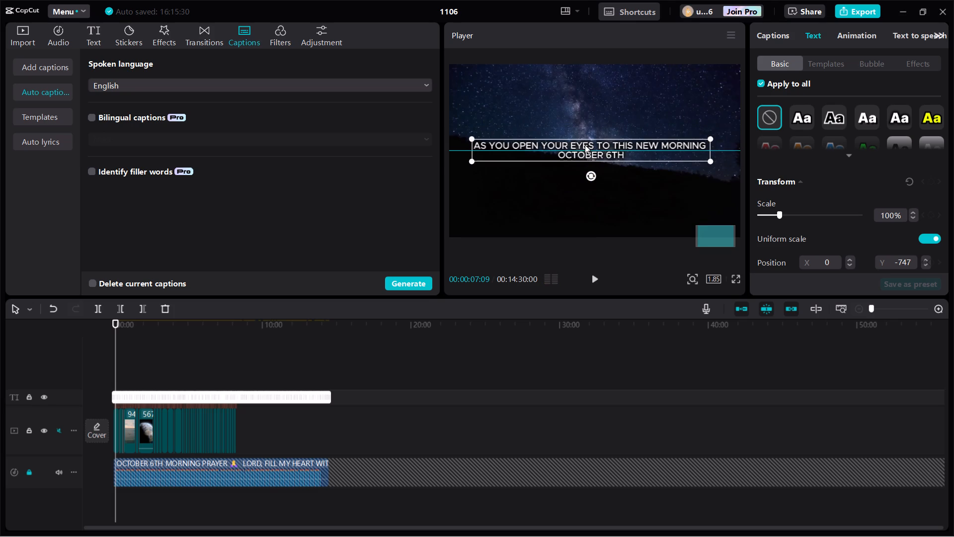
drag(585, 145, 588, 146)
click(653, 220)
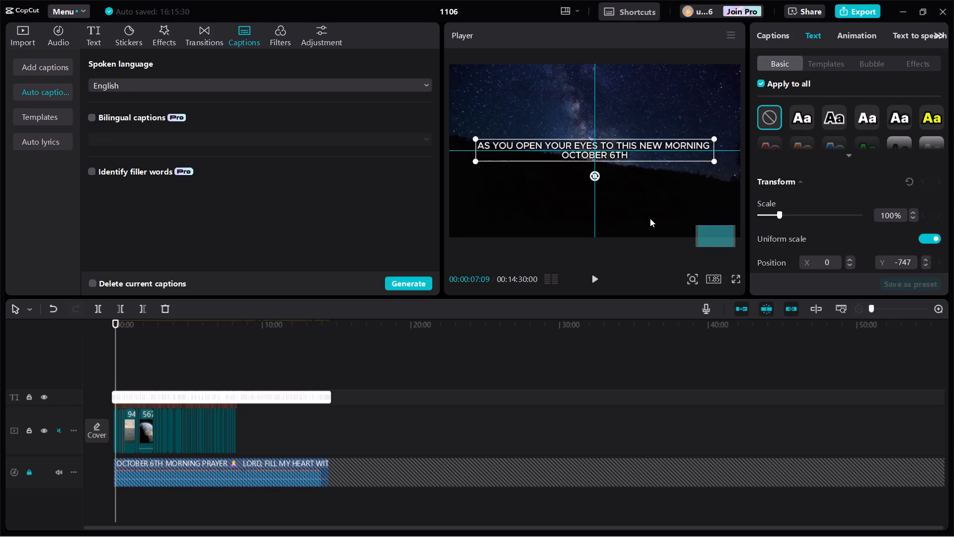
click(527, 365)
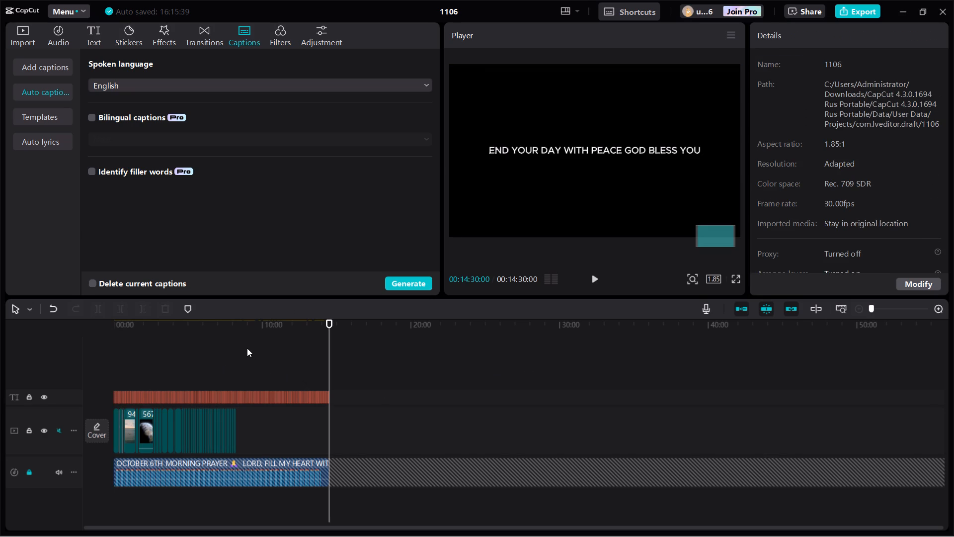
Play the opening seconds from the start of the timeline to check the captions' new position.
click(110, 364)
click(114, 332)
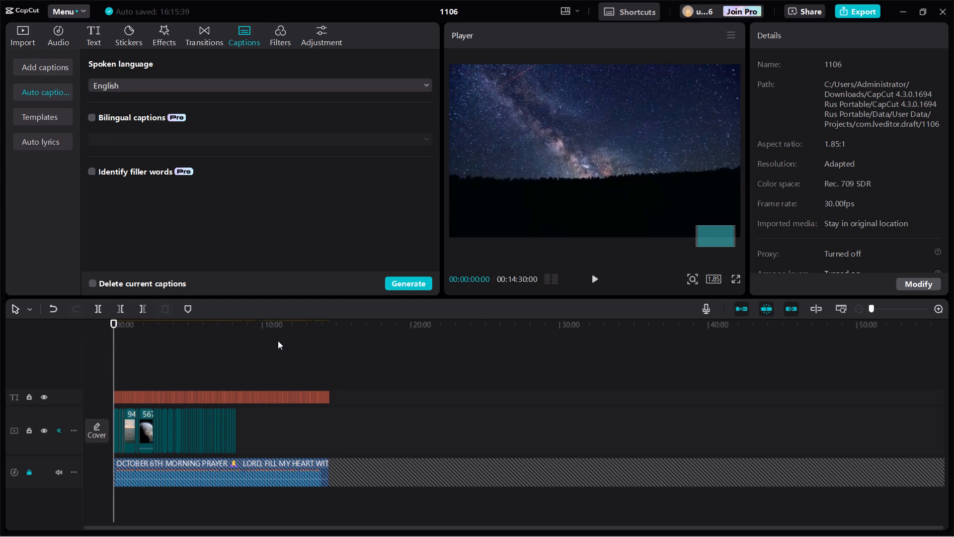
click(593, 276)
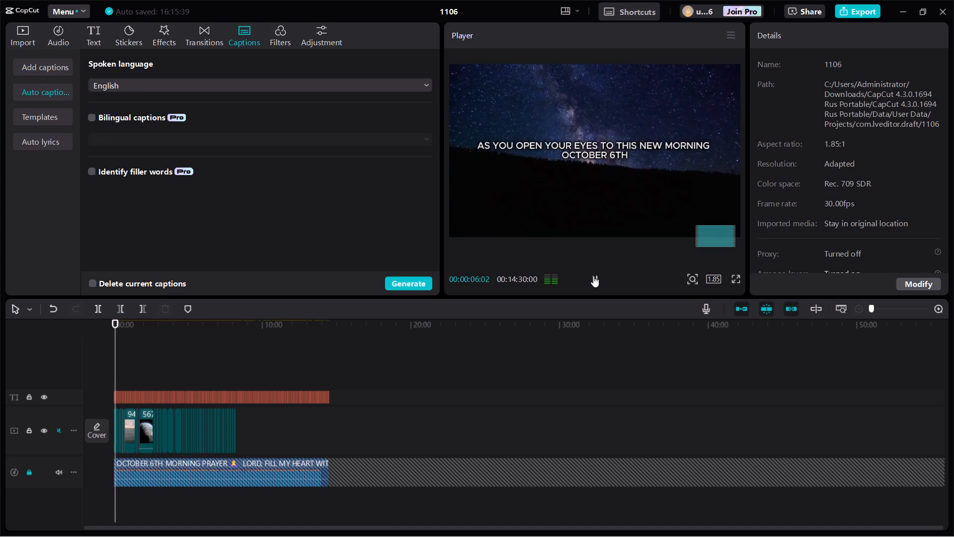
click(593, 276)
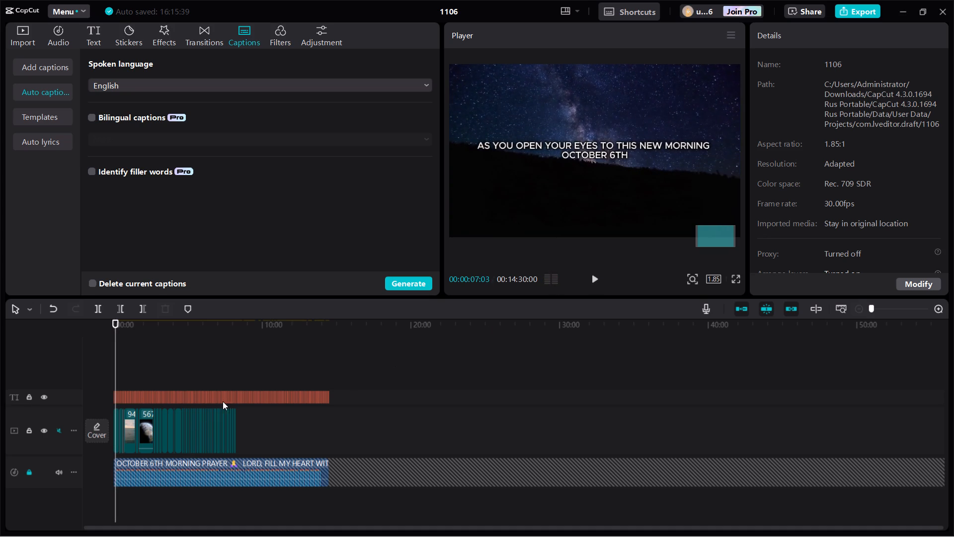
Select all the captions together with the video clips and reset their transform settings.
drag(358, 359, 350, 372)
drag(350, 372, 344, 376)
drag(329, 356, 255, 406)
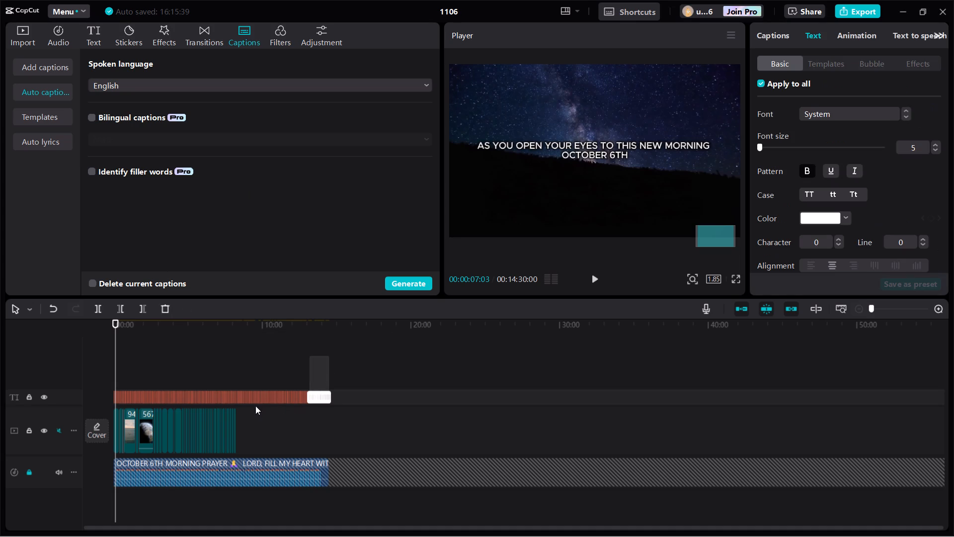
drag(255, 406, 97, 384)
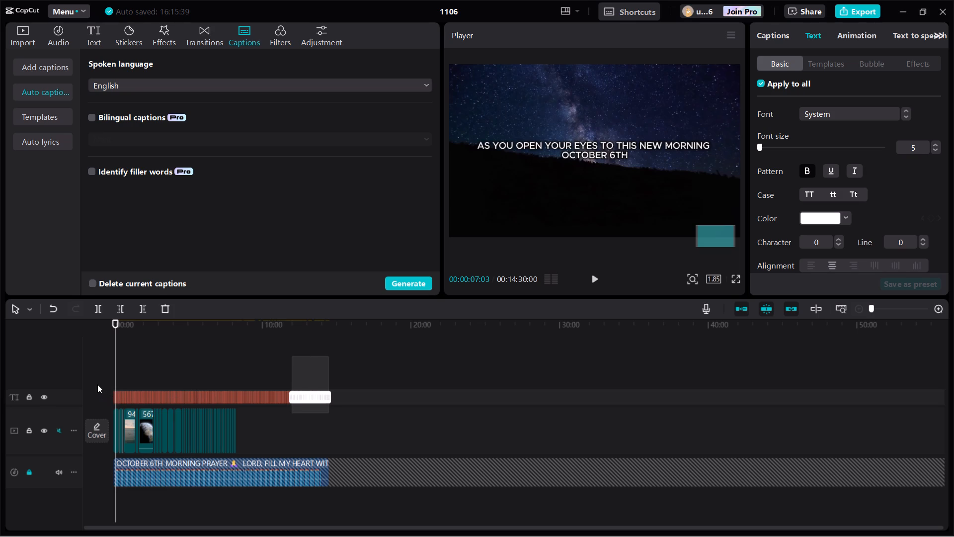
drag(97, 384, 102, 407)
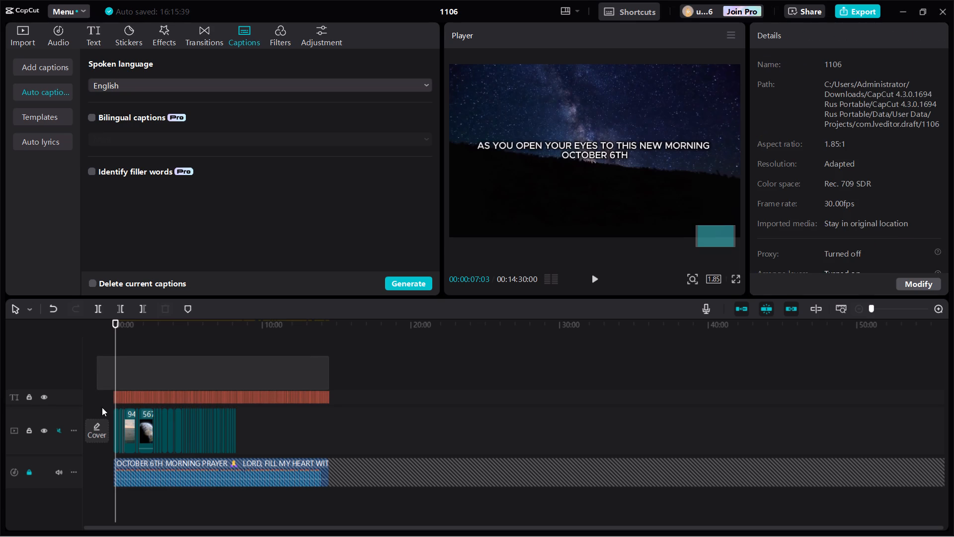
drag(102, 407, 112, 414)
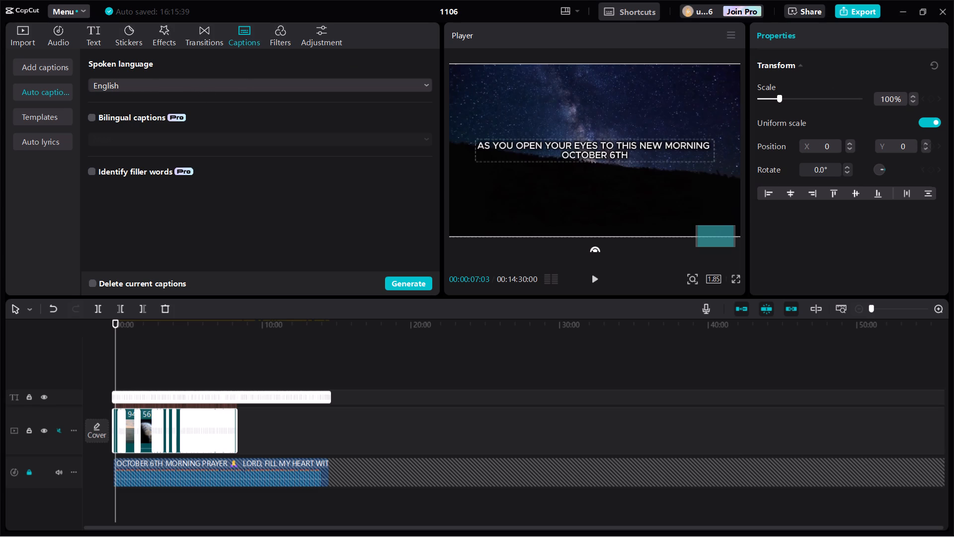
scroll(818, 162, up, 5)
scroll(816, 181, down, 9)
click(932, 60)
scroll(854, 59, up, 6)
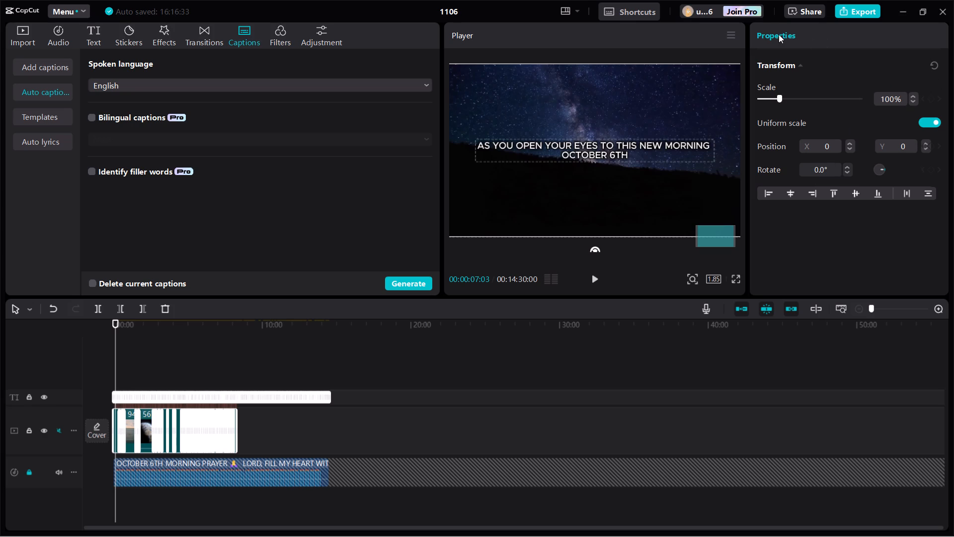
click(779, 34)
click(819, 267)
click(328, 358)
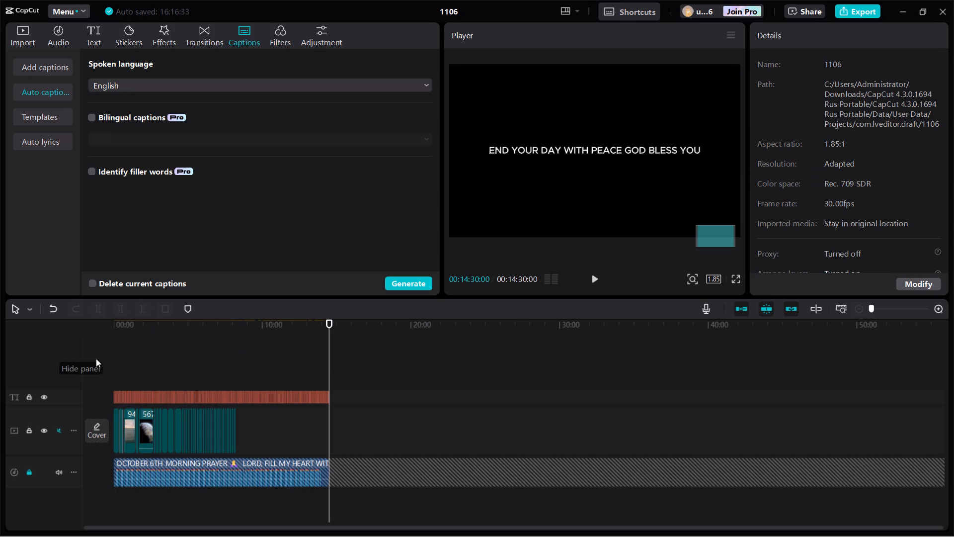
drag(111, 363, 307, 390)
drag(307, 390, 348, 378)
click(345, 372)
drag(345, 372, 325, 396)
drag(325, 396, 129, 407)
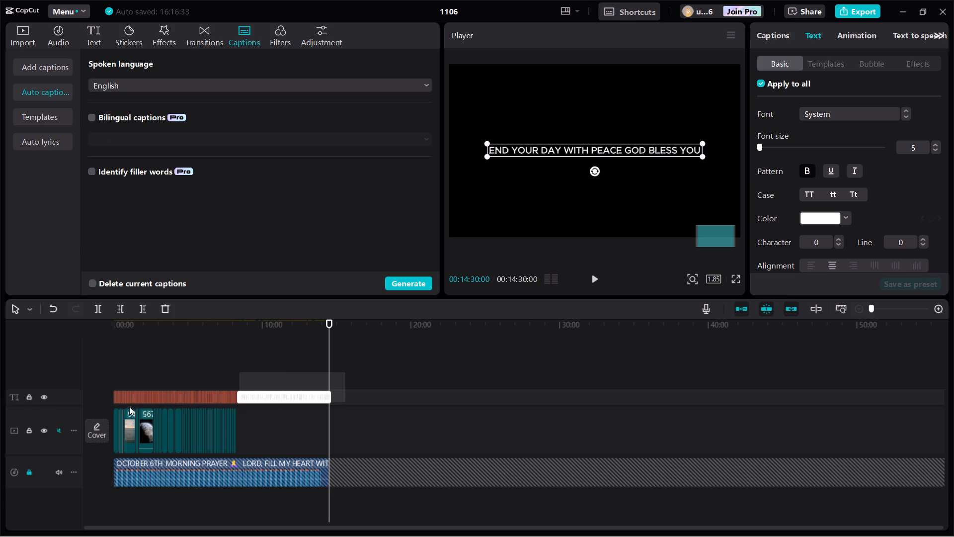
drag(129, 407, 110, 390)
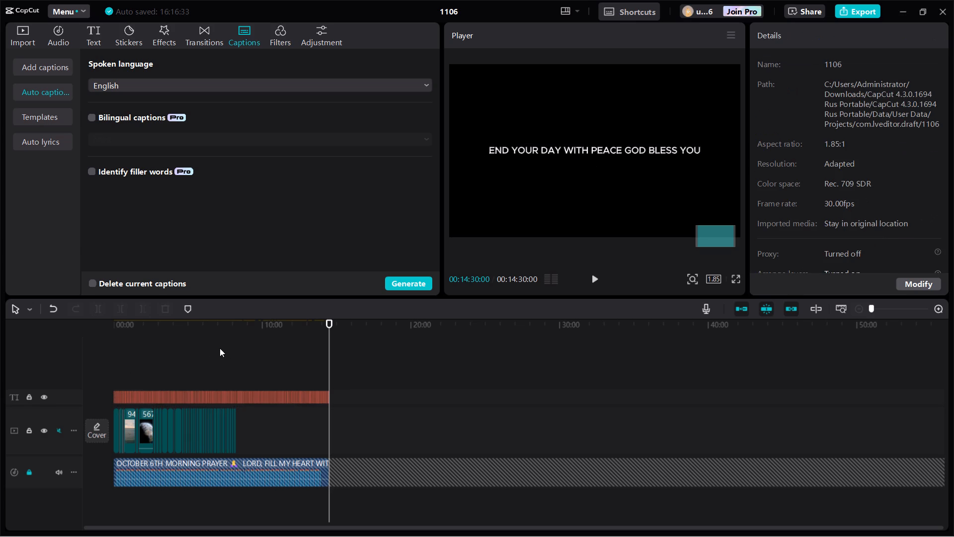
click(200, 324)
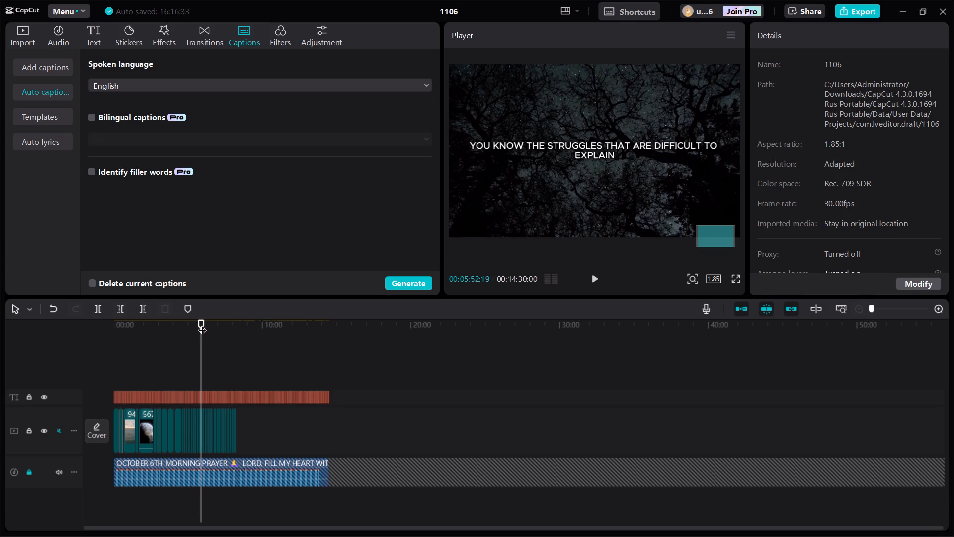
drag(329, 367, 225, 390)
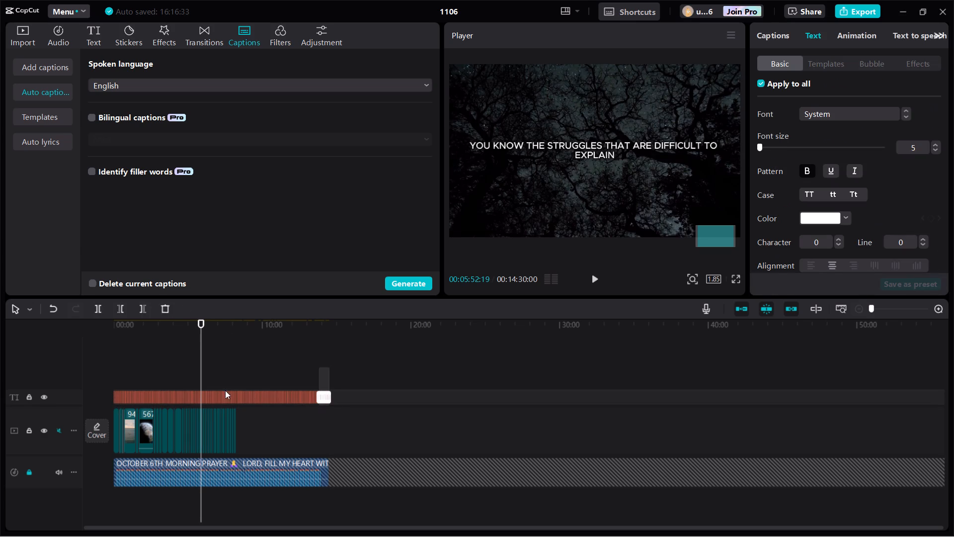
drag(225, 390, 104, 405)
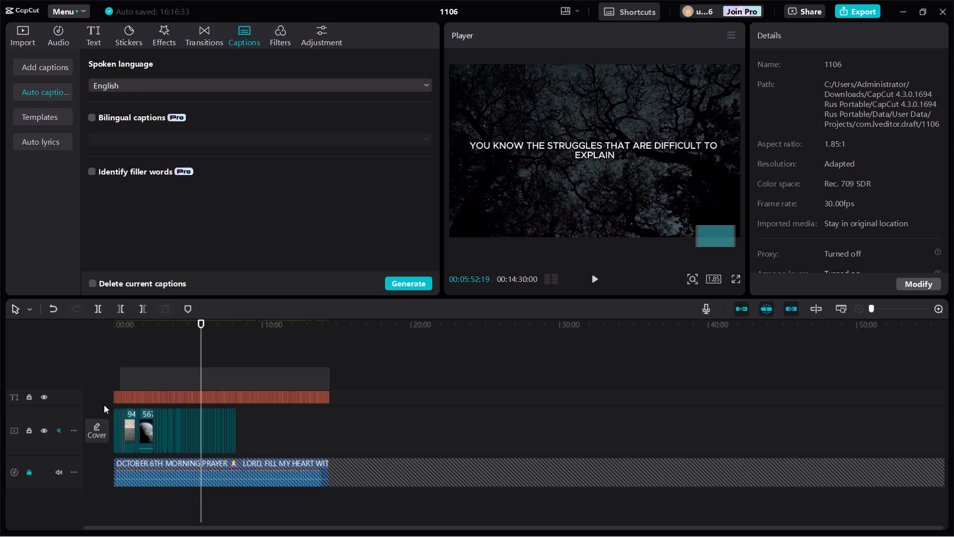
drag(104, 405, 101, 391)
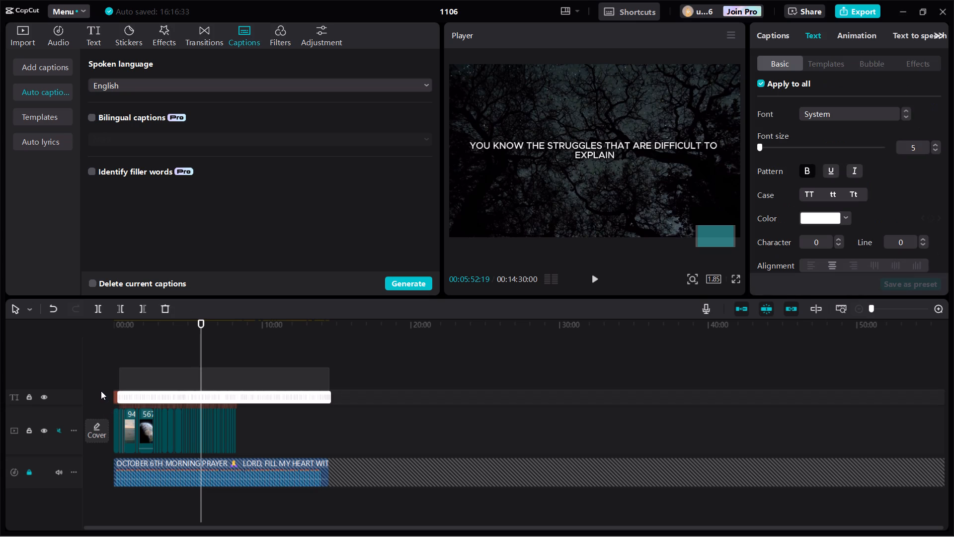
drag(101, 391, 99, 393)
Check how readable the captions are over the clips at several points along the timeline.
click(329, 375)
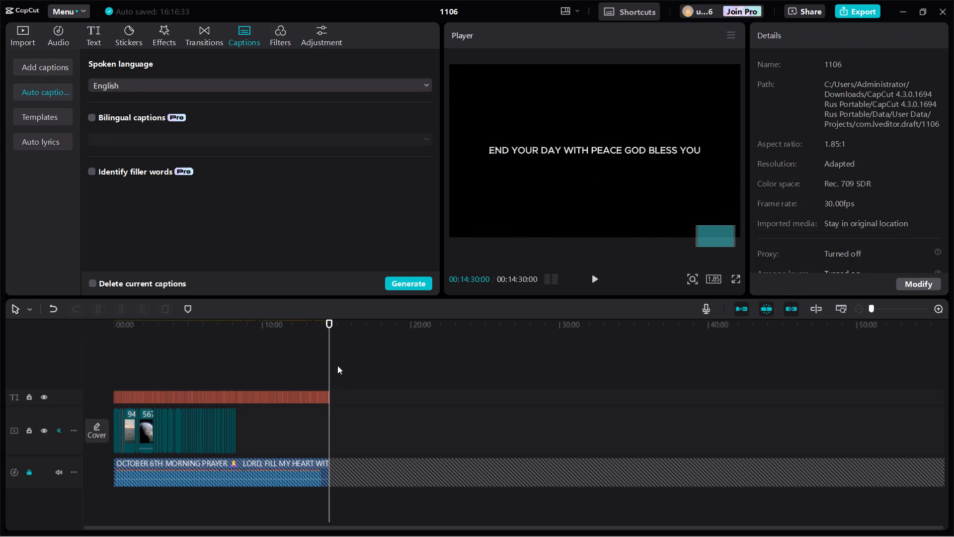
click(182, 347)
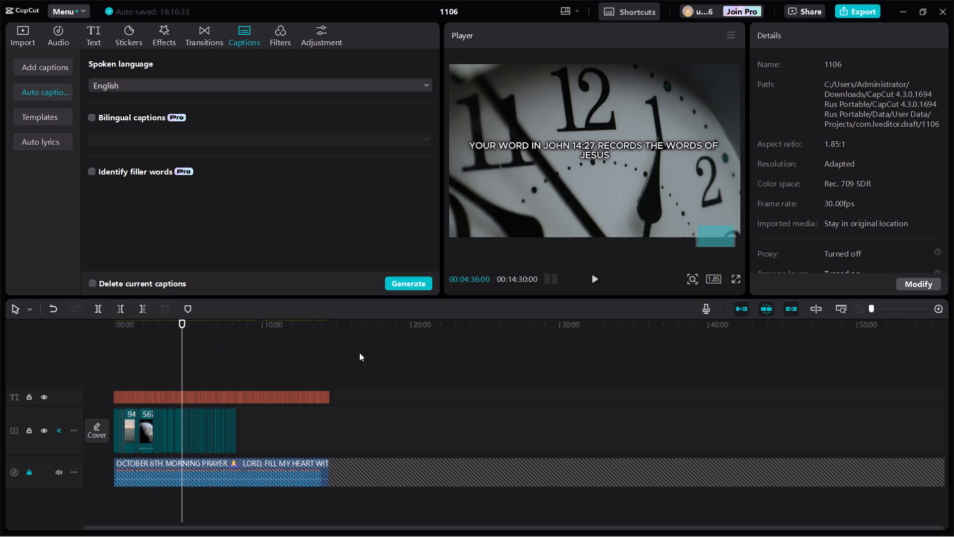
click(205, 355)
click(151, 369)
click(185, 367)
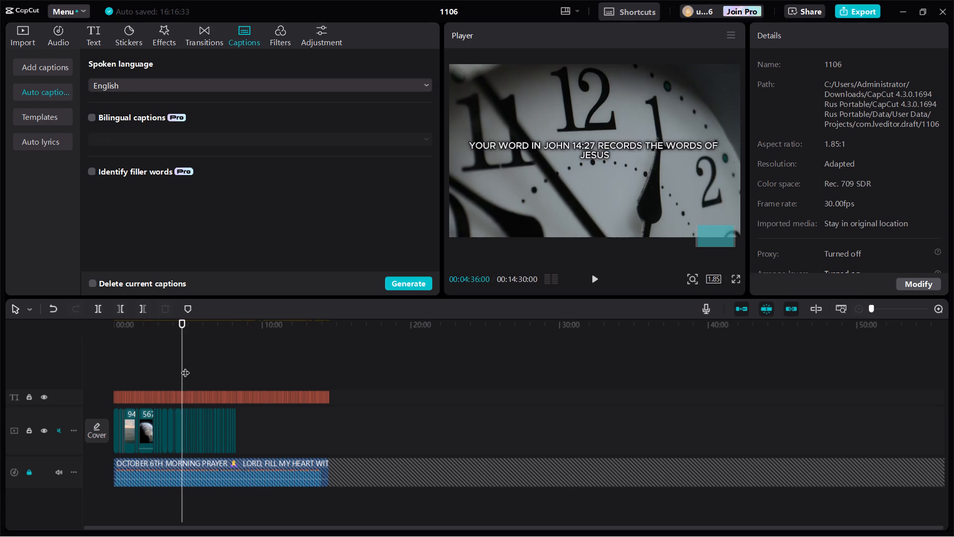
click(193, 368)
click(206, 373)
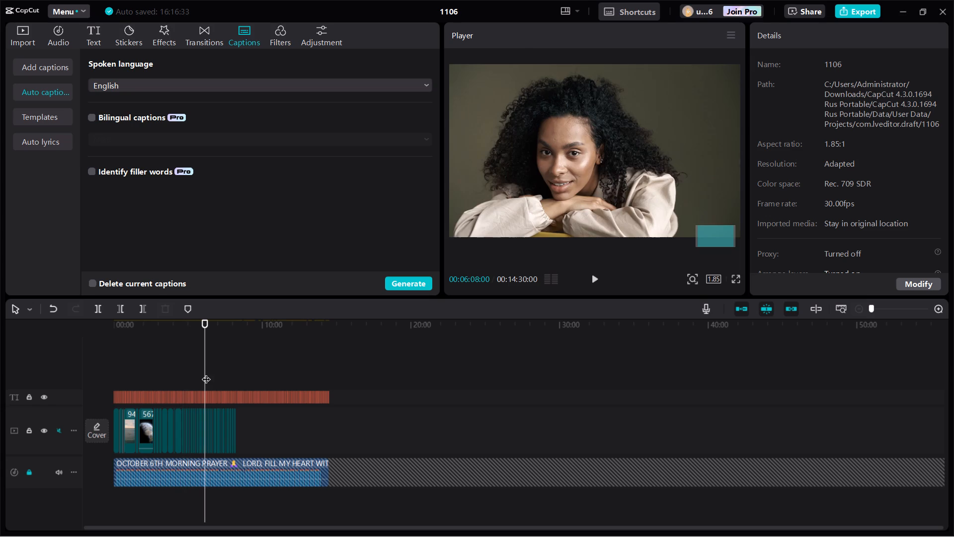
click(188, 379)
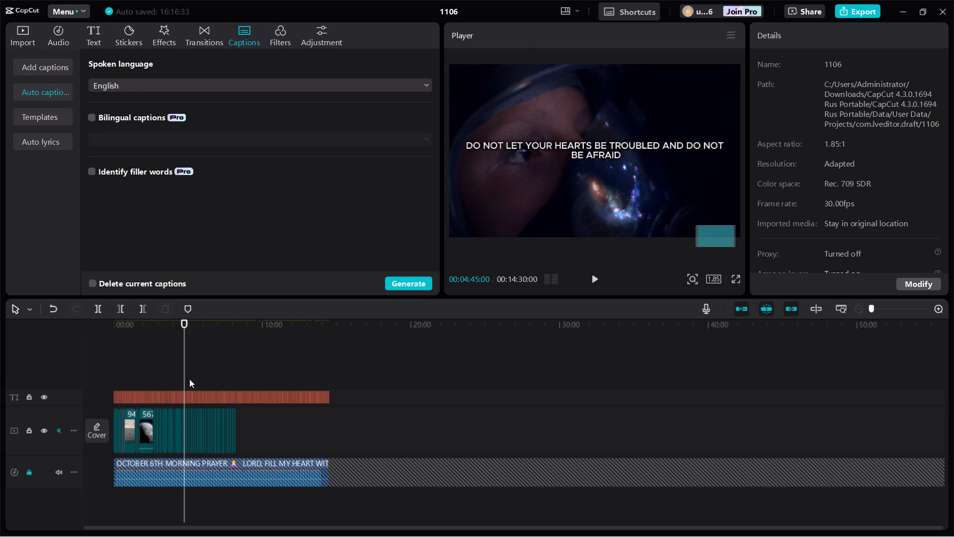
click(201, 381)
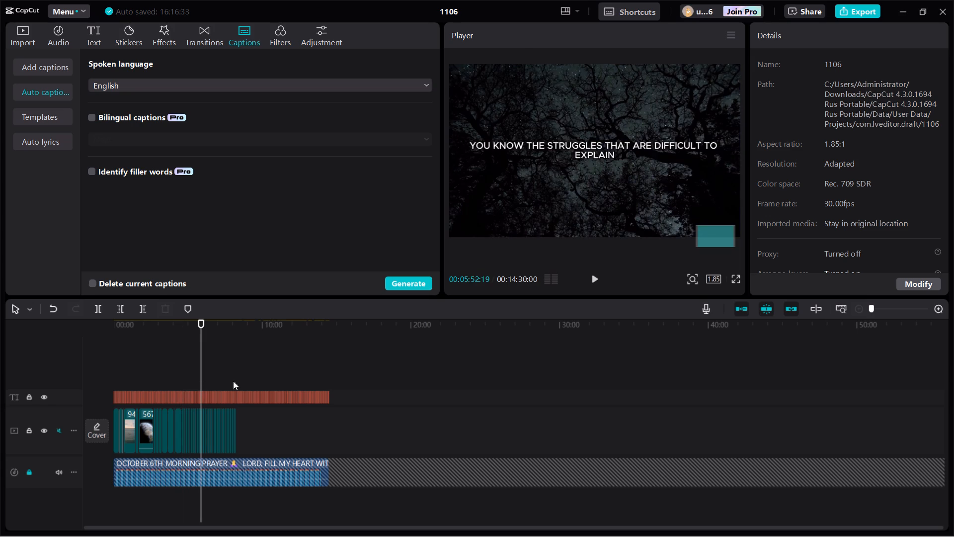
Select all the captions on the text track and apply the preset style of white text with a black outline.
click(332, 376)
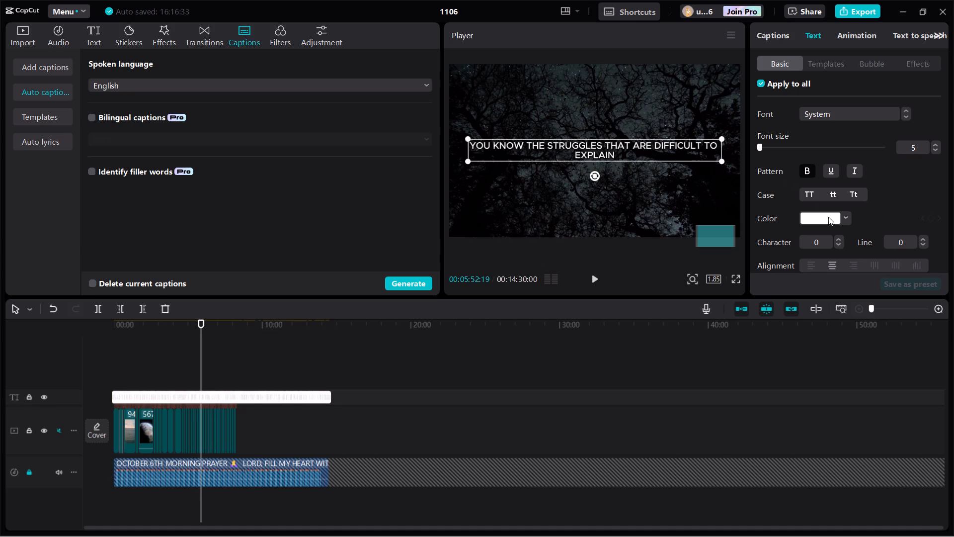
scroll(834, 228, down, 2)
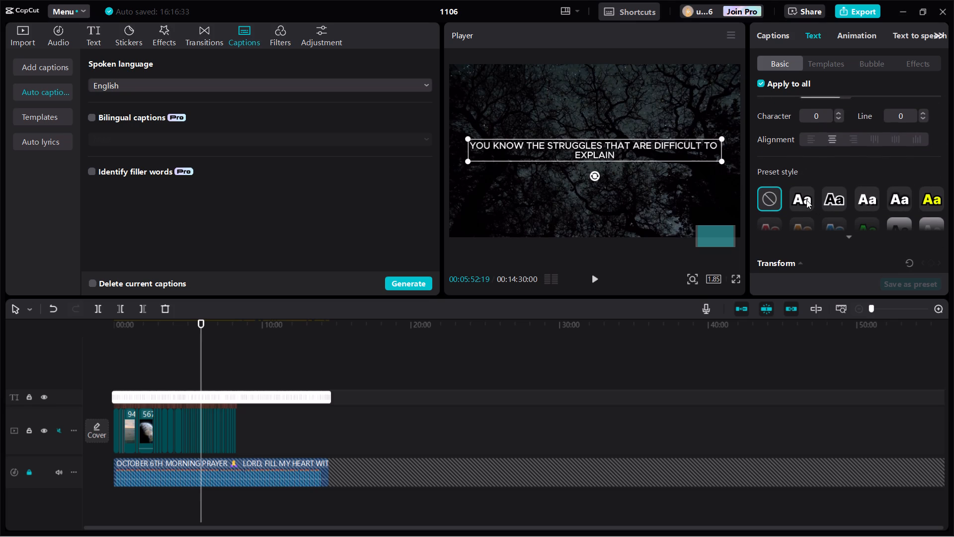
click(804, 199)
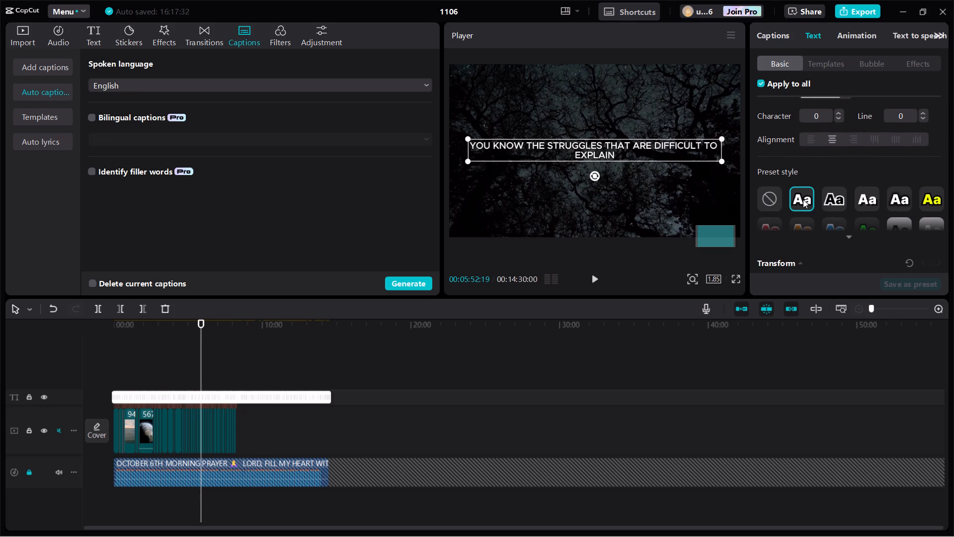
Enable the glow on all the captions in black and choose the non-Pro glow style.
scroll(803, 199, down, 4)
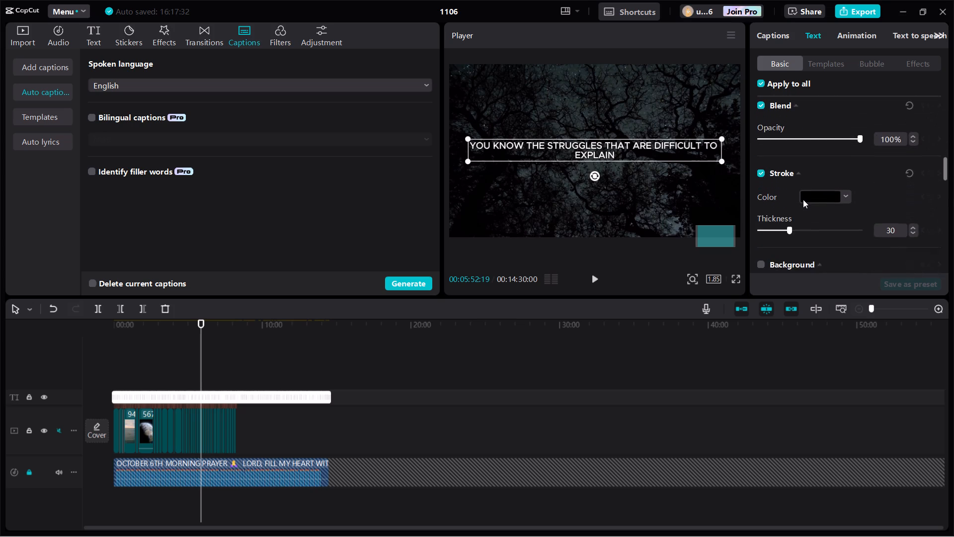
scroll(803, 199, down, 2)
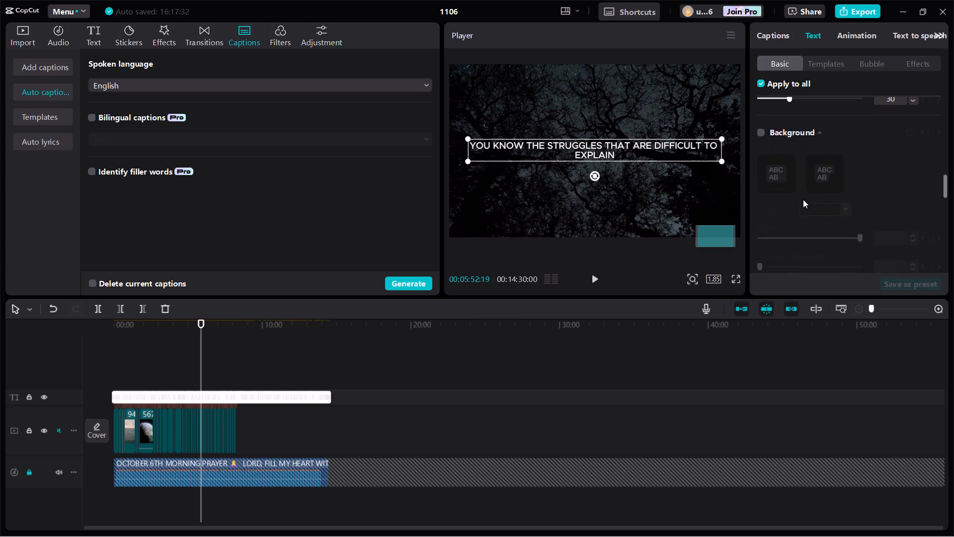
scroll(803, 199, down, 5)
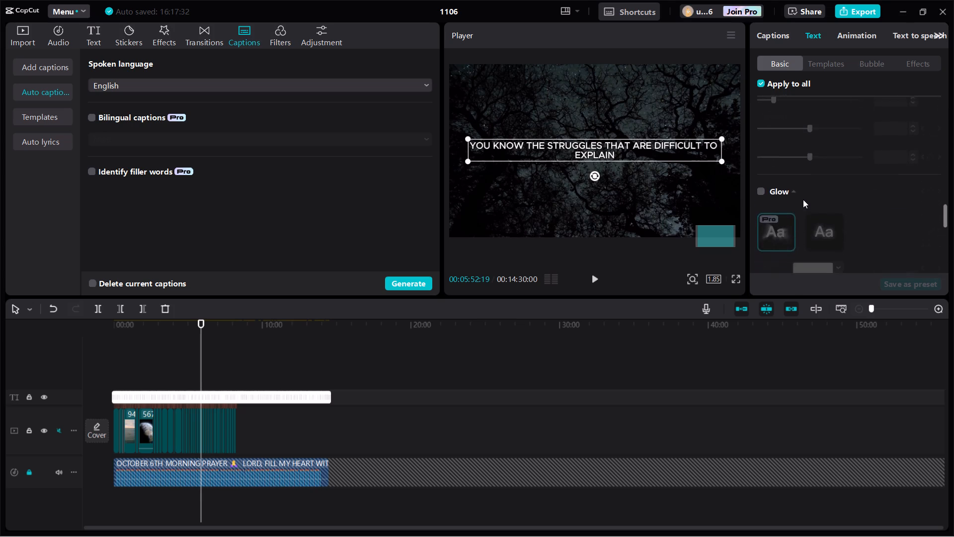
scroll(764, 132, up, 2)
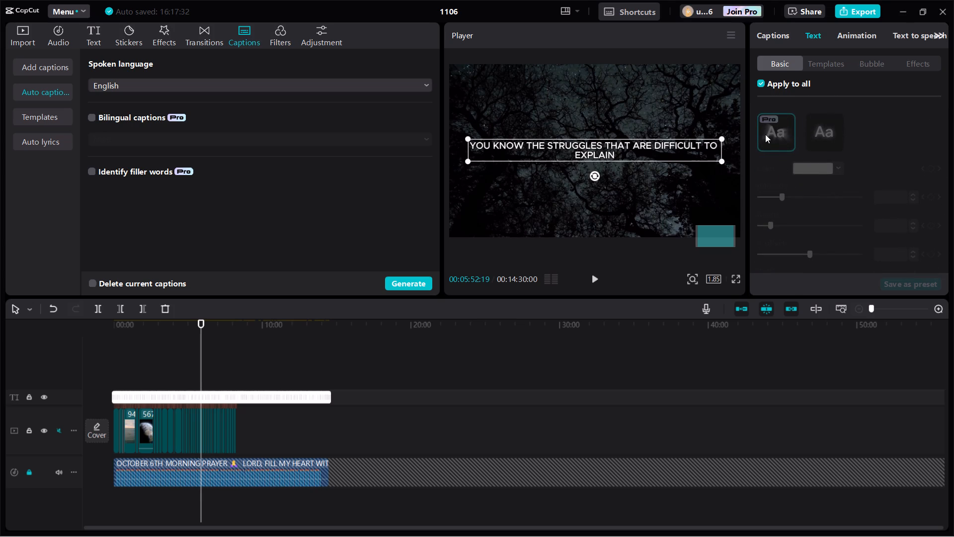
scroll(800, 167, up, 2)
scroll(796, 170, down, 2)
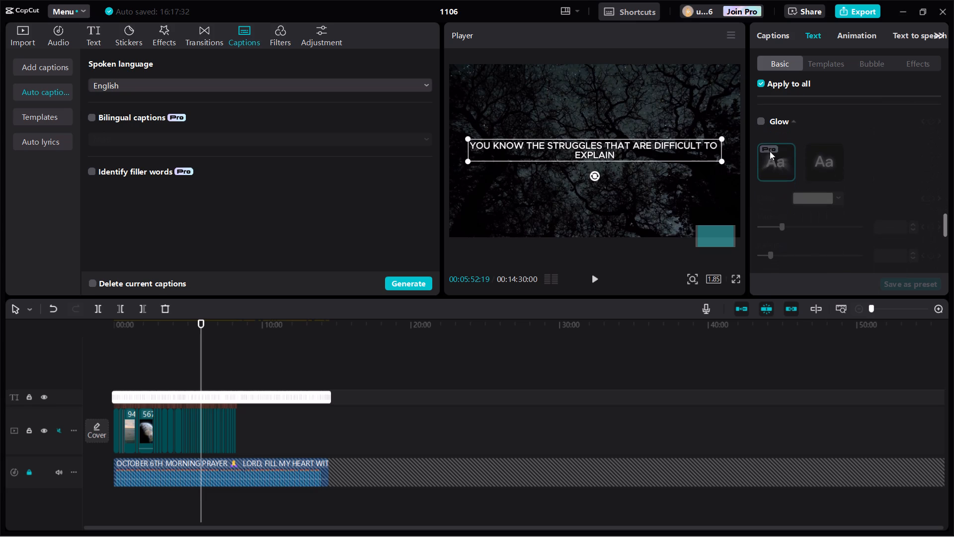
click(760, 121)
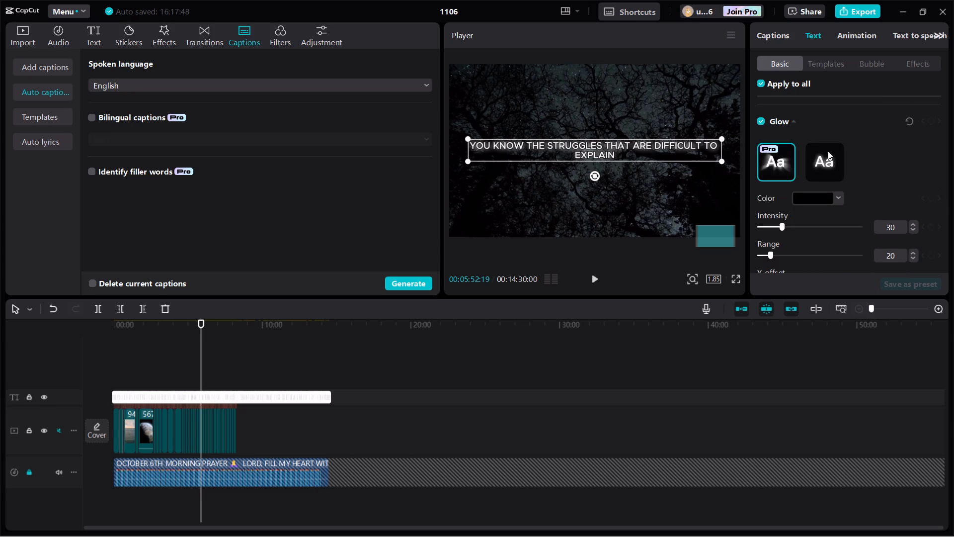
click(822, 162)
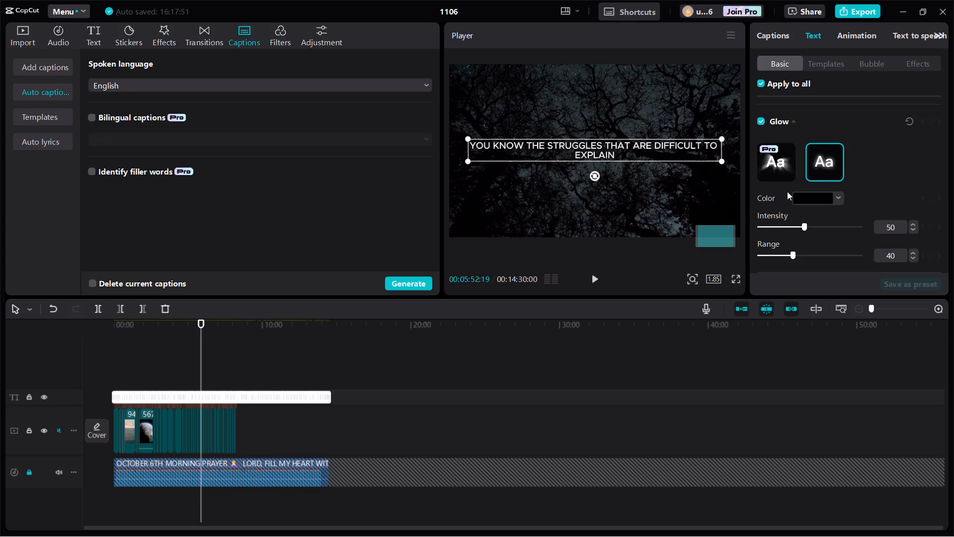
Enable a black shadow on all the captions, keeping its default settings.
scroll(787, 191, down, 5)
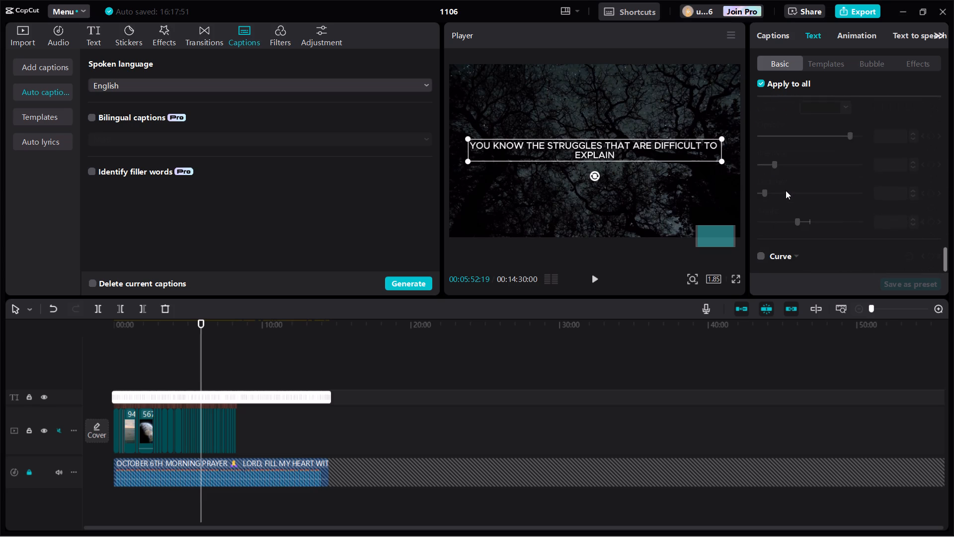
scroll(785, 190, up, 1)
click(761, 129)
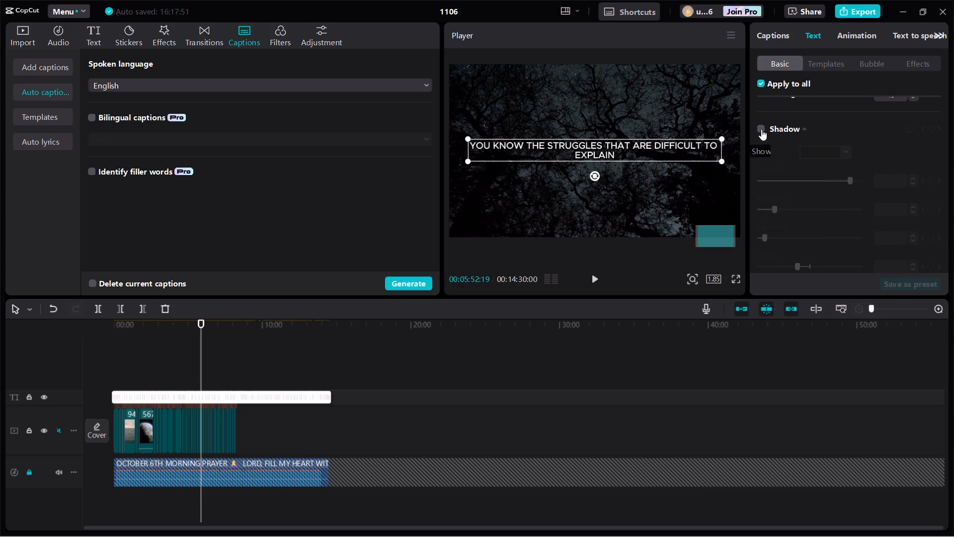
scroll(793, 171, down, 3)
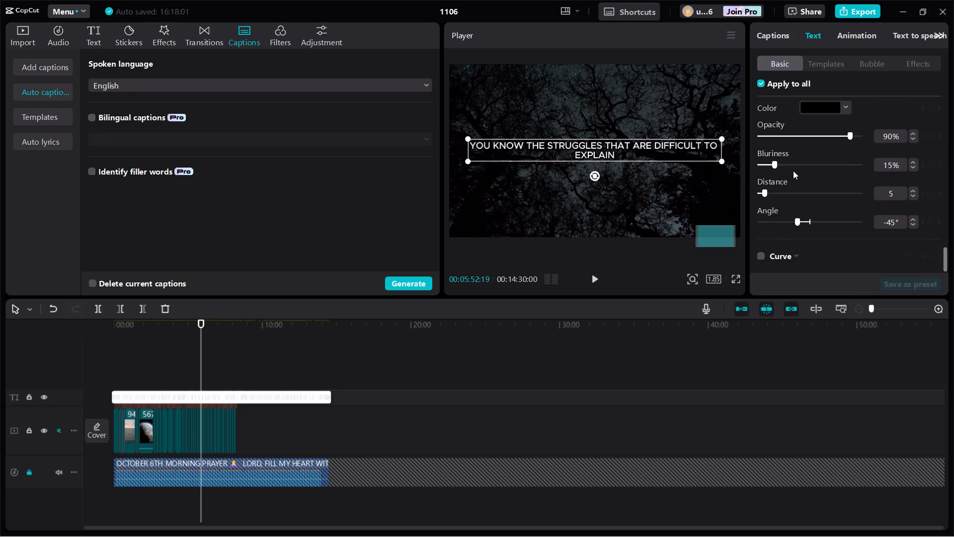
scroll(793, 171, down, 4)
Check the restyled captions over different clips at several points along the timeline.
click(273, 367)
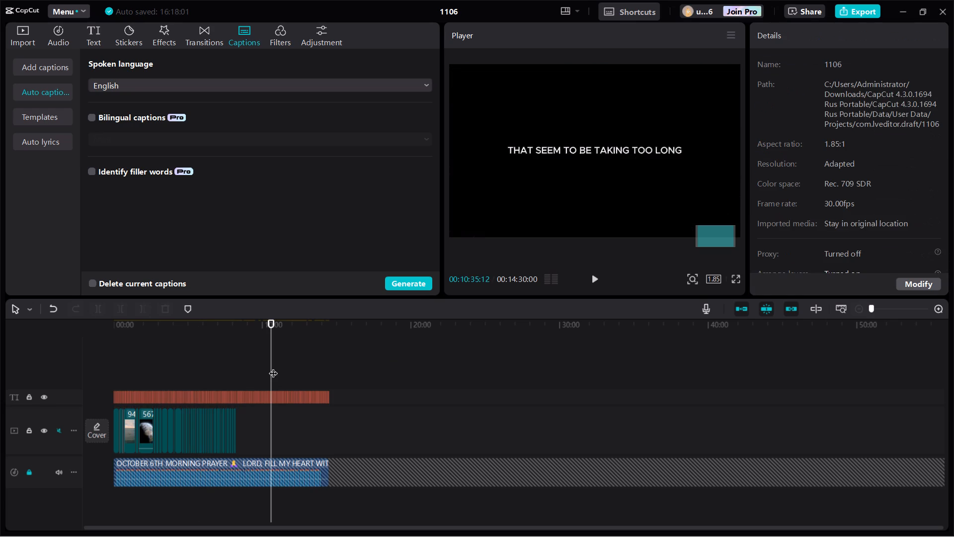
click(186, 362)
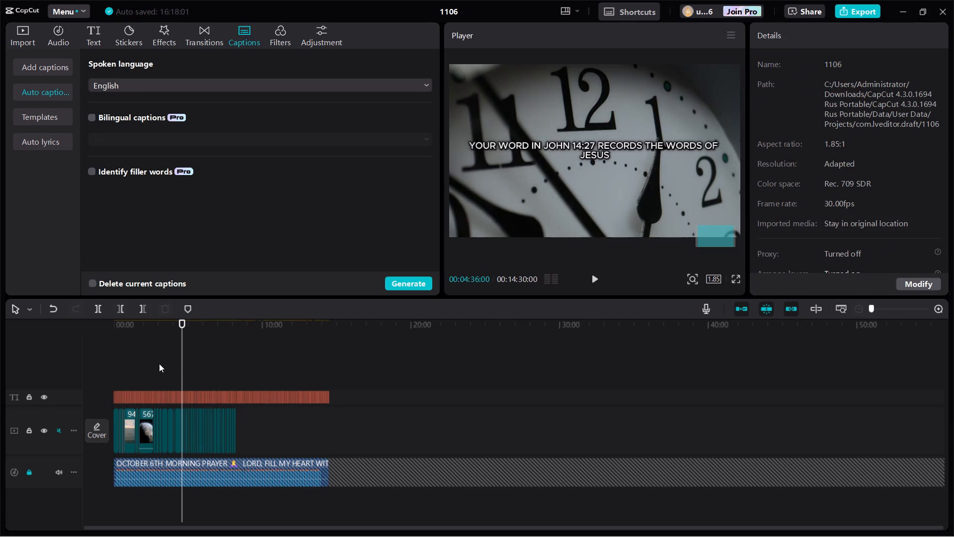
click(158, 363)
click(132, 362)
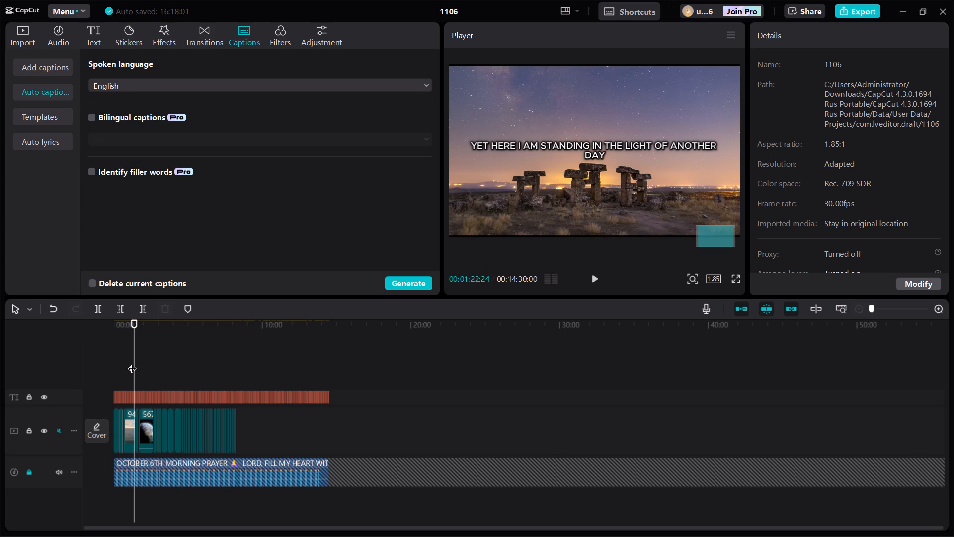
Play the video from the very beginning to check the styled captions against the clips.
click(121, 362)
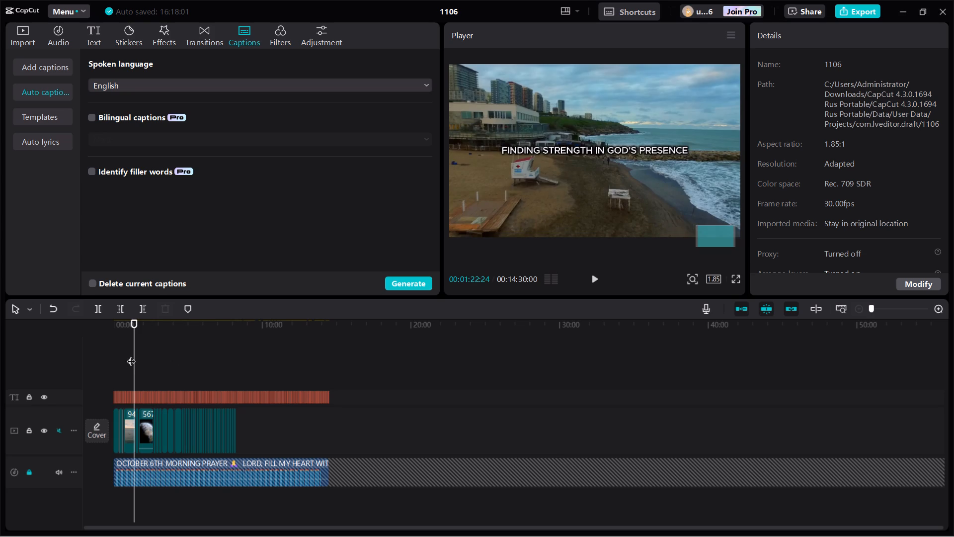
drag(134, 351, 82, 352)
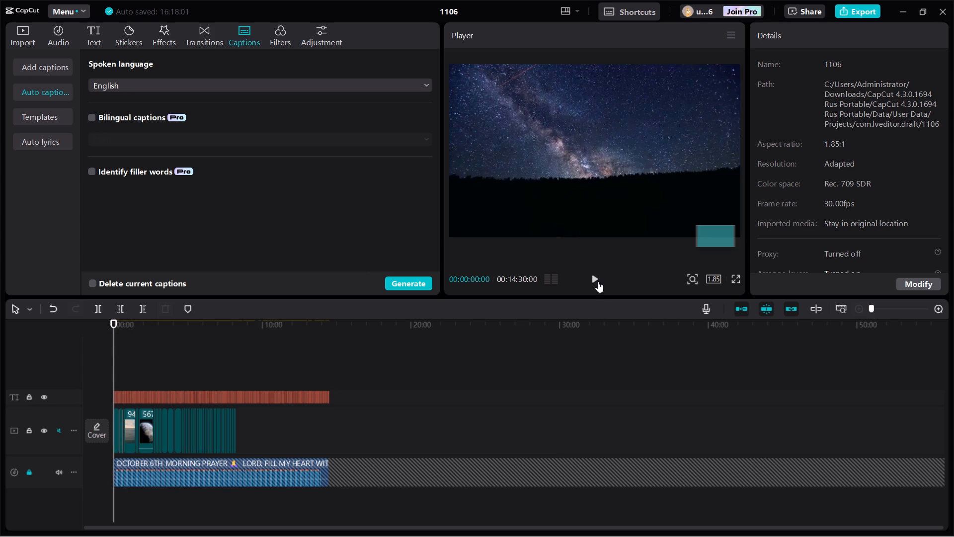
click(594, 279)
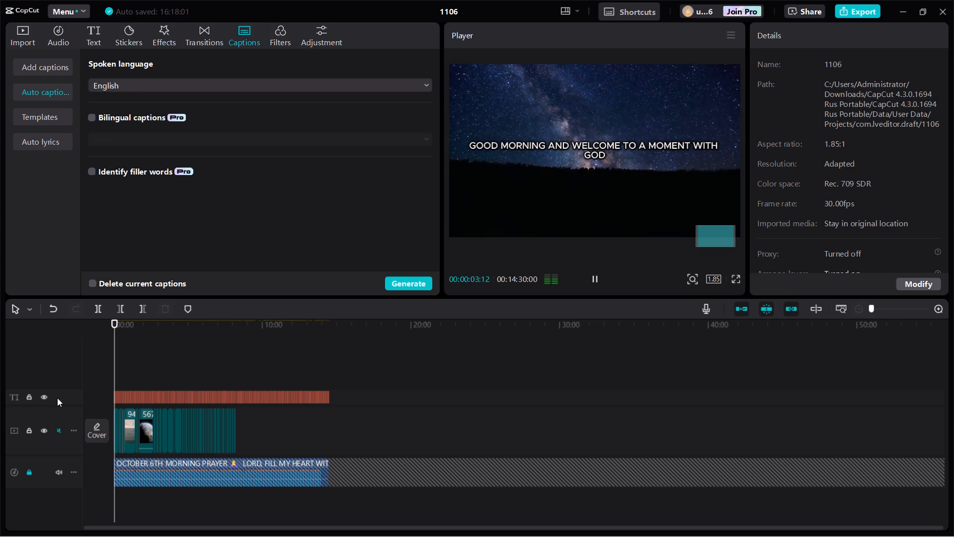
Lock the caption text track.
click(31, 399)
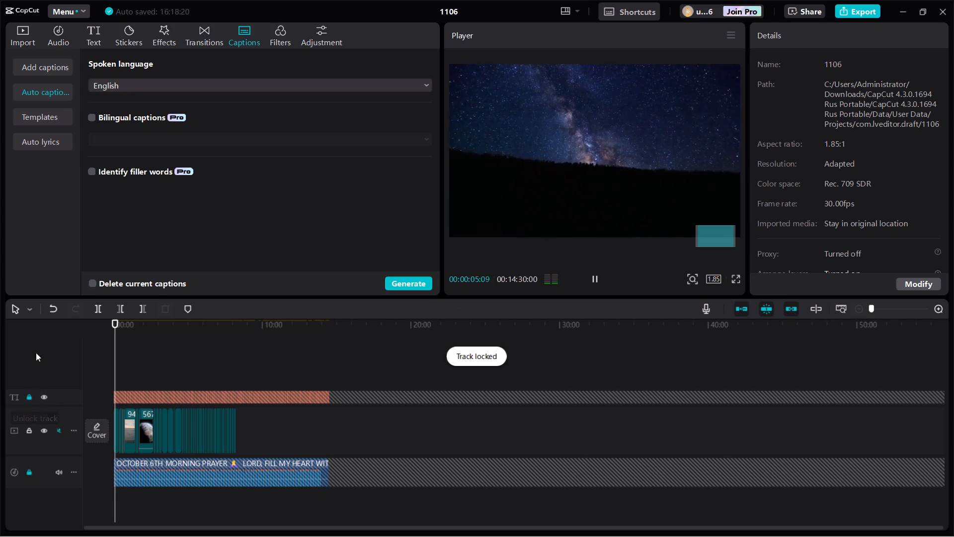
scroll(176, 224, up, 2)
scroll(266, 223, up, 5)
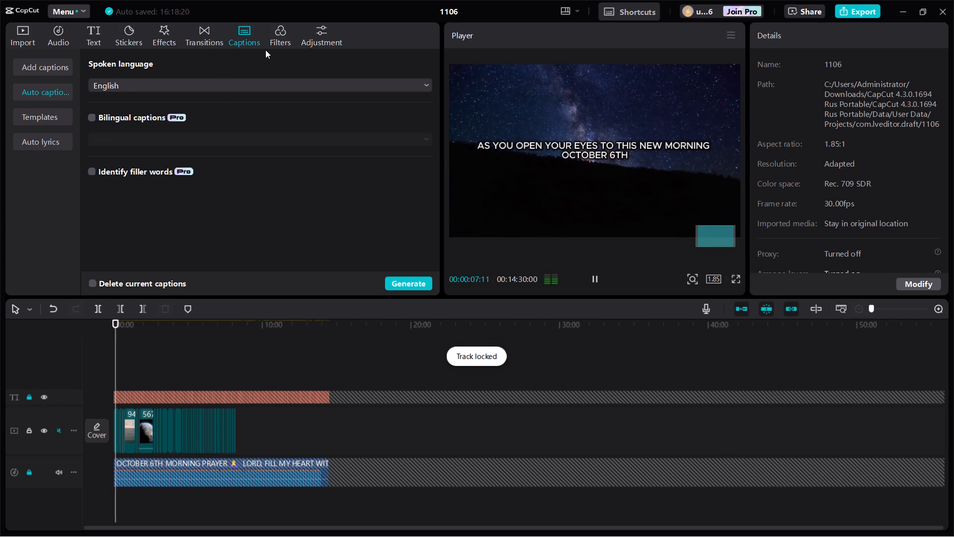
Search the sound effects library for "piano".
click(62, 35)
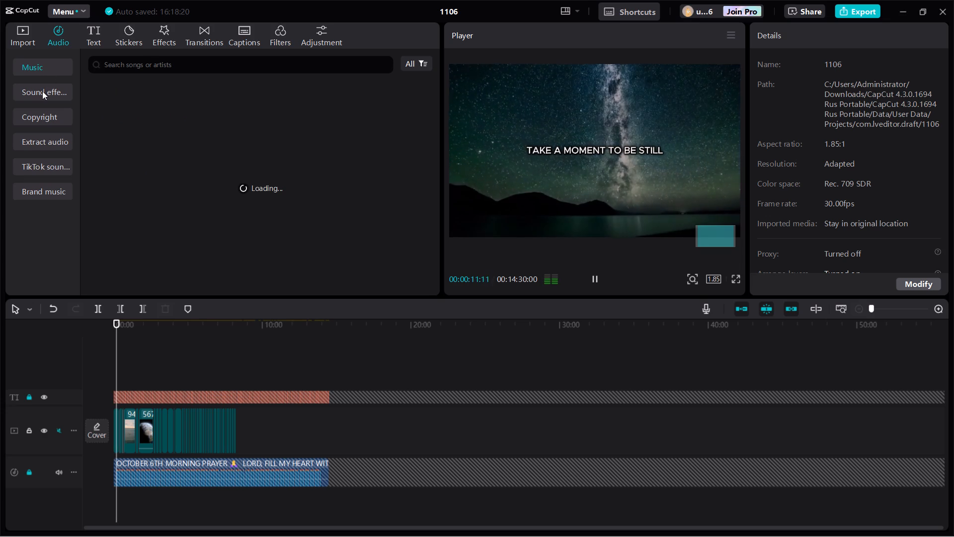
click(42, 91)
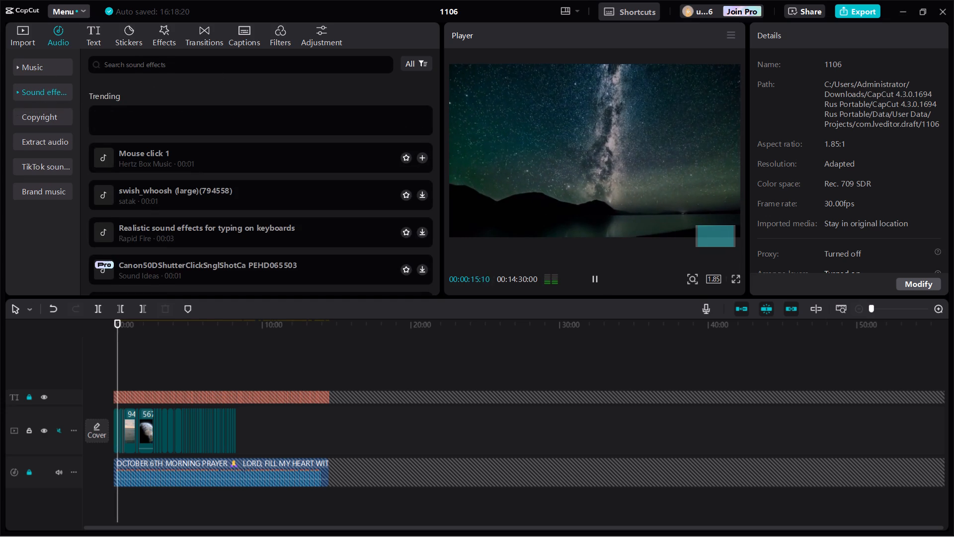
click(233, 64)
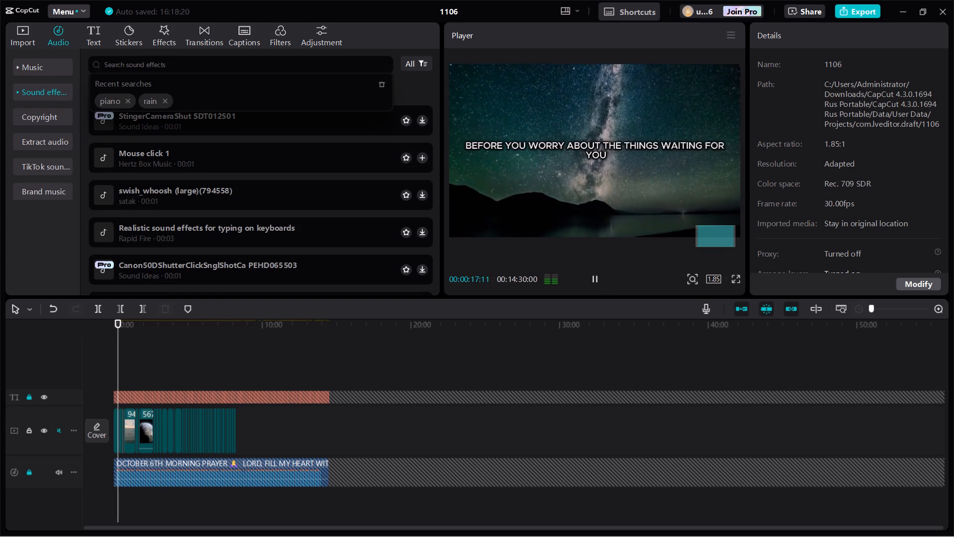
key(p)
text(iano)
key(Return)
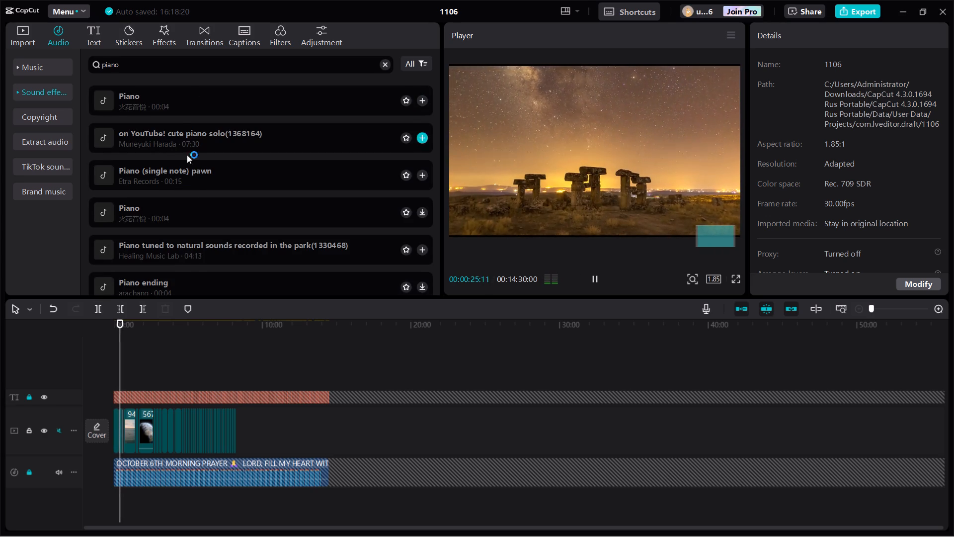
Browse the piano results and load "Simple, heartwarming and bright piano solo(1404848)" for preview.
scroll(193, 188, down, 2)
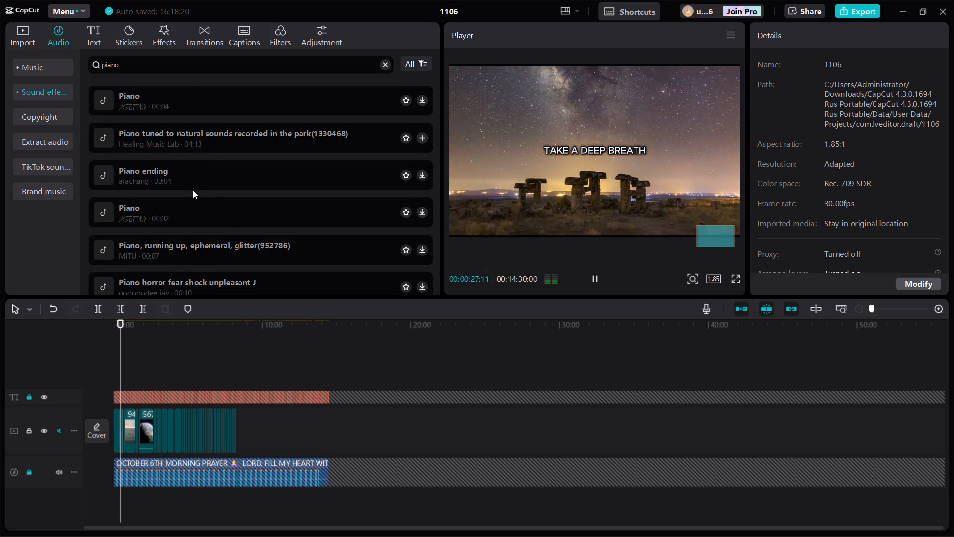
scroll(193, 193, down, 1)
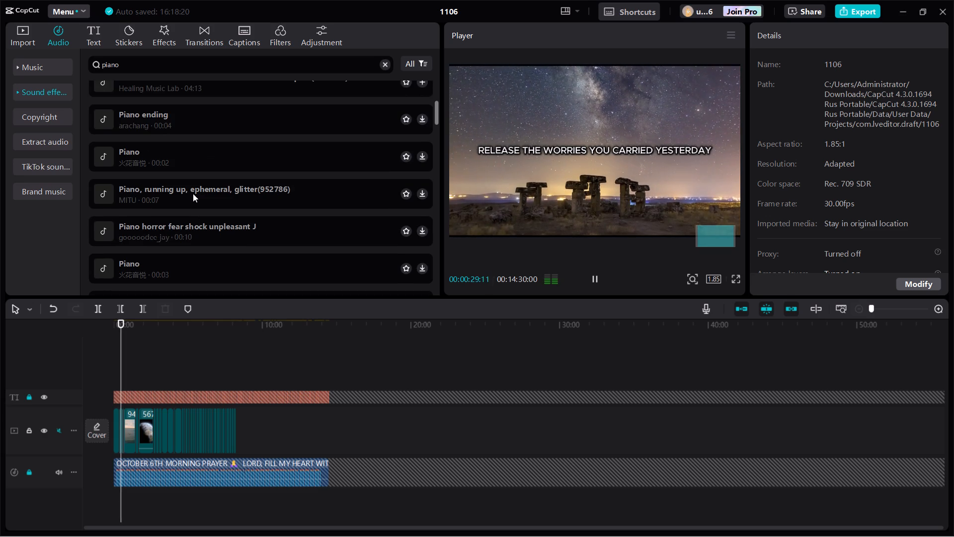
scroll(193, 194, down, 1)
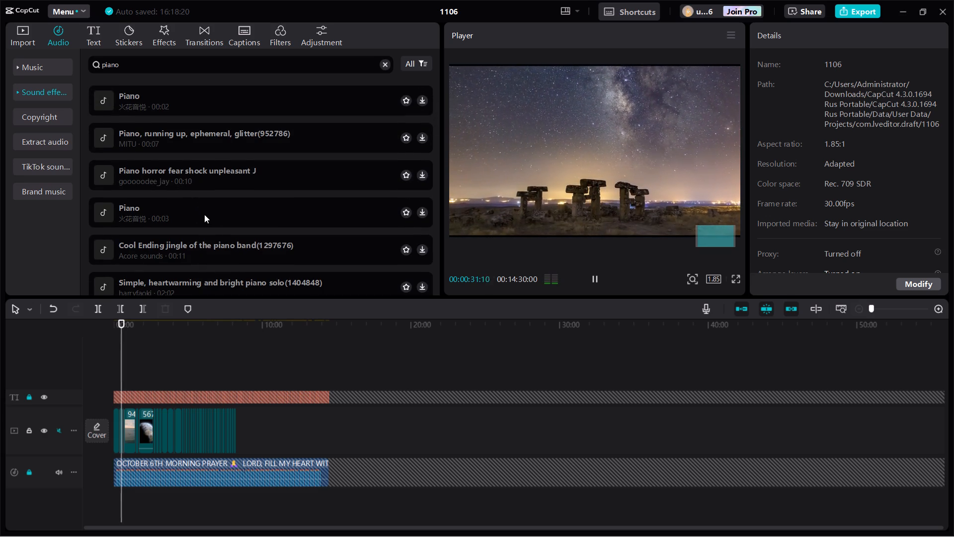
scroll(227, 245, down, 1)
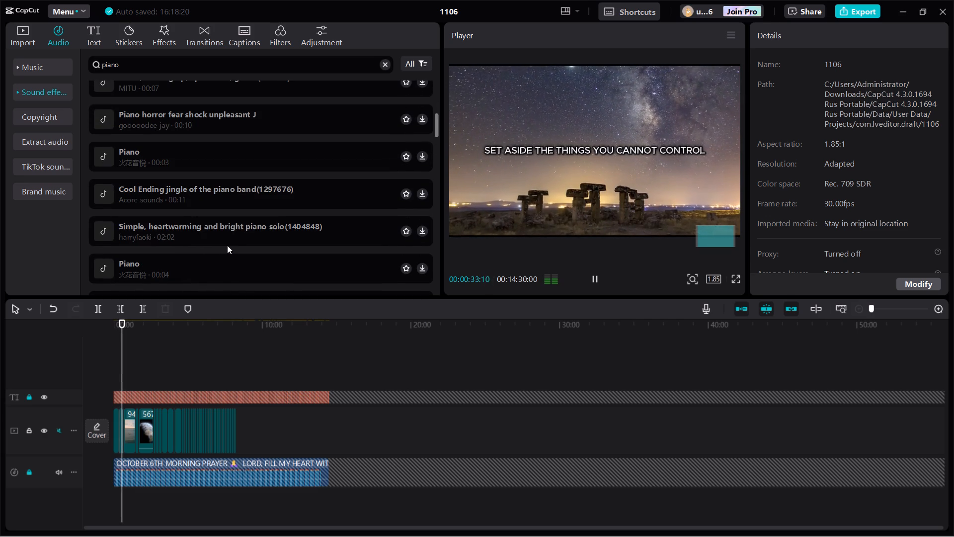
click(299, 227)
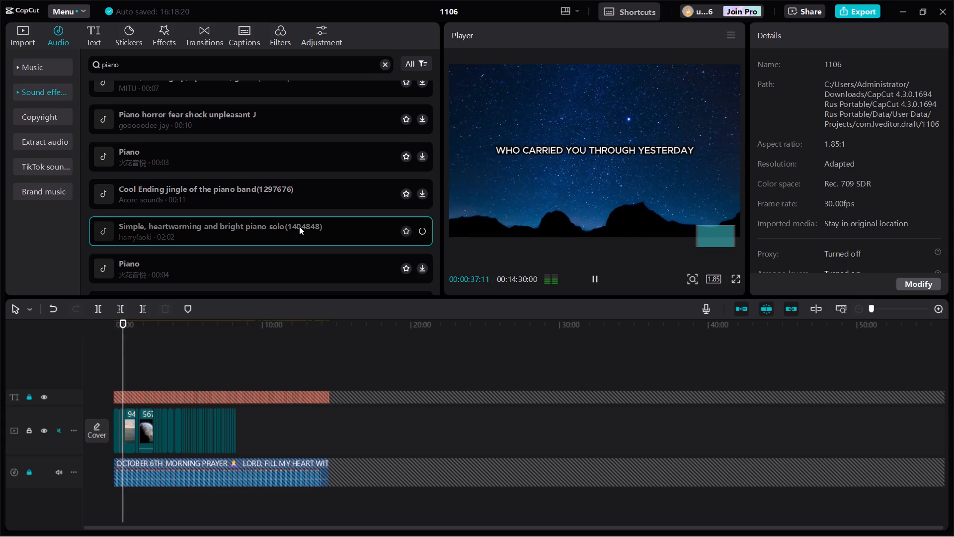
Mute the October 6th morning prayer audio track.
click(58, 470)
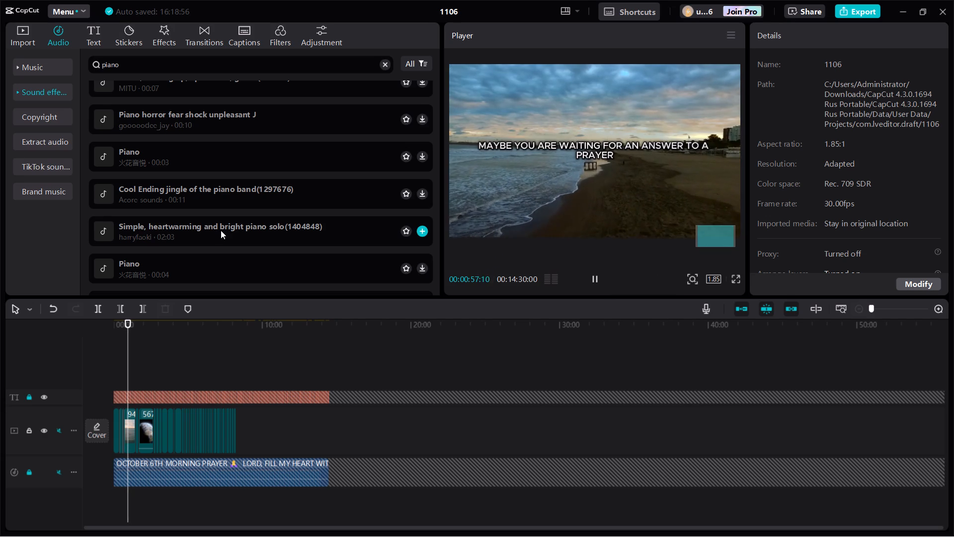
Listen to "Simple, heartwarming and bright piano solo(1404848)", followed by "Calm piano instrument(969656)" from the piano results.
click(221, 230)
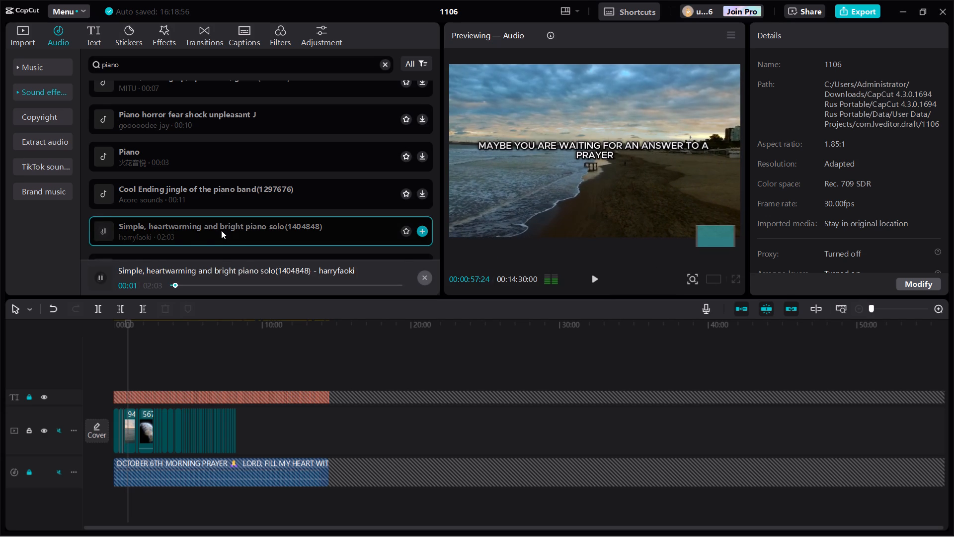
scroll(222, 234, down, 2)
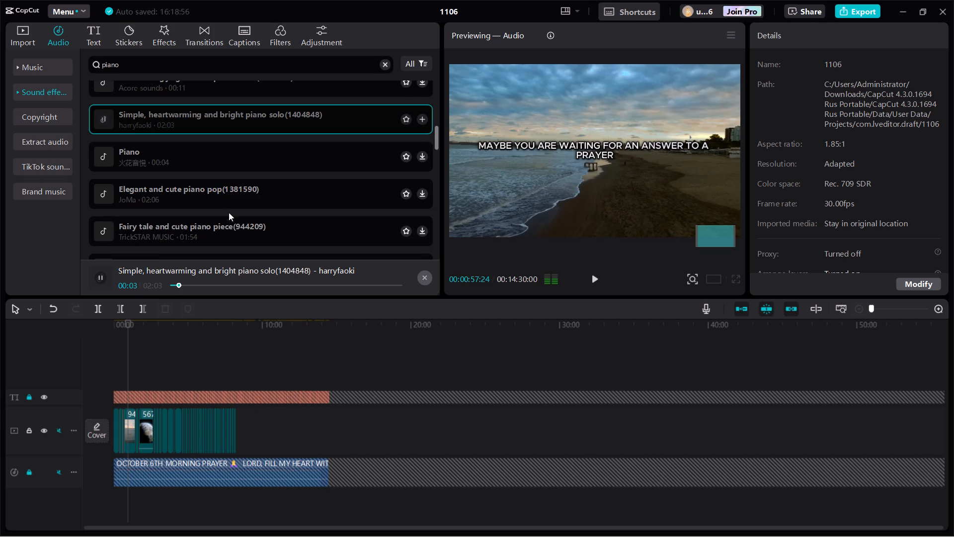
scroll(230, 194, down, 2)
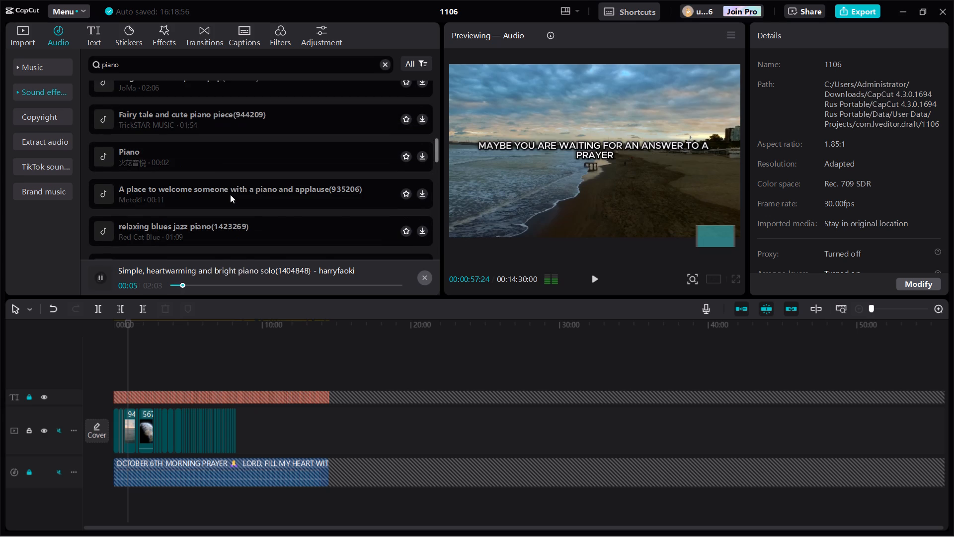
scroll(230, 194, down, 1)
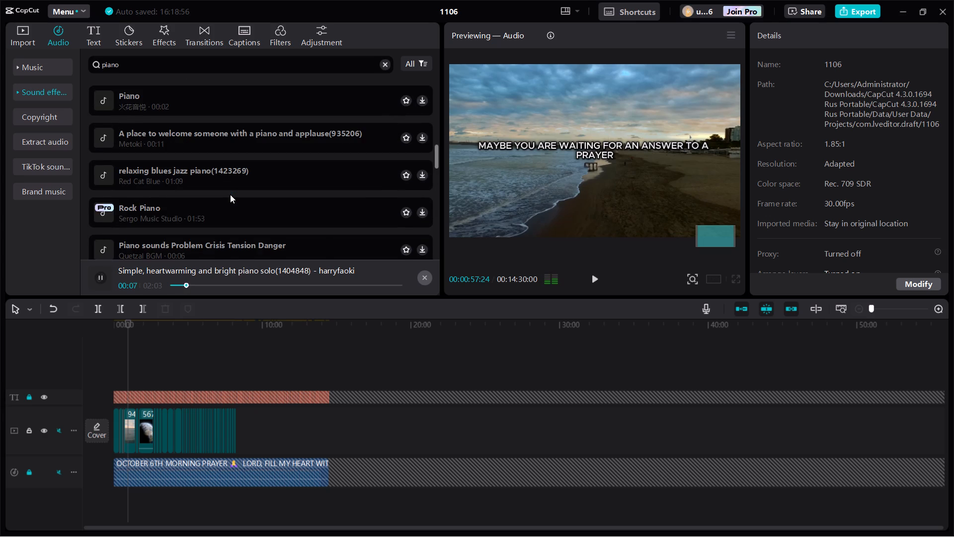
scroll(230, 193, down, 1)
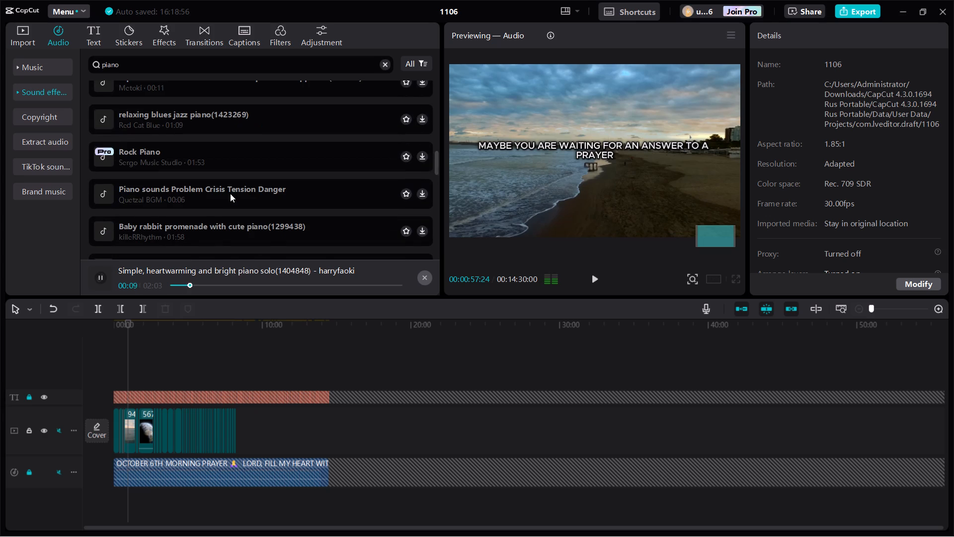
scroll(230, 193, down, 2)
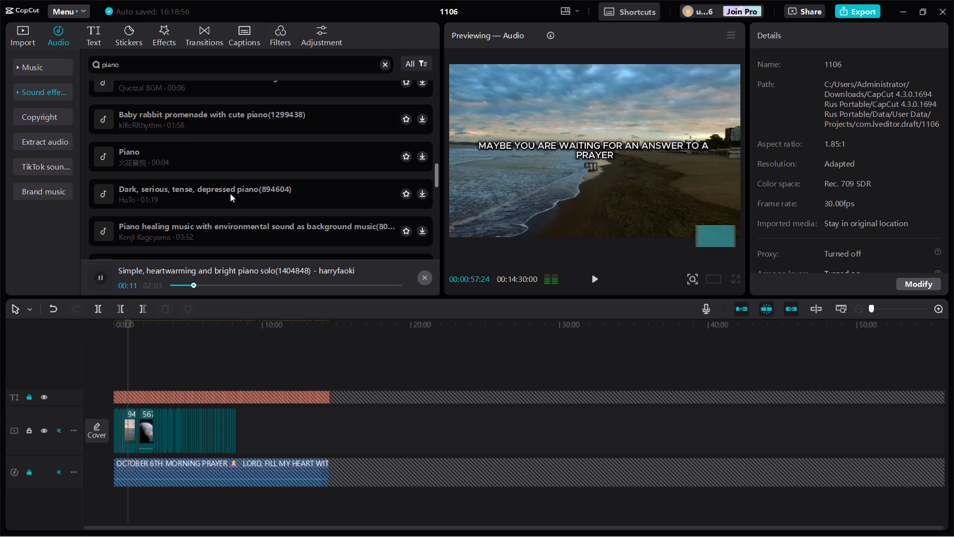
scroll(230, 193, down, 2)
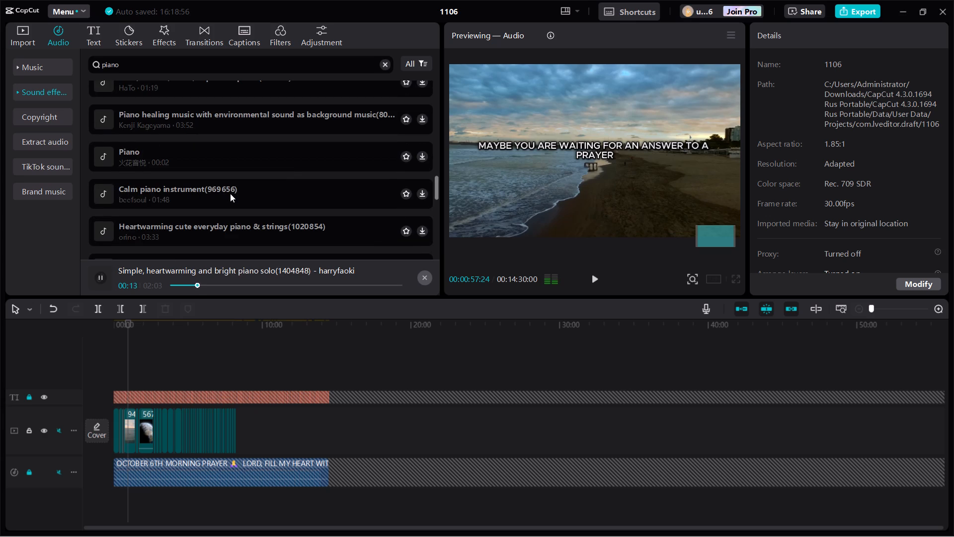
click(203, 188)
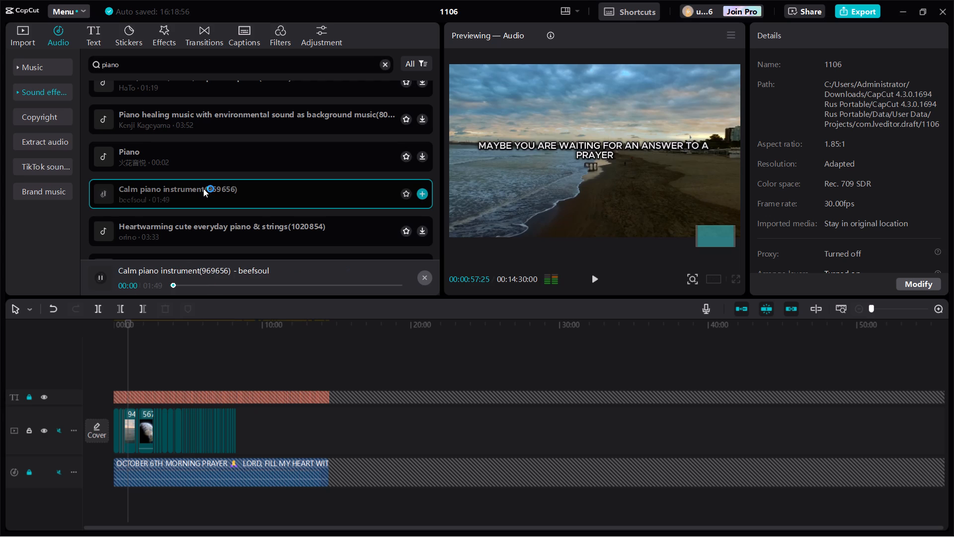
Look through the remaining piano results for a suitable background track while the calm piano preview plays.
scroll(202, 201, down, 1)
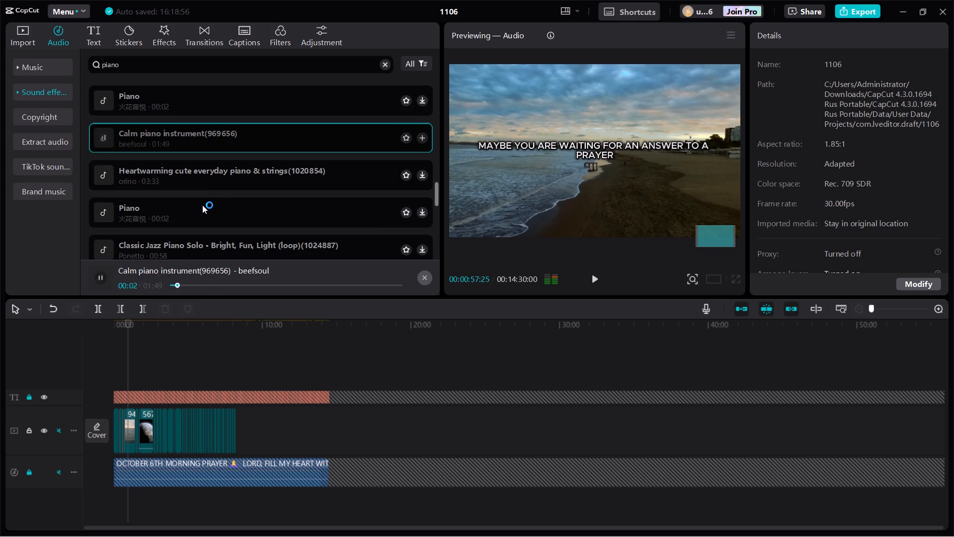
scroll(202, 201, down, 1)
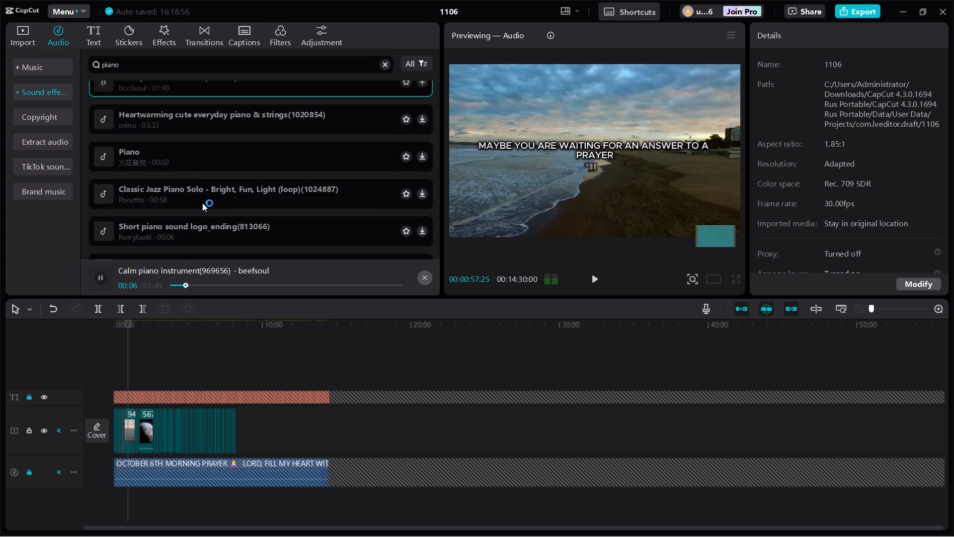
scroll(202, 198, down, 2)
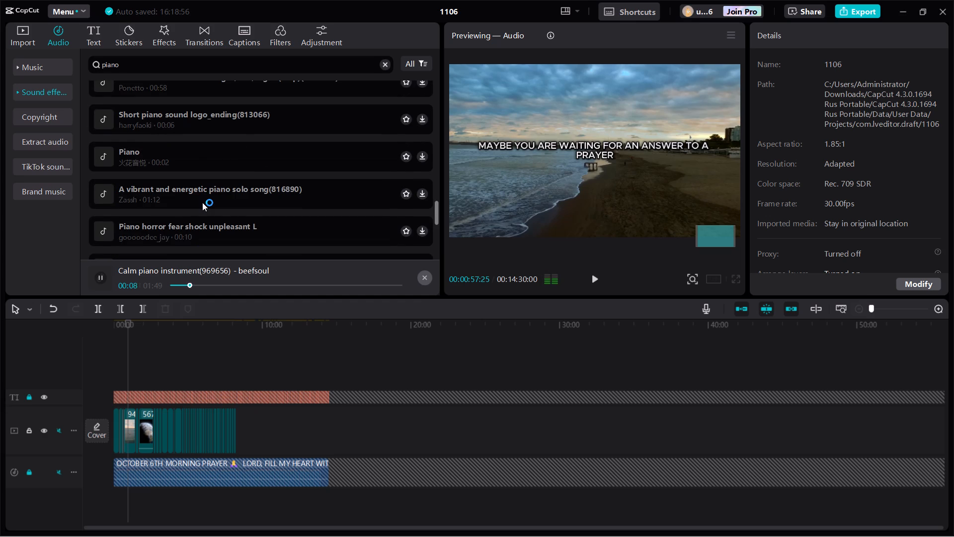
scroll(202, 198, down, 1)
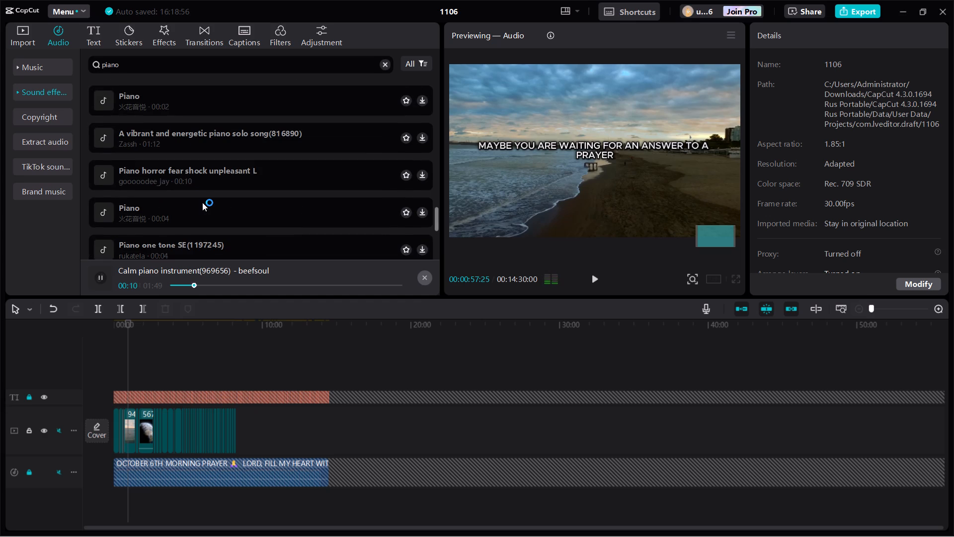
scroll(202, 198, down, 2)
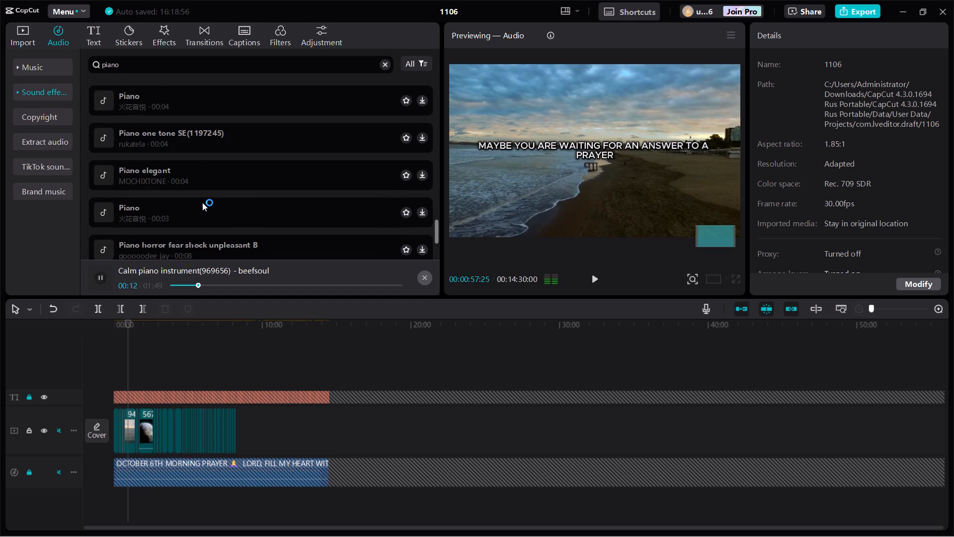
scroll(202, 198, down, 2)
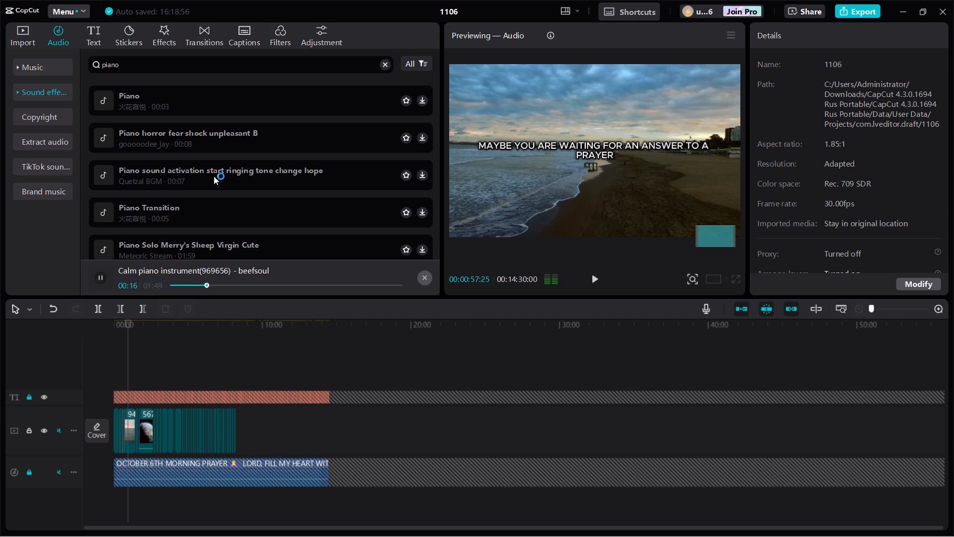
scroll(213, 173, down, 2)
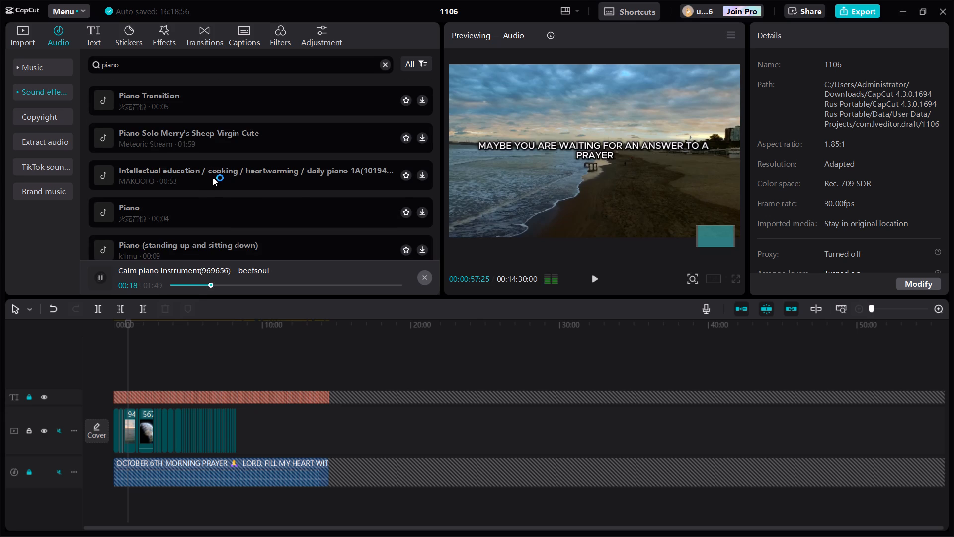
scroll(213, 172, down, 1)
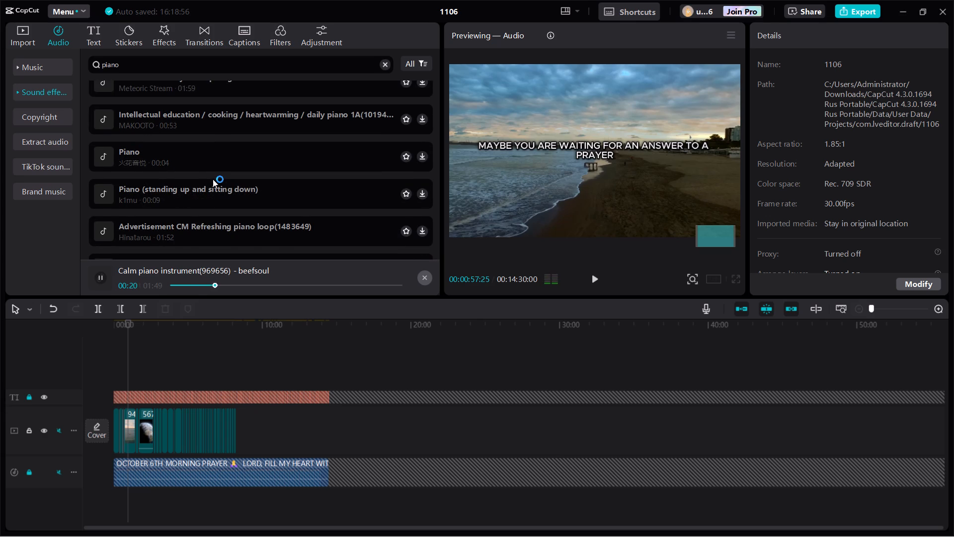
scroll(206, 205, down, 2)
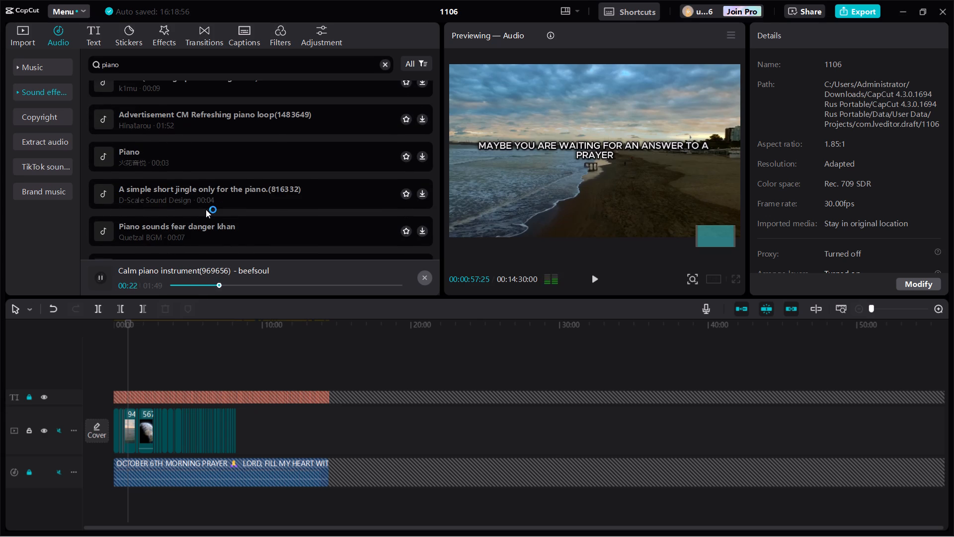
scroll(206, 205, down, 2)
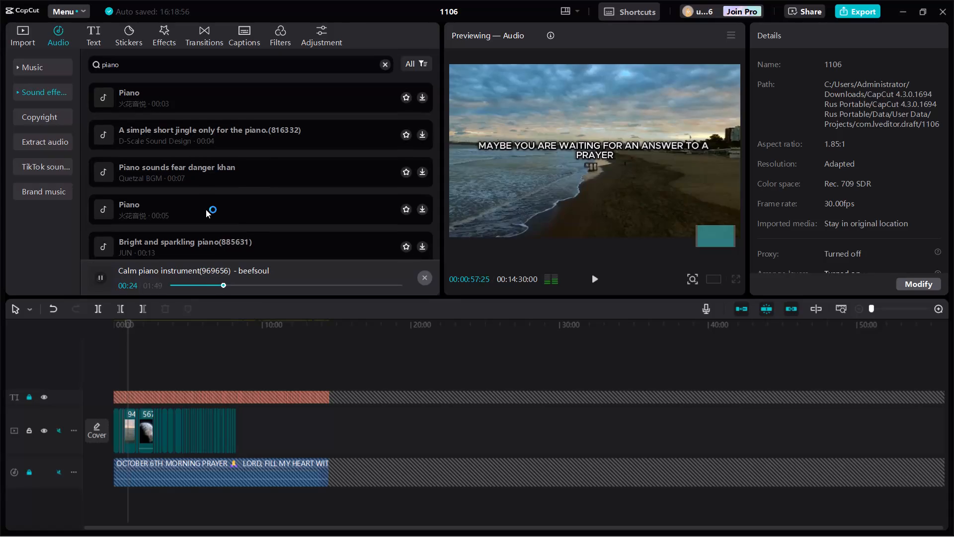
scroll(206, 205, down, 6)
scroll(206, 205, up, 4)
Search the sound effects library for "cinematic".
click(164, 69)
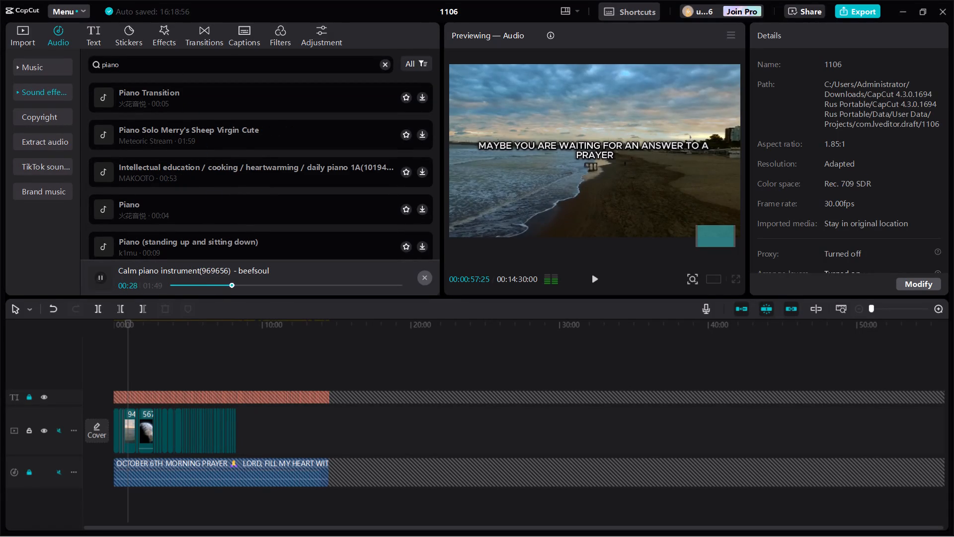
key(ctrl+a)
key(BackSpace)
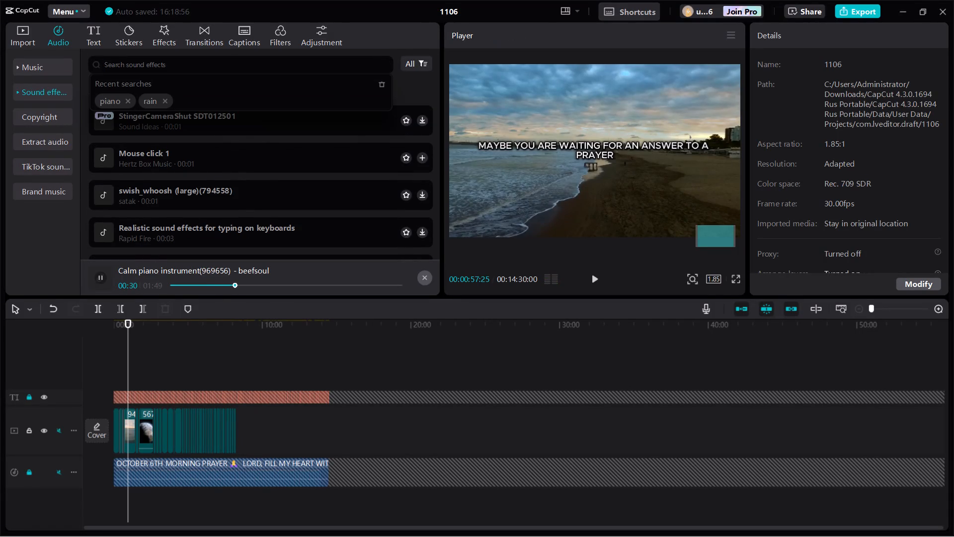
key(c)
text(inea)
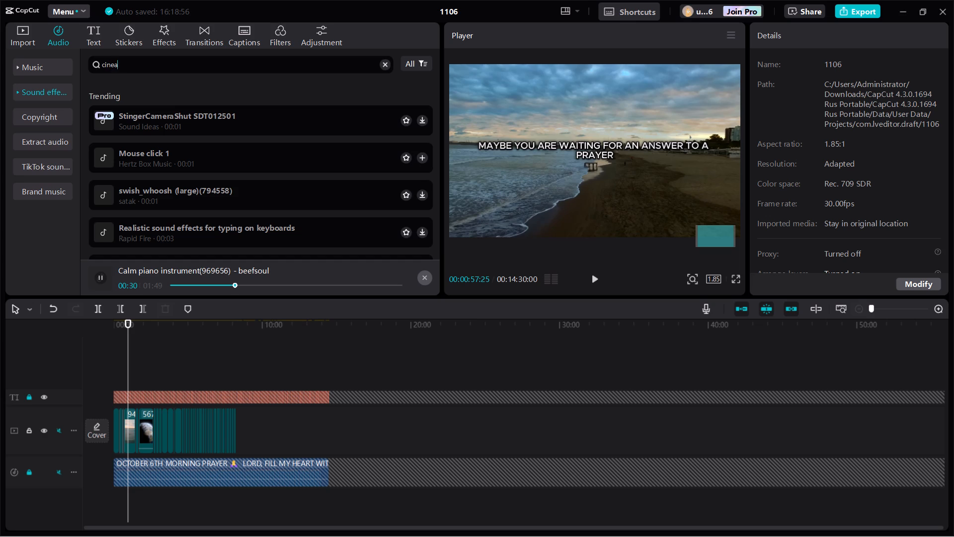
key(BackSpace)
text(,m)
text(at)
text(ic)
key(Return)
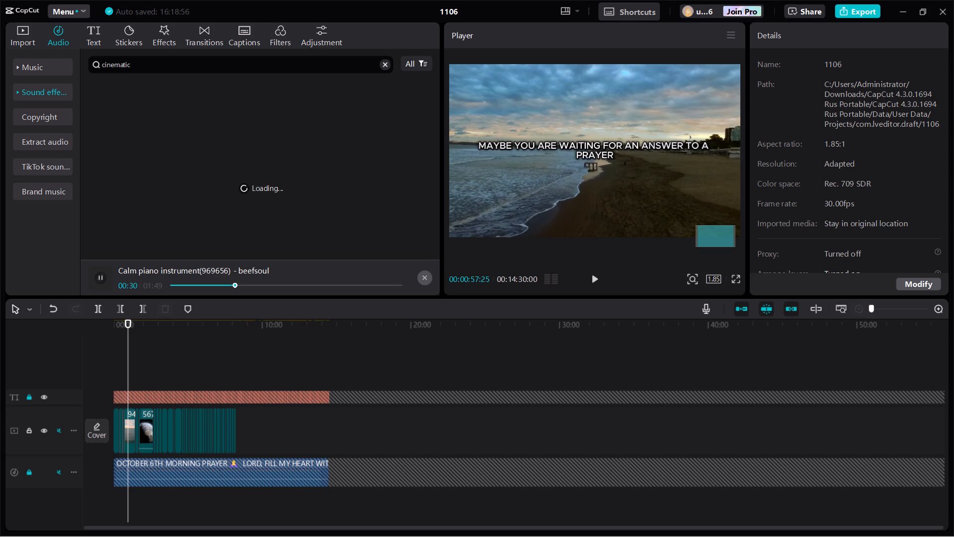
Preview "Cinematic" and "Atmospheric Aggressive Edgy Wild Cinematic Horror", and load the Mysterious Cinematic Abstract Guitar track from the cinematic results.
scroll(171, 140, up, 6)
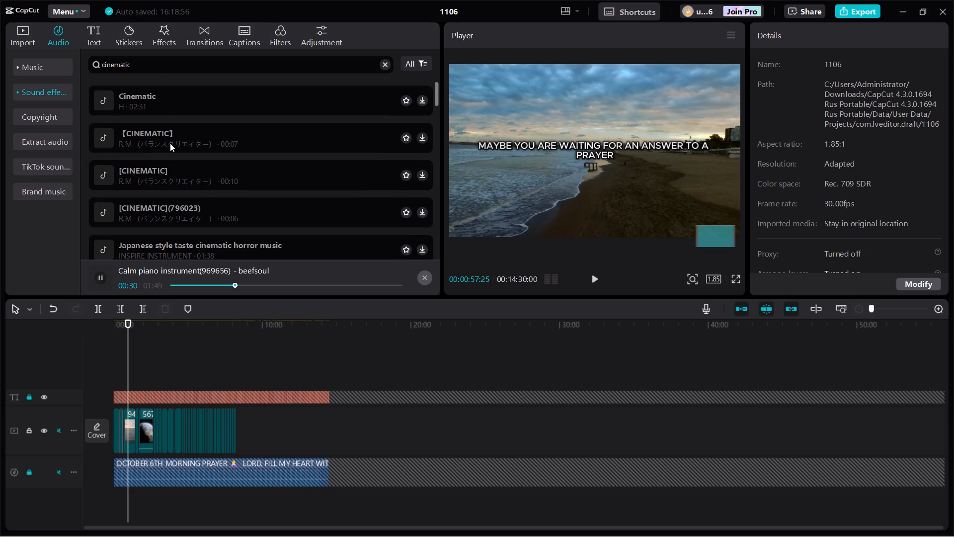
click(172, 101)
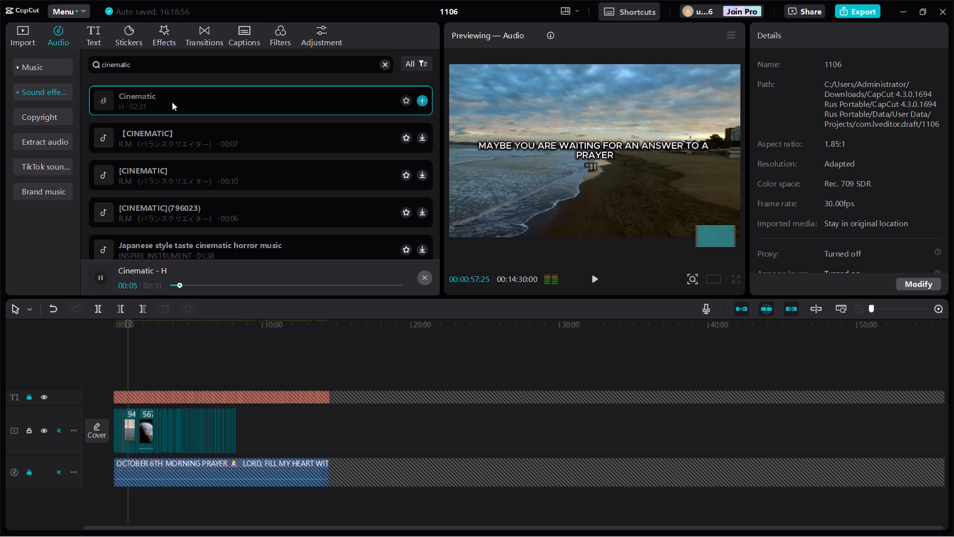
scroll(230, 241, down, 2)
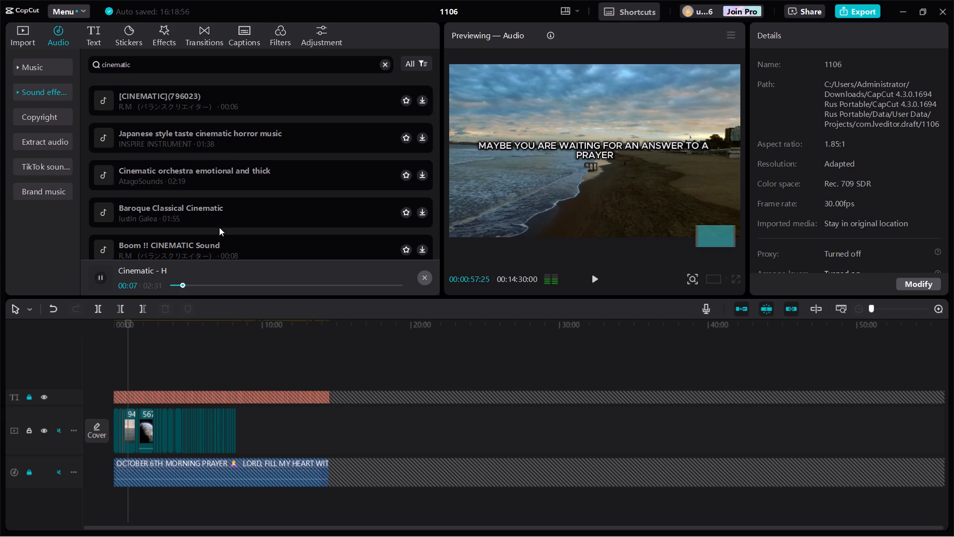
scroll(212, 208, down, 3)
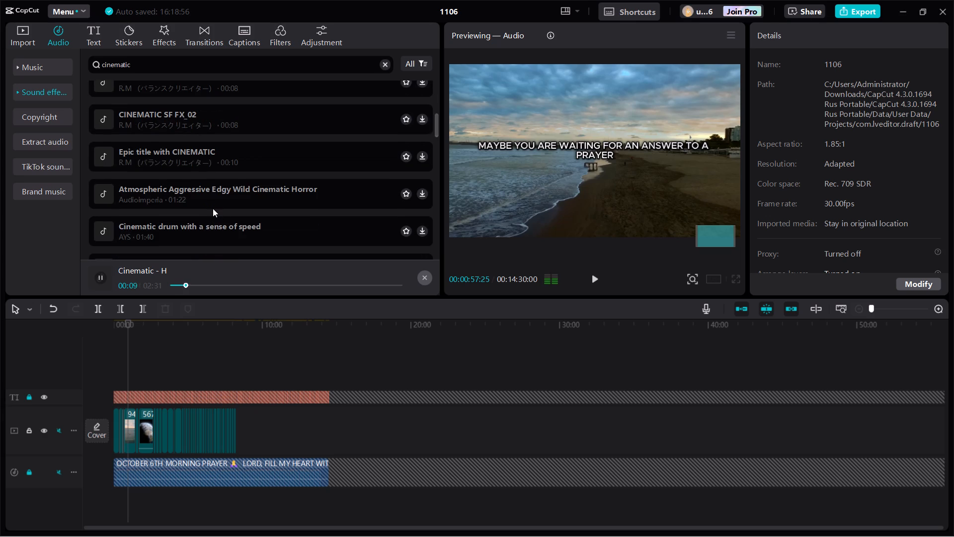
scroll(213, 208, down, 1)
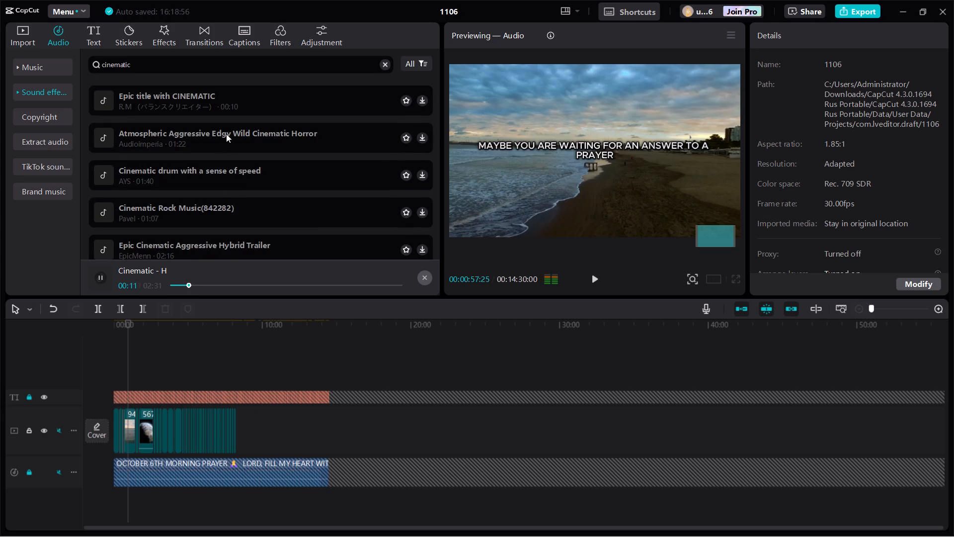
click(226, 133)
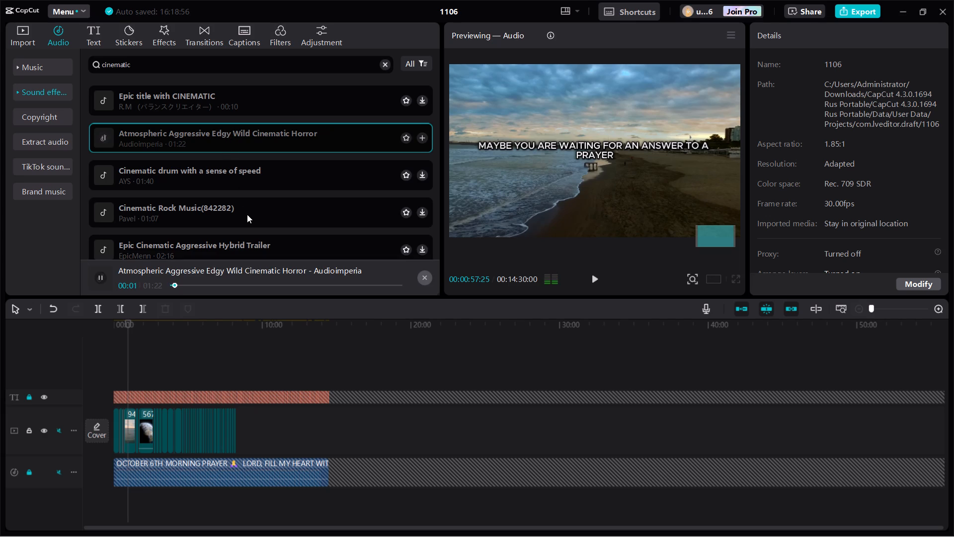
scroll(246, 214, down, 5)
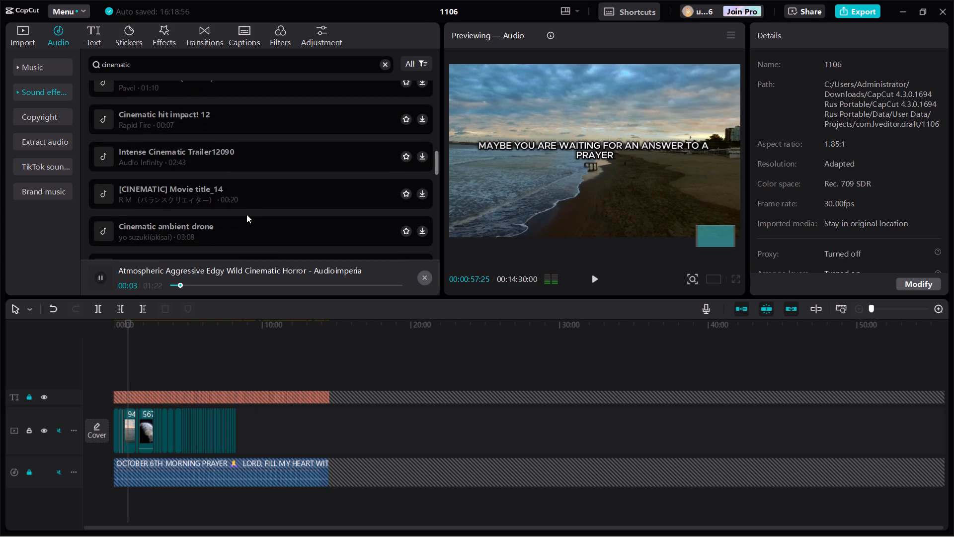
scroll(246, 214, down, 6)
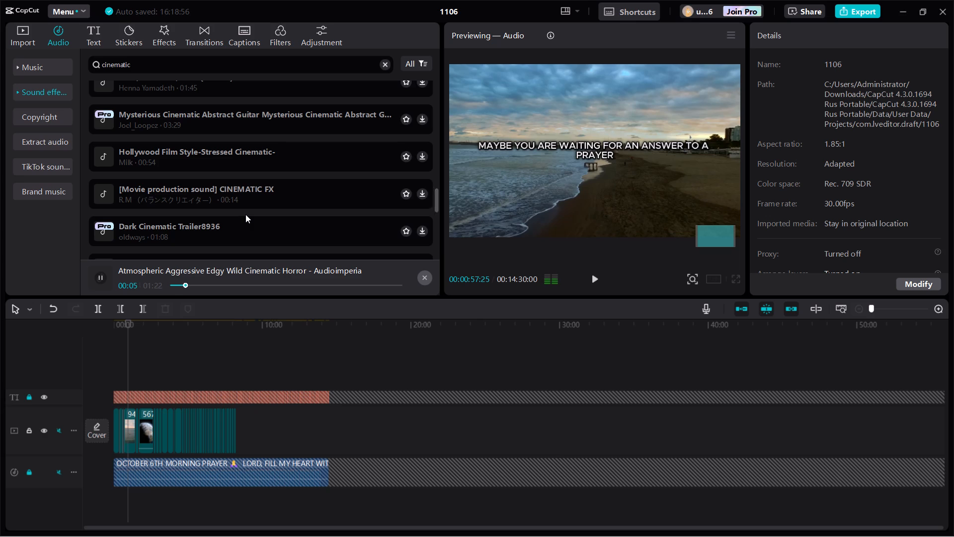
click(247, 116)
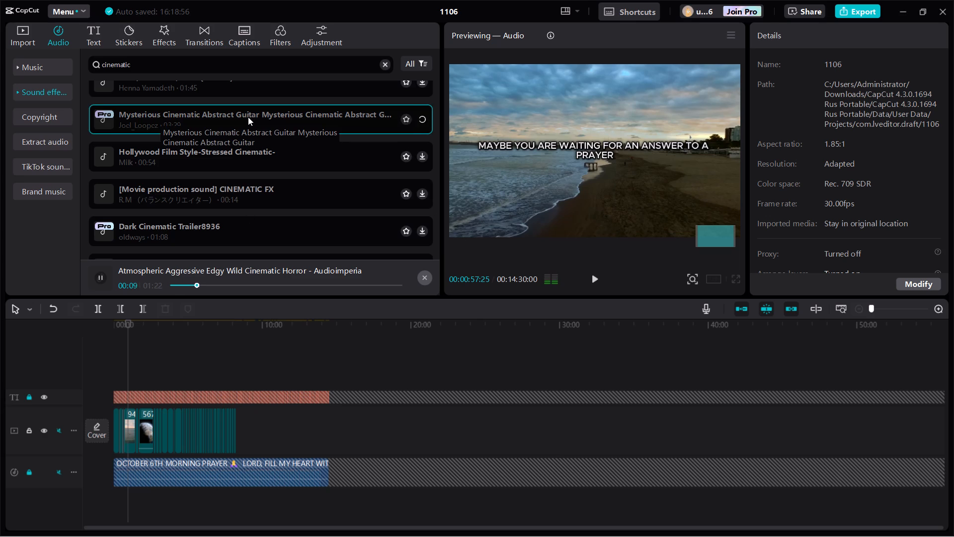
Search the sound effects library for "orchestra".
click(247, 62)
key(ctrl+a)
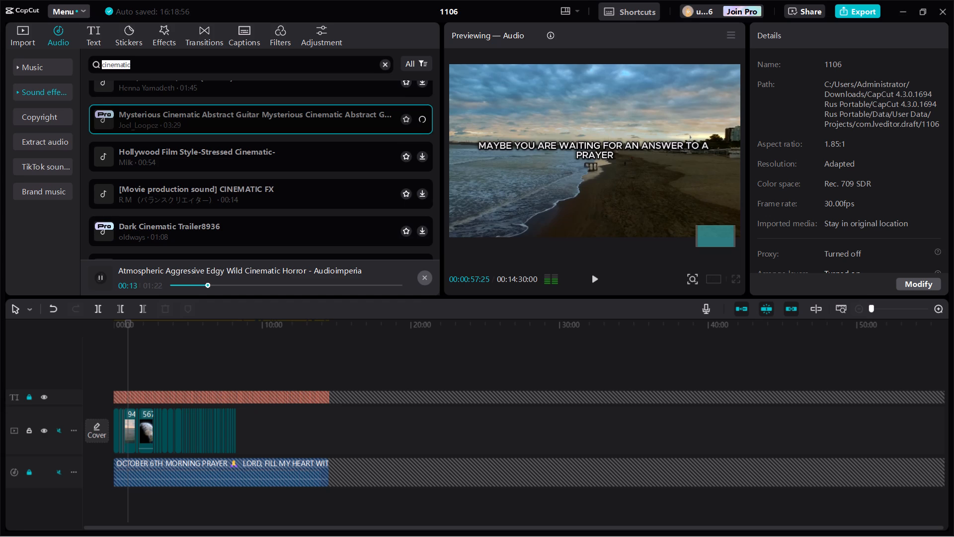
key(BackSpace)
text(orc)
text(hes)
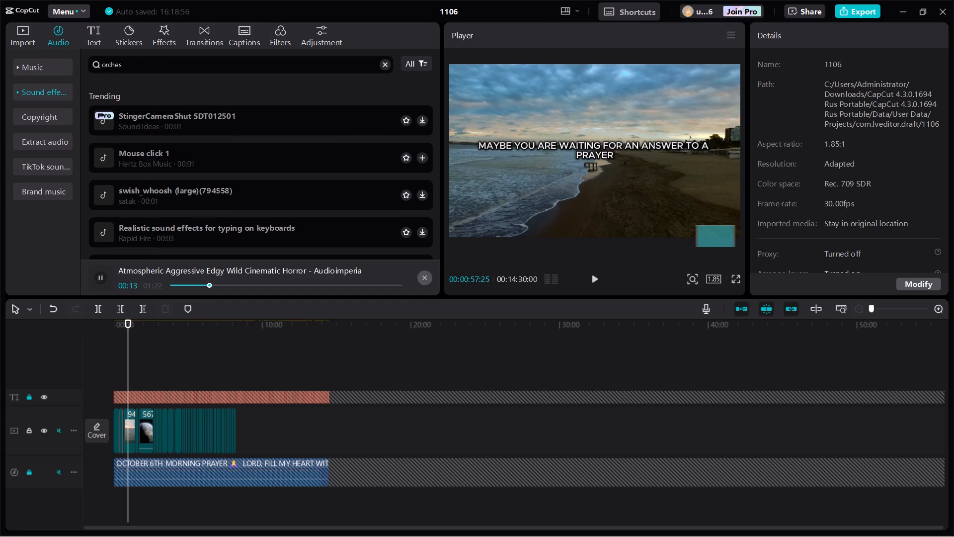
text(tra)
key(Return)
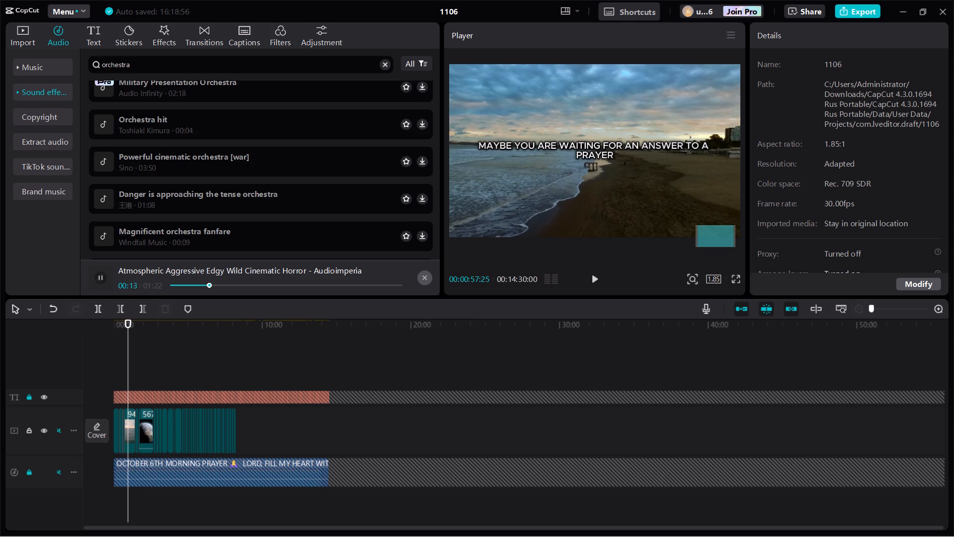
Listen to "Military Presentation Orchestra" and "Powerful cinematic orchestra [war]", and load "Emotional Orchestra" for preview.
scroll(252, 102, up, 8)
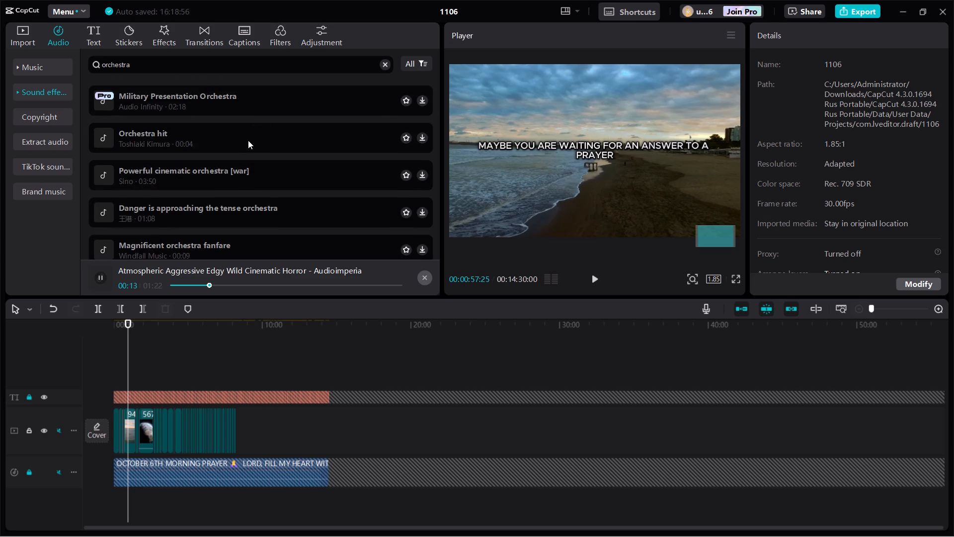
click(238, 95)
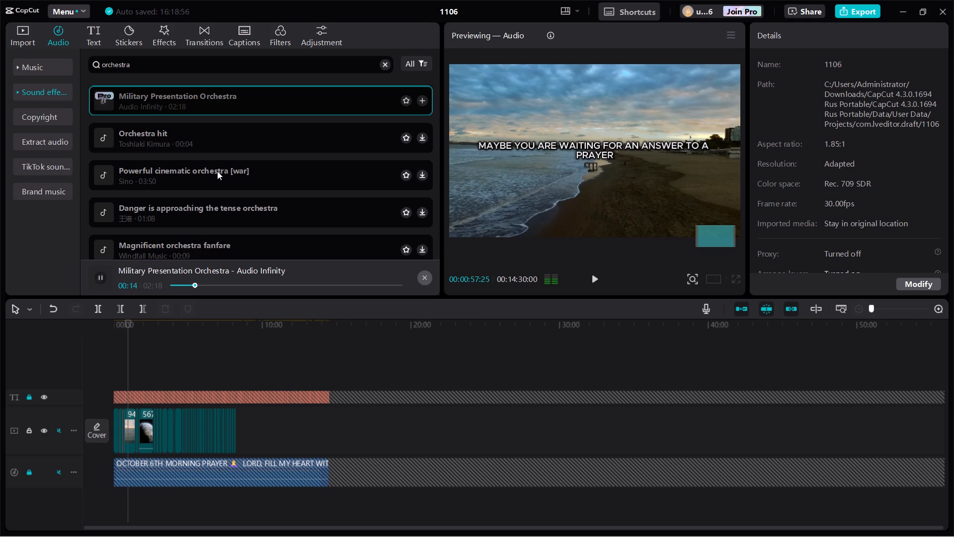
click(218, 171)
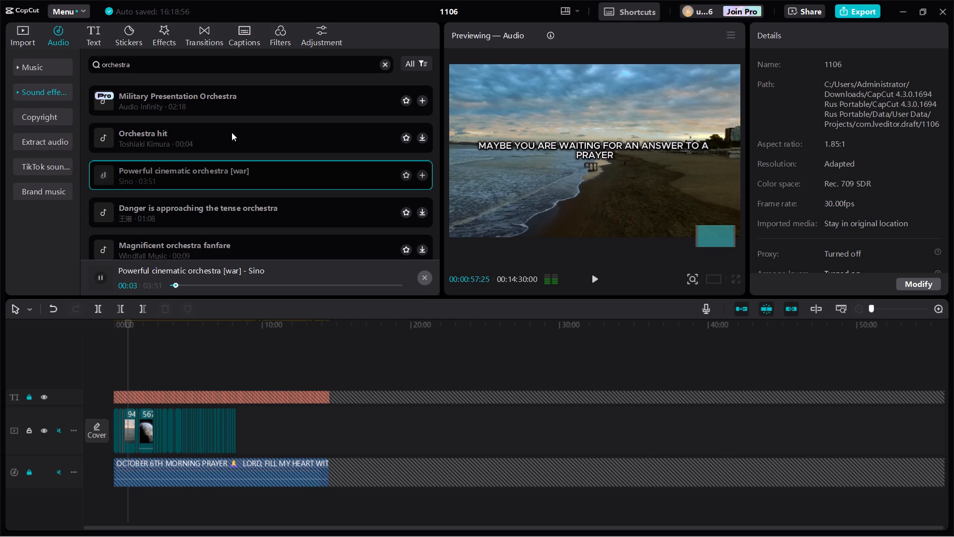
scroll(283, 217, down, 1)
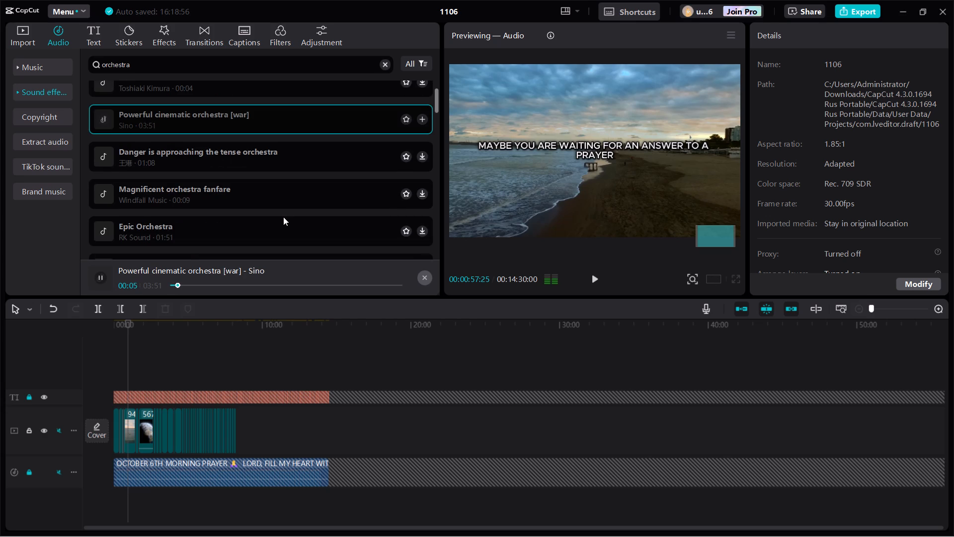
scroll(283, 217, down, 2)
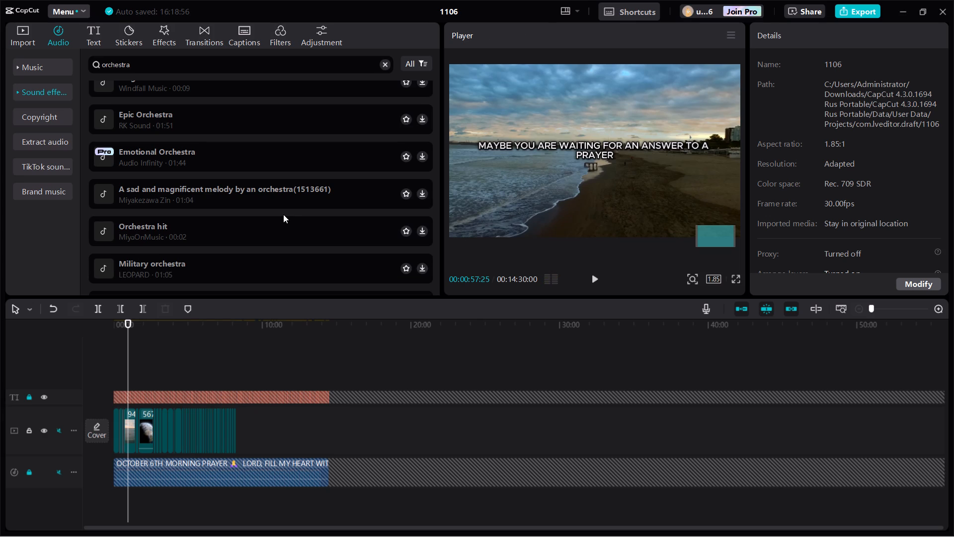
click(279, 214)
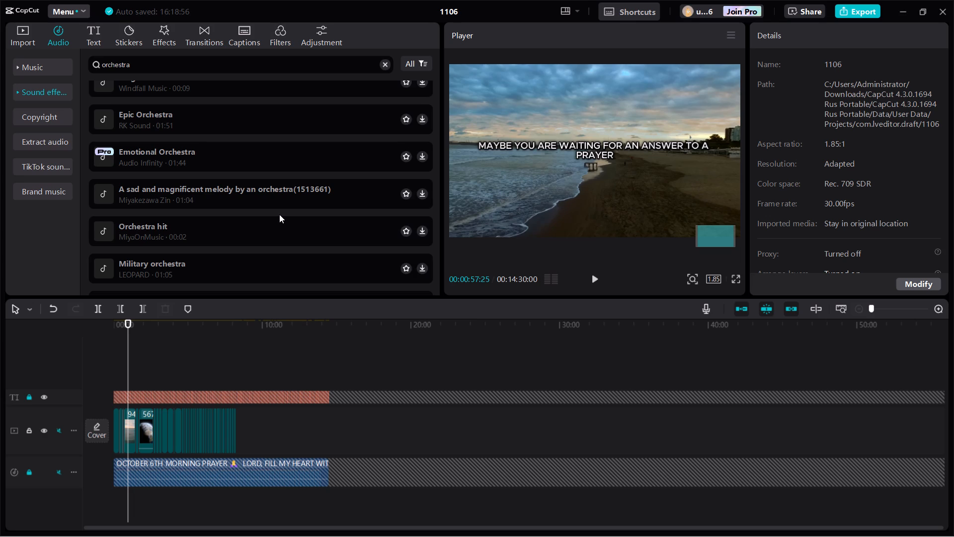
right_click(279, 214)
click(203, 155)
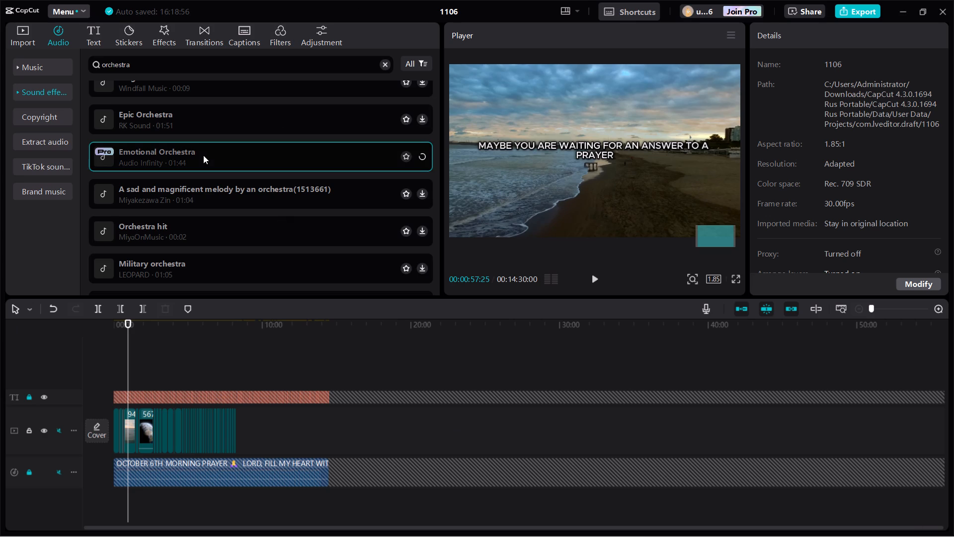
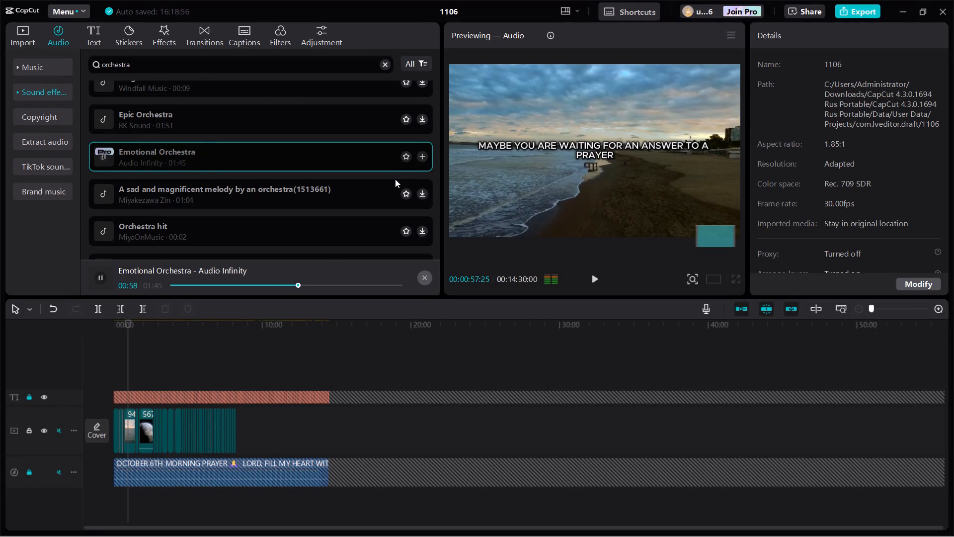
Browse further down the orchestra sound effect results for a suitable background track.
scroll(339, 205, down, 3)
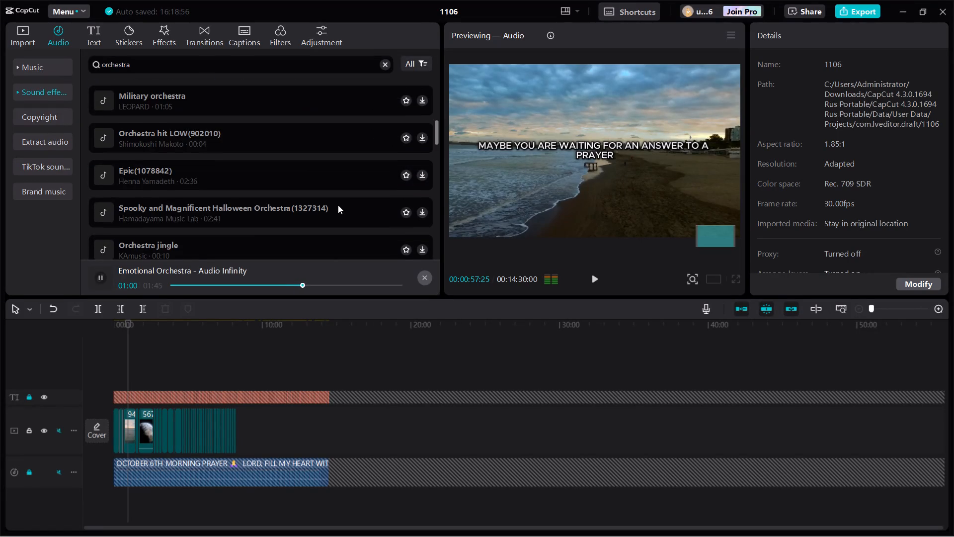
scroll(338, 205, down, 5)
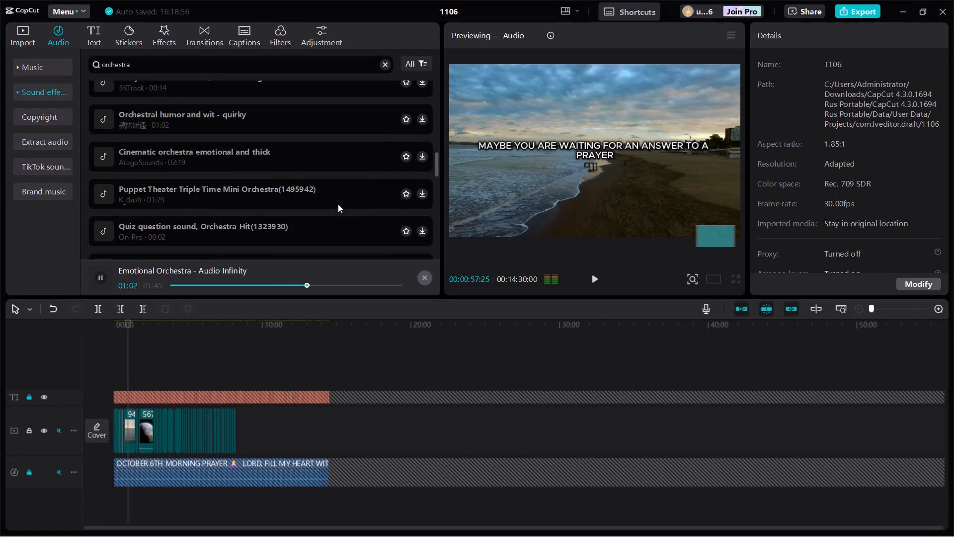
scroll(338, 203, down, 1)
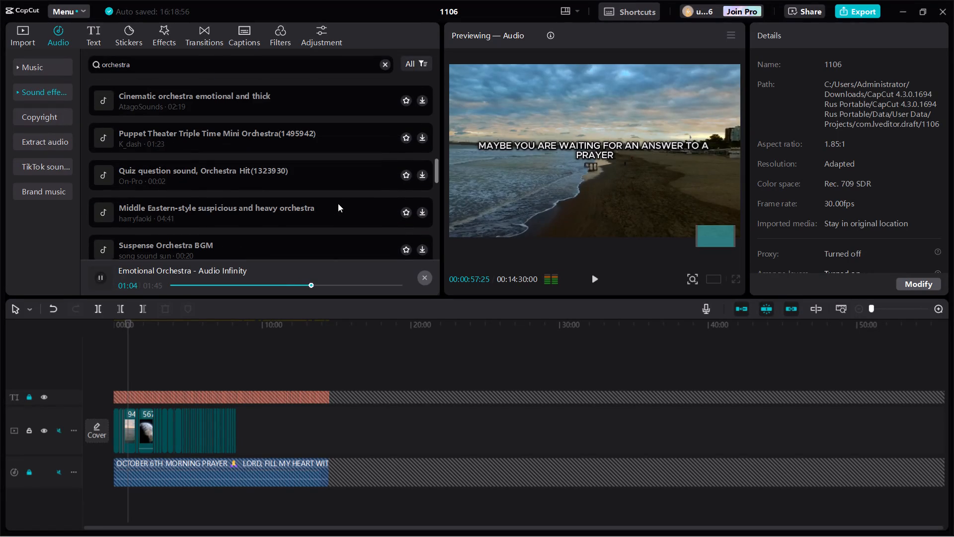
scroll(338, 203, up, 12)
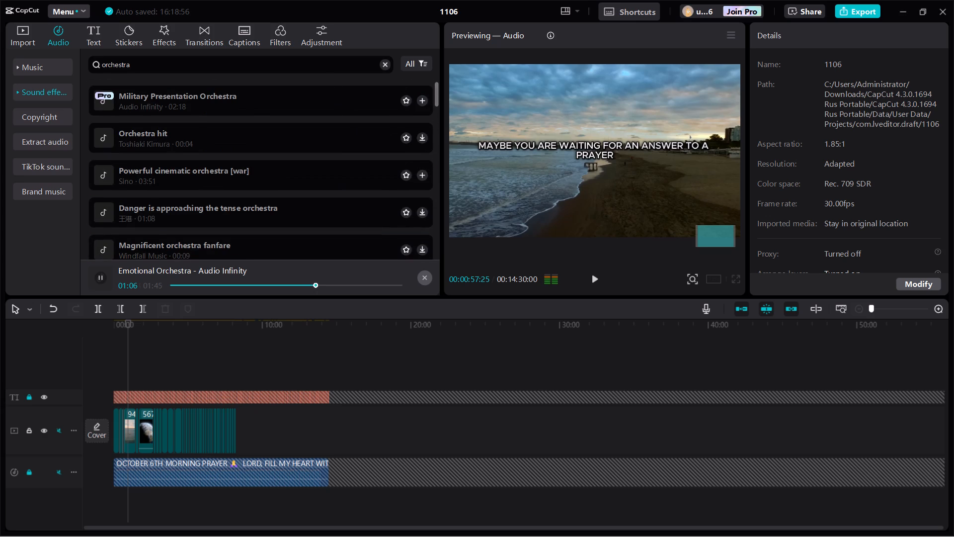
Search the sound effects library for "calm".
click(324, 63)
key(ctrl+a)
text(ca)
text(li)
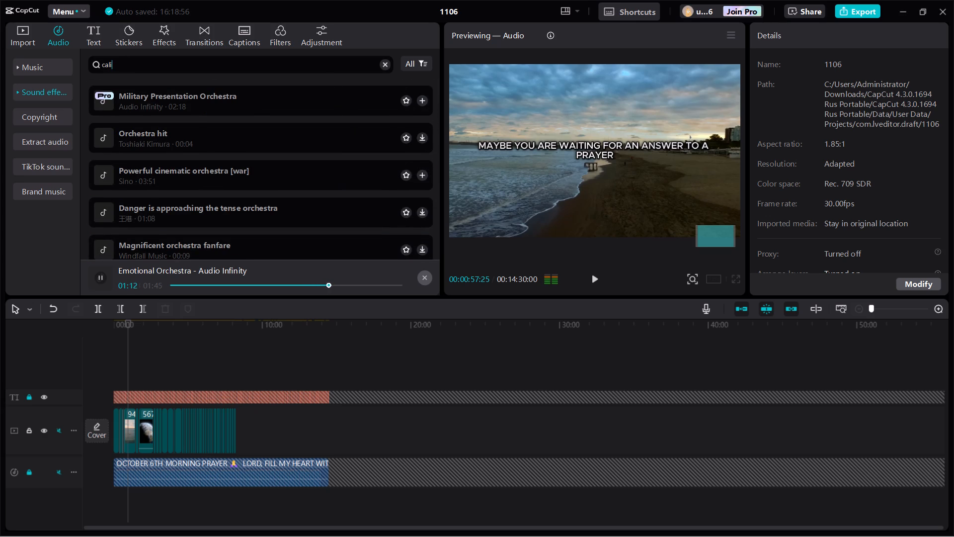
key(BackSpace)
text(,m)
key(Return)
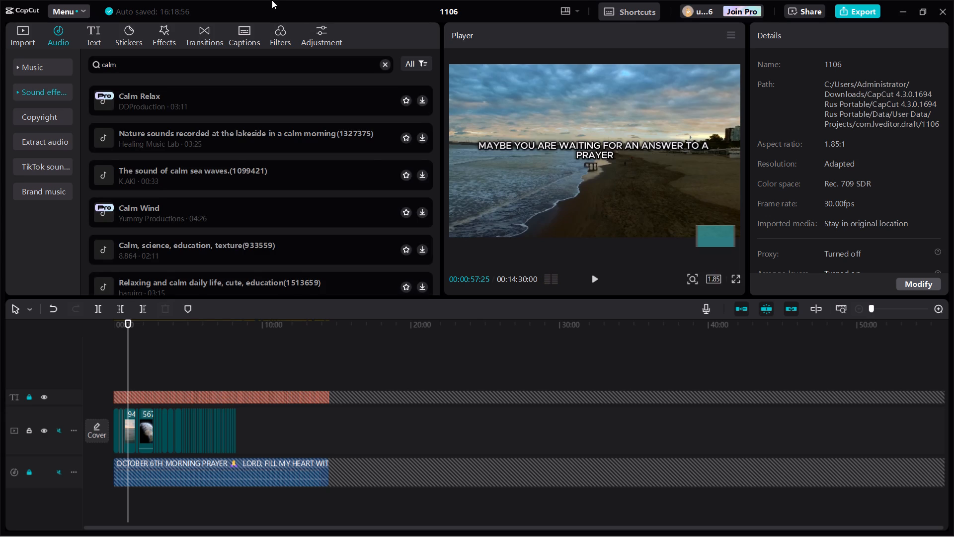
Listen to "Calm Relax" and the calm-morning lakeside nature sounds, and return to "Calm Relax" for another preview.
click(336, 94)
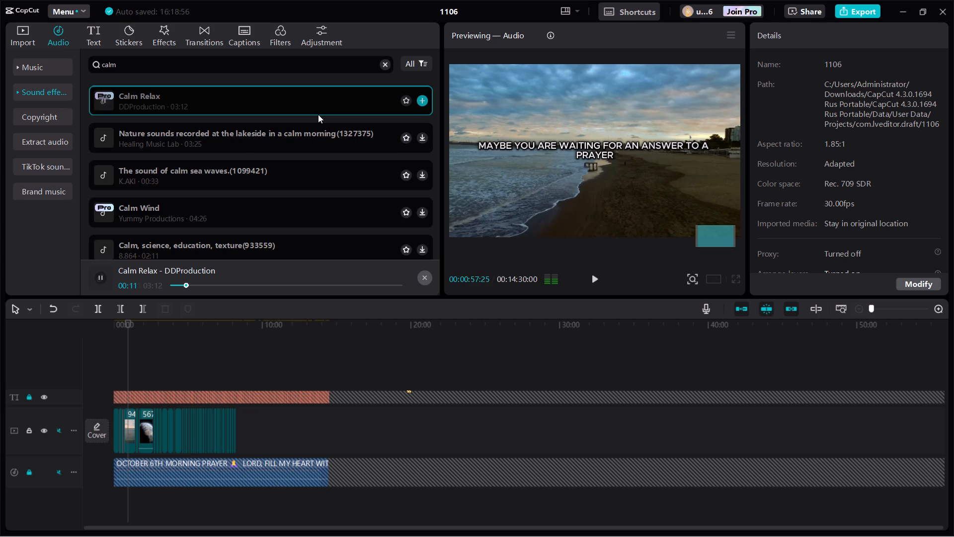
click(250, 134)
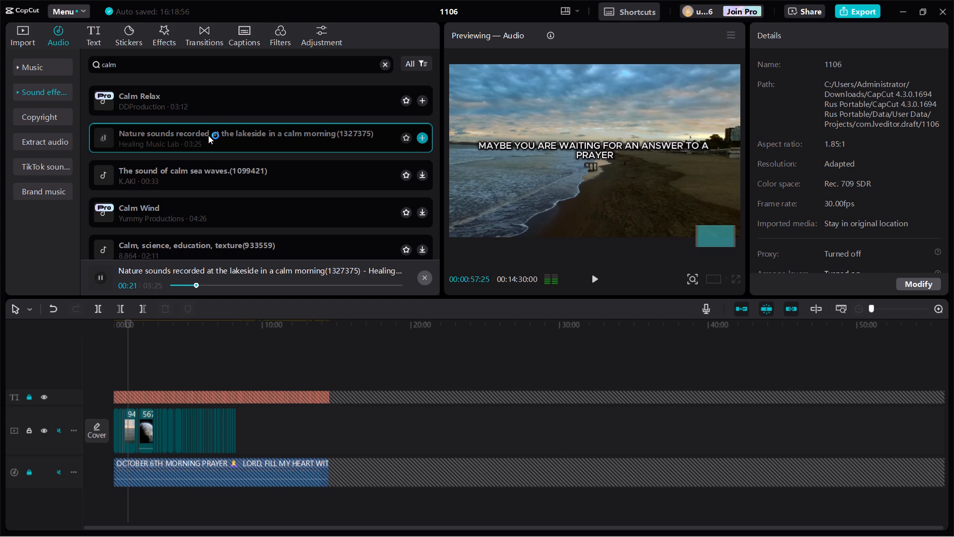
click(201, 103)
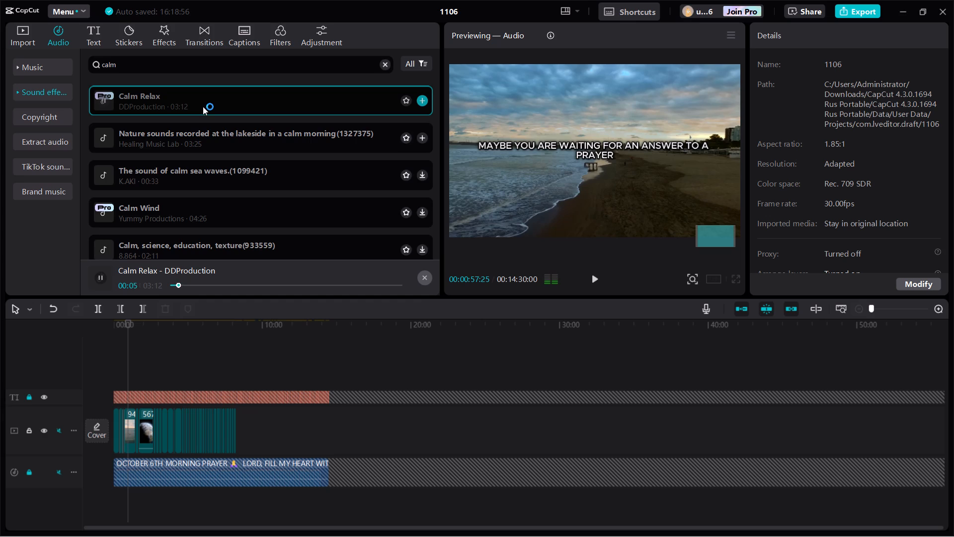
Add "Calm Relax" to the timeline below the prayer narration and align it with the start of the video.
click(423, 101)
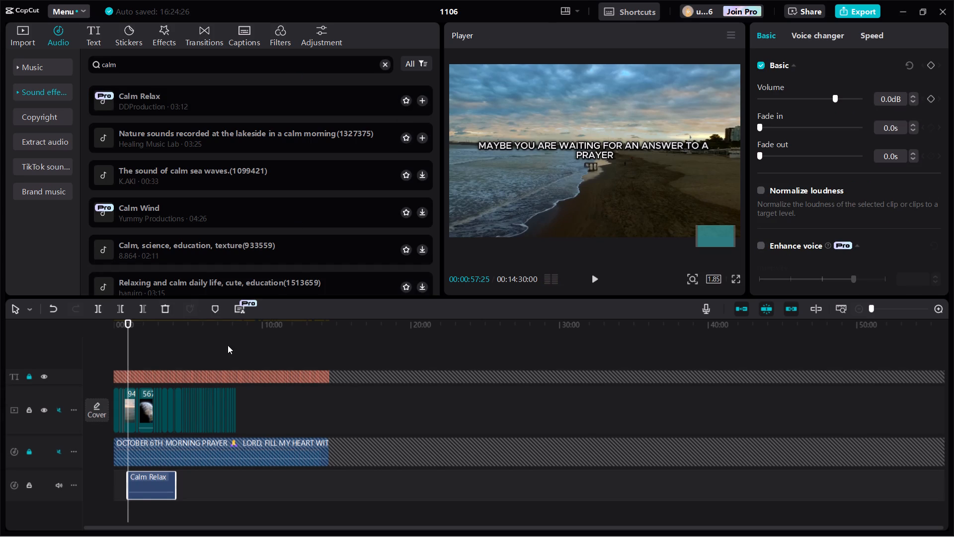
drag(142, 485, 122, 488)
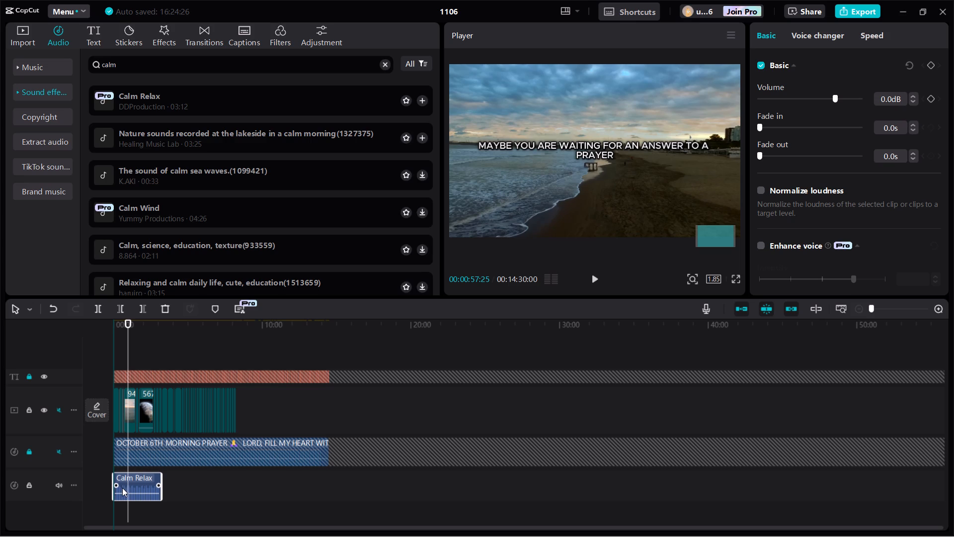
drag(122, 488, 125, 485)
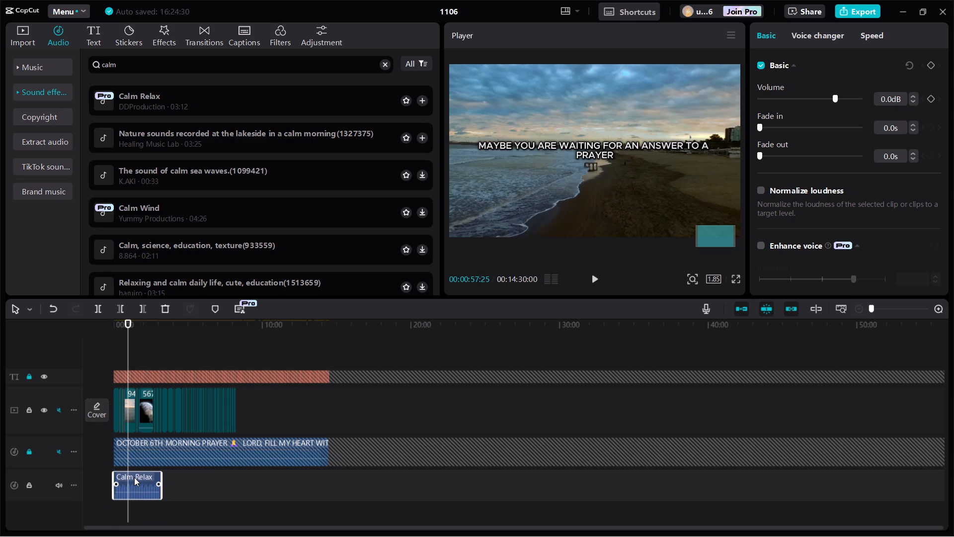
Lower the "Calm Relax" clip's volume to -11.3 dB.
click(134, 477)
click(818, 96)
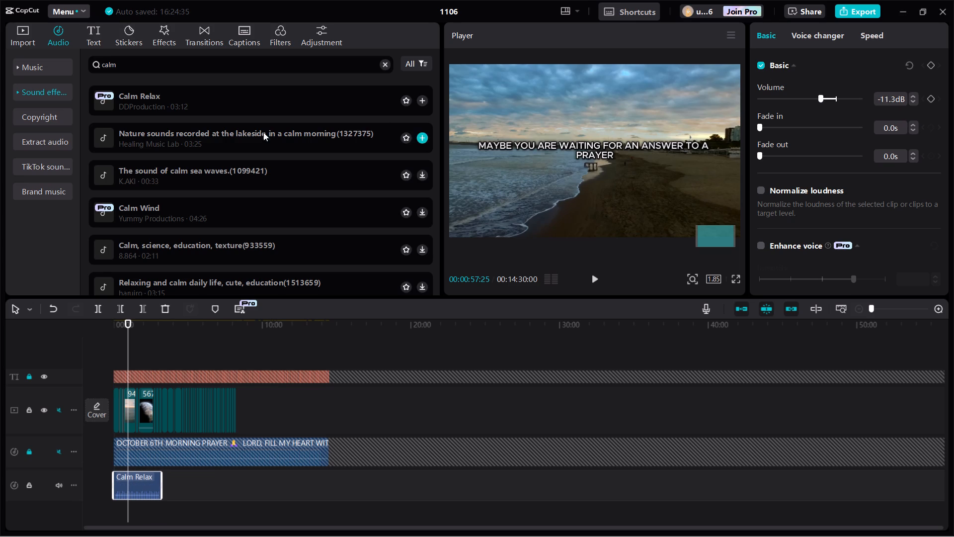
Unmute the prayer narration track and play the video from the beginning to hear it with the background music.
click(60, 453)
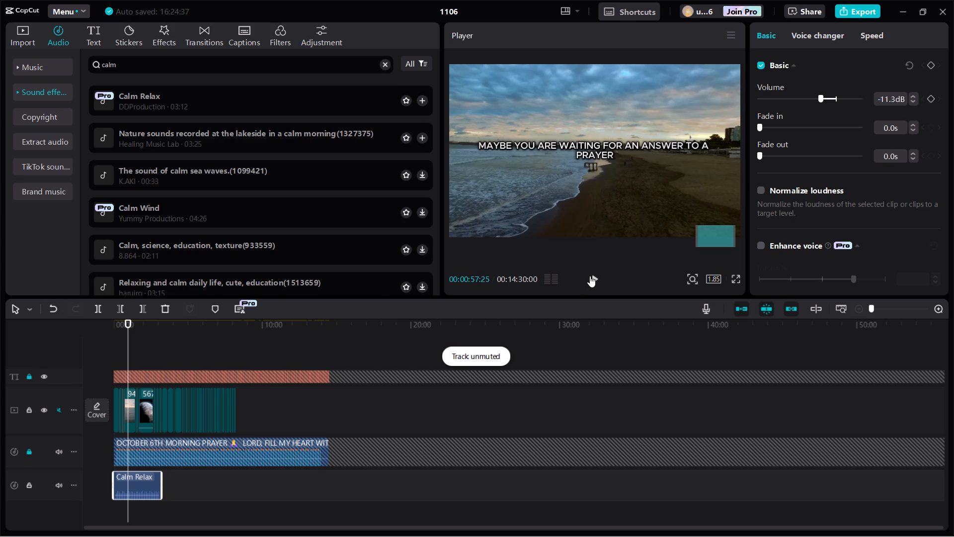
drag(126, 333, 74, 347)
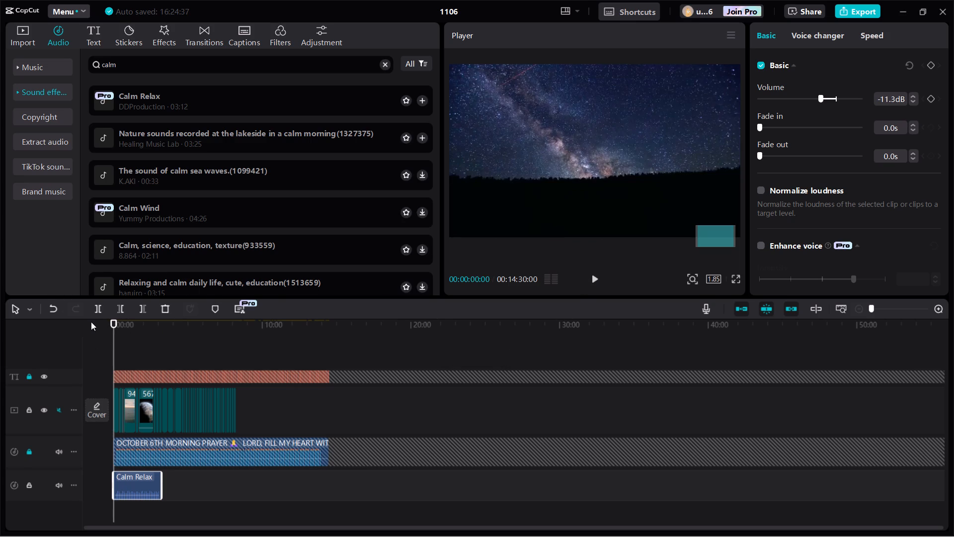
click(592, 276)
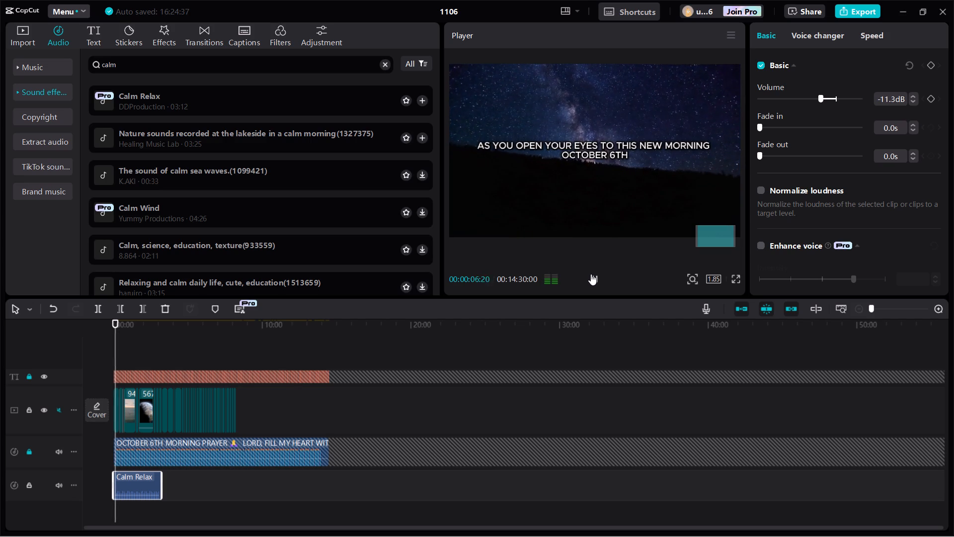
Try to export the video, review the full list of Pro materials in use, and go back to editing.
click(841, 3)
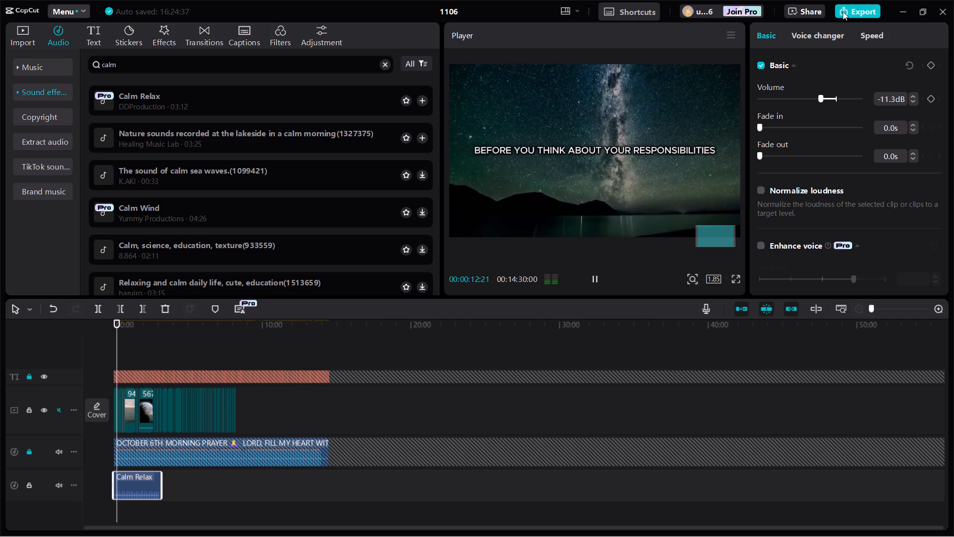
click(844, 11)
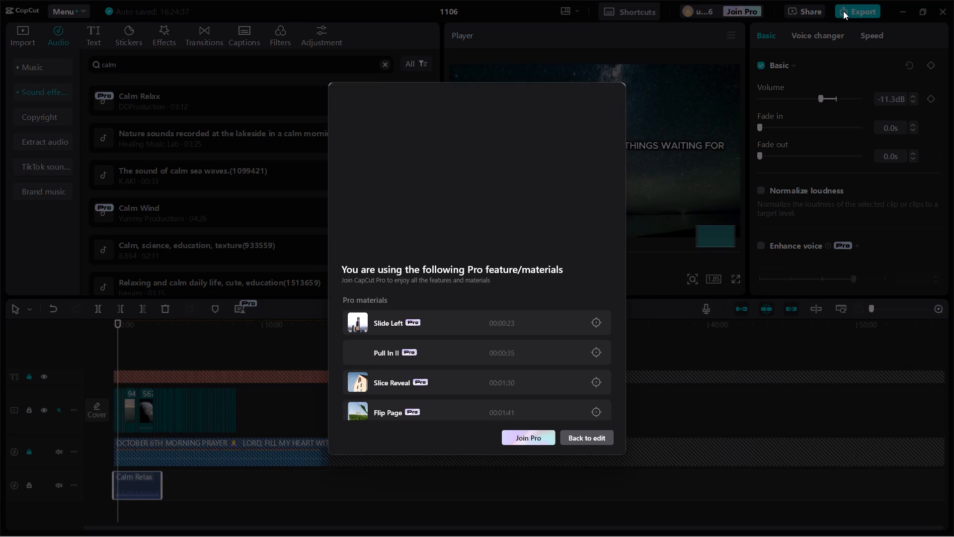
scroll(522, 290, down, 7)
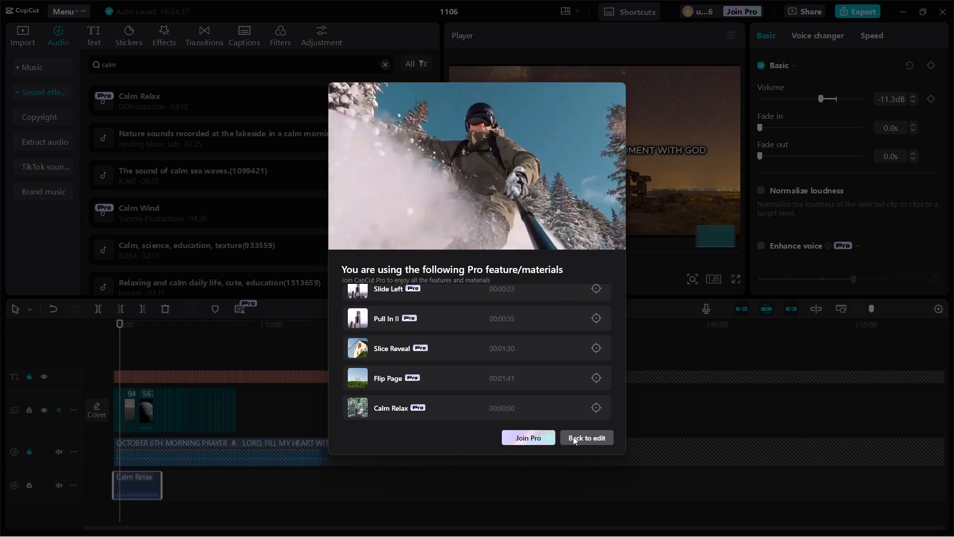
click(573, 437)
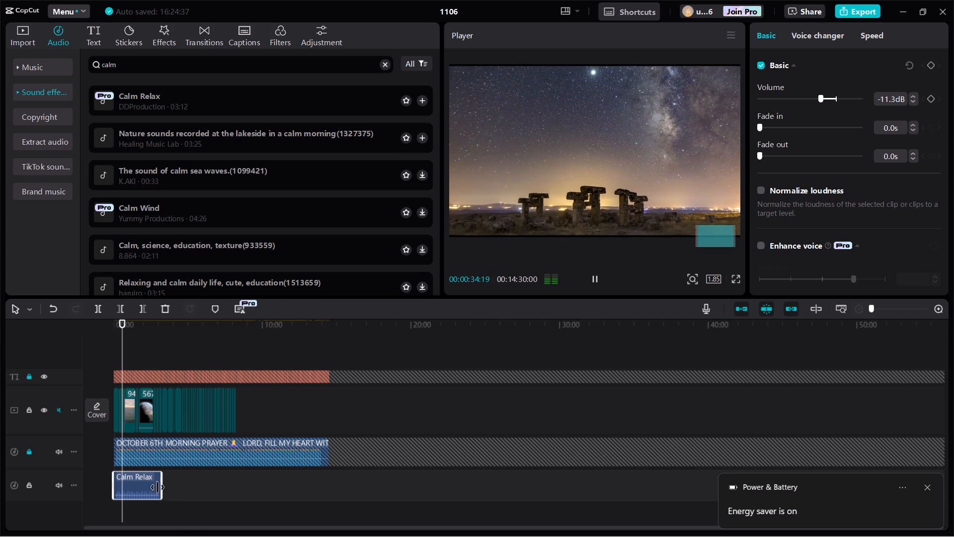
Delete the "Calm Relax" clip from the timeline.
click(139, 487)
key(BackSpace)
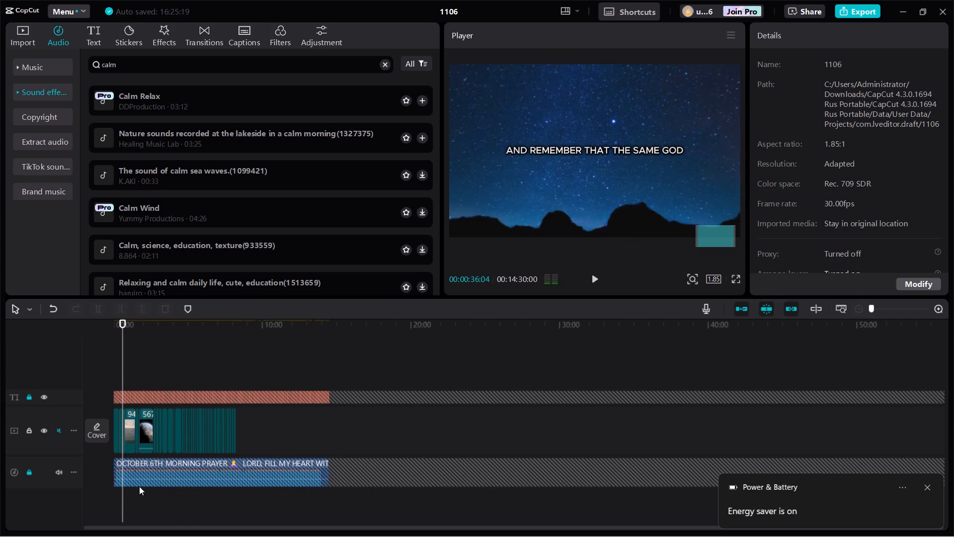
Return the playhead to the start of the timeline and close the 1106 project.
drag(121, 341, 89, 341)
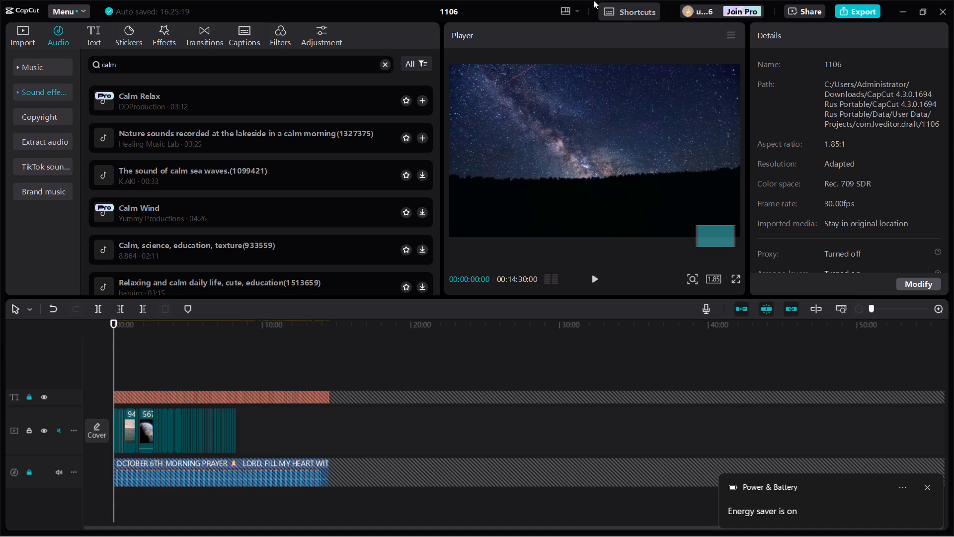
click(943, 7)
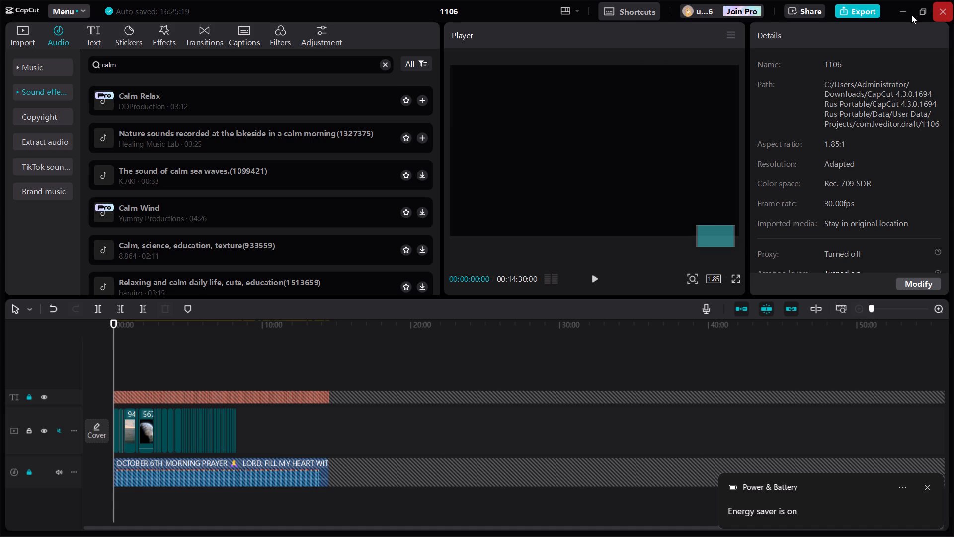